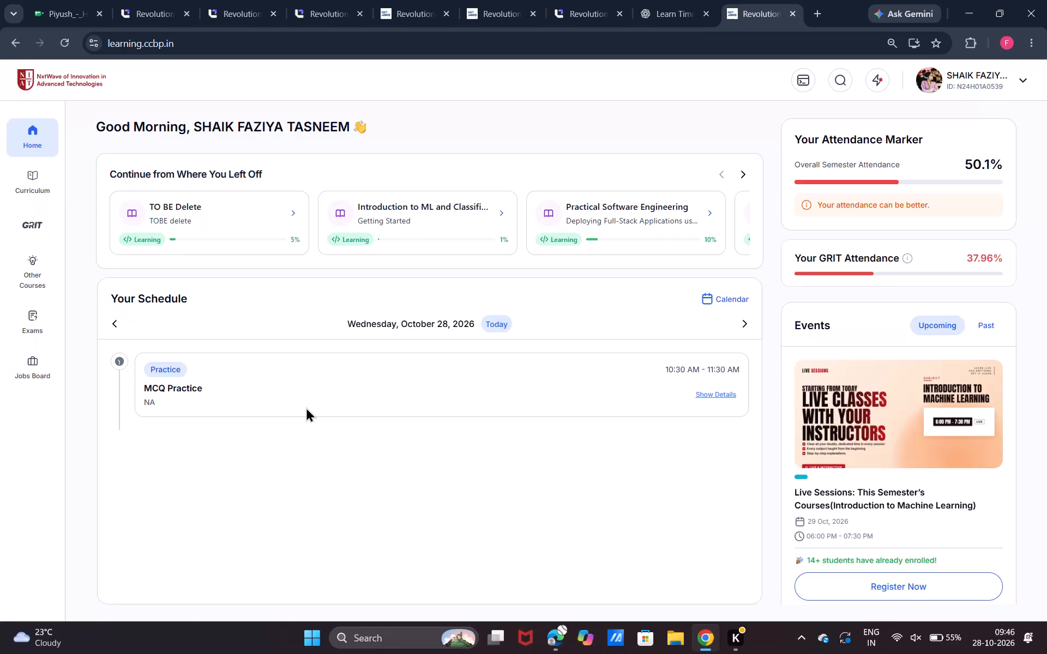
Resume the data visualization course at Creating your first Dashboard from the list of courses left off.
{"action": "scroll", "coordinate": [681, 207], "scroll_direction": "left", "scroll_amount": 2}
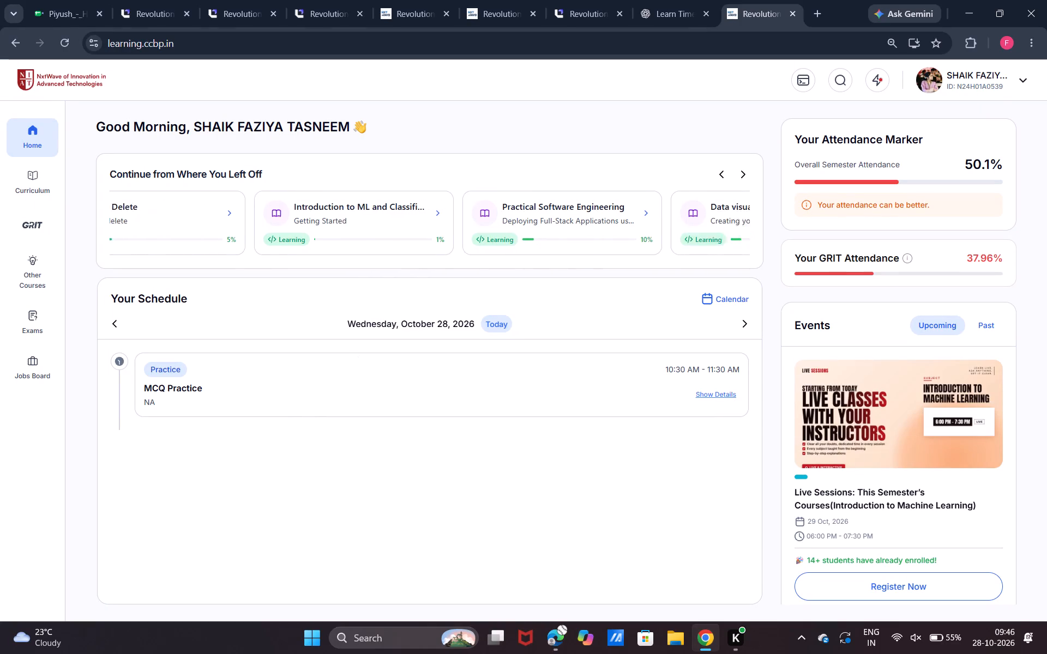
{"action": "scroll", "coordinate": [692, 650], "scroll_direction": "left", "scroll_amount": 1}
{"action": "left_click", "coordinate": [614, 246]}
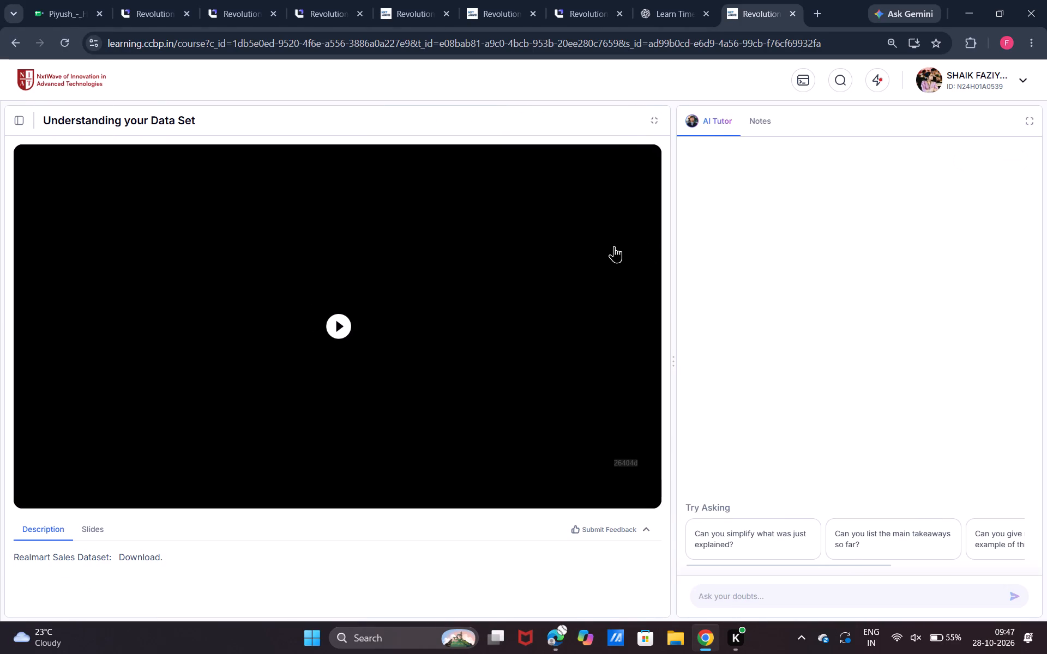
Open the Understanding your Dataset | Cheat Sheet lesson from the course outline and view the Realmart sales dataset column descriptions.
{"action": "left_click", "coordinate": [19, 123]}
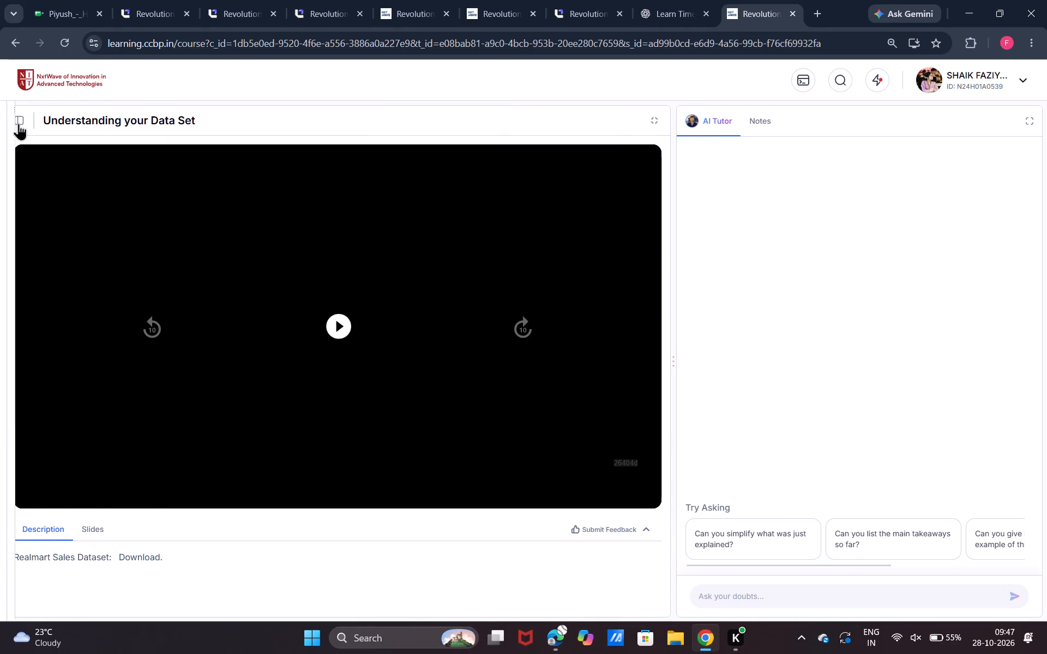
{"action": "left_click", "coordinate": [86, 420]}
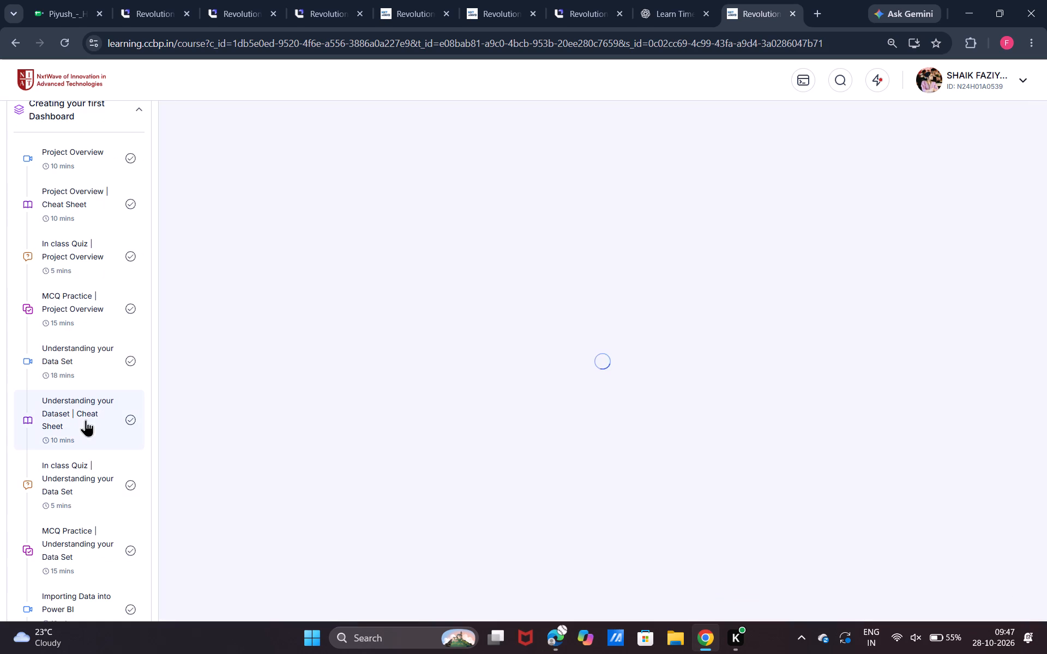
{"action": "scroll", "coordinate": [320, 380], "scroll_direction": "down", "scroll_amount": 3}
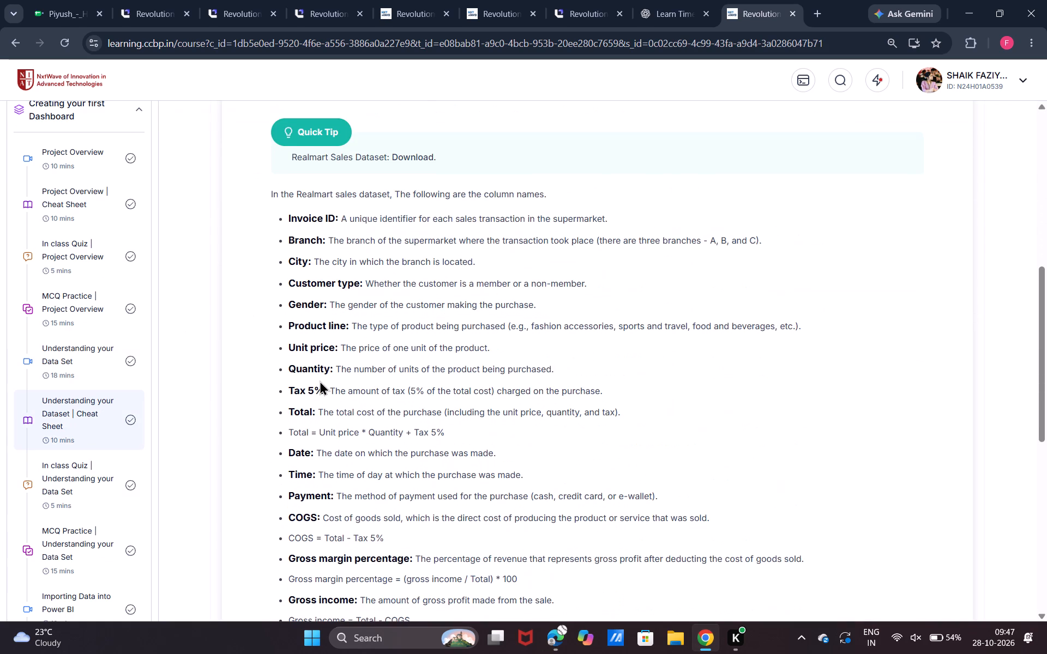
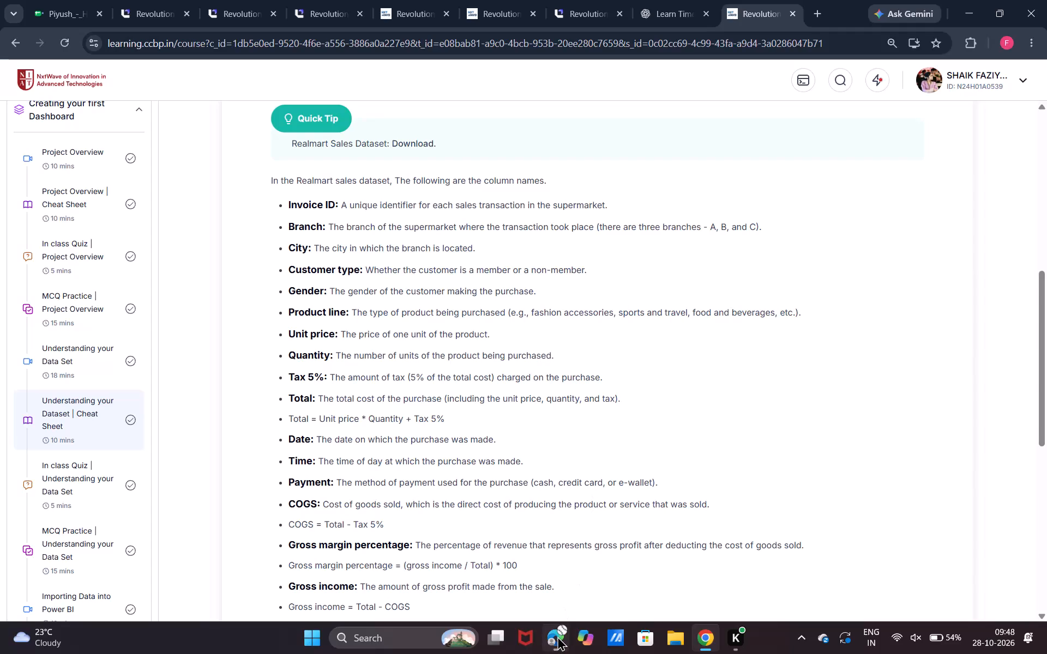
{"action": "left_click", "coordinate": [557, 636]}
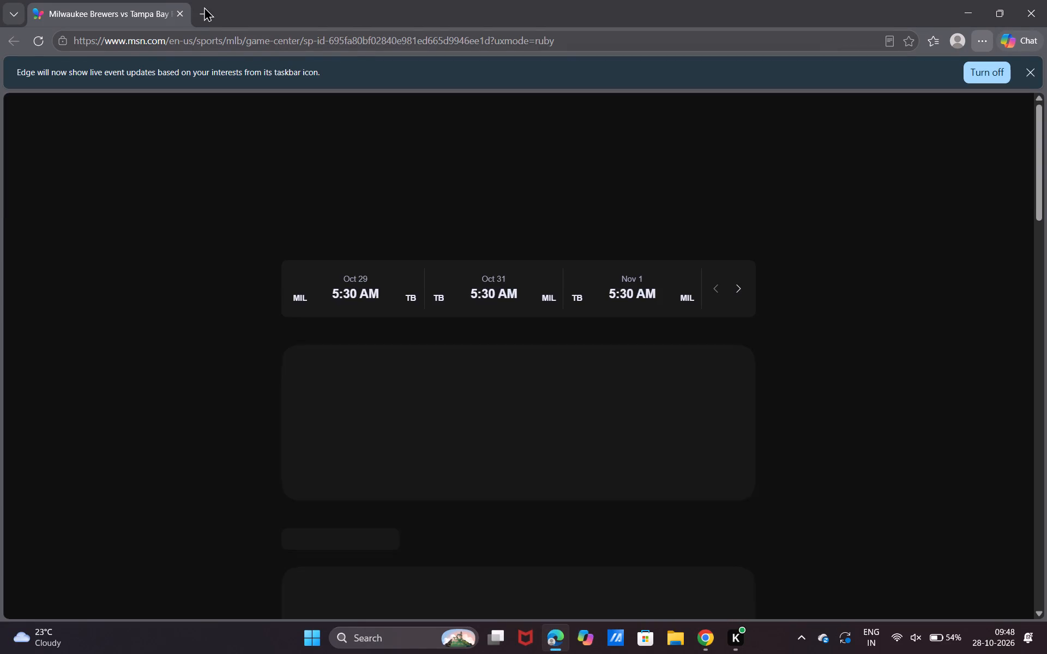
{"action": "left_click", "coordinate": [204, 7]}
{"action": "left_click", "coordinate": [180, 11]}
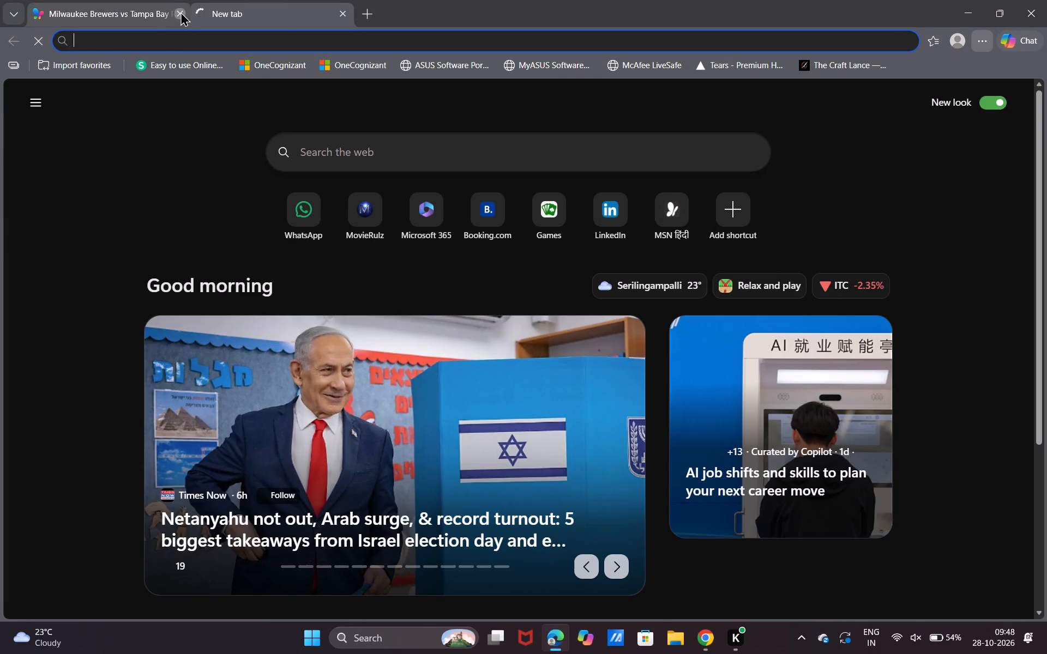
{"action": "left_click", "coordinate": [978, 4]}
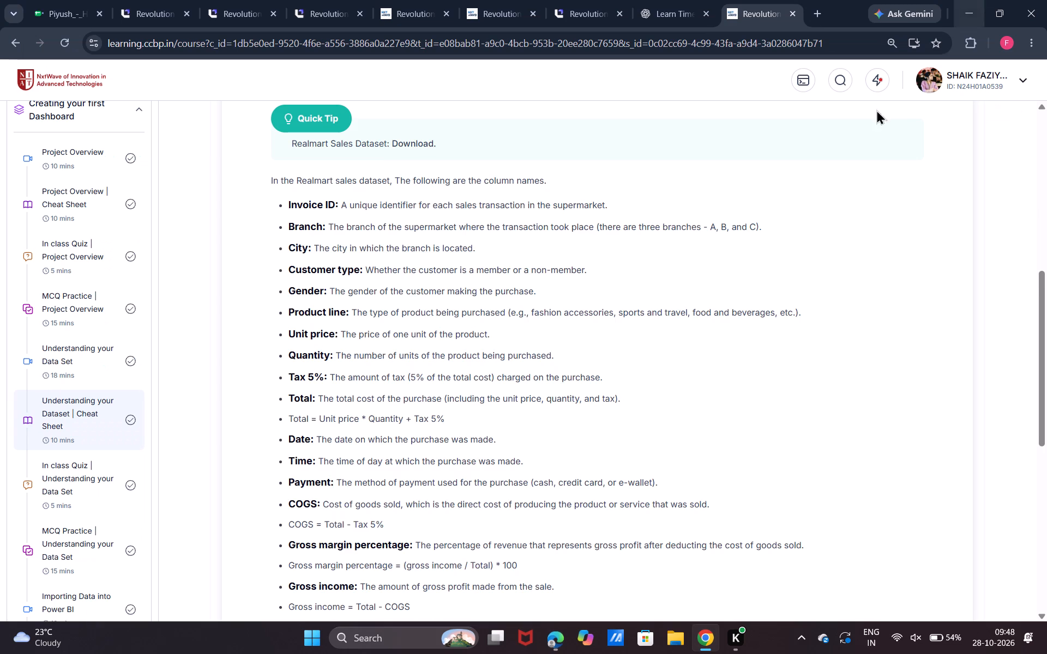
Read through the cheat sheet's Dataset section and the Realmart sales column descriptions.
{"action": "scroll", "coordinate": [705, 435], "scroll_direction": "down", "scroll_amount": 2}
{"action": "scroll", "coordinate": [705, 435], "scroll_direction": "up", "scroll_amount": 2}
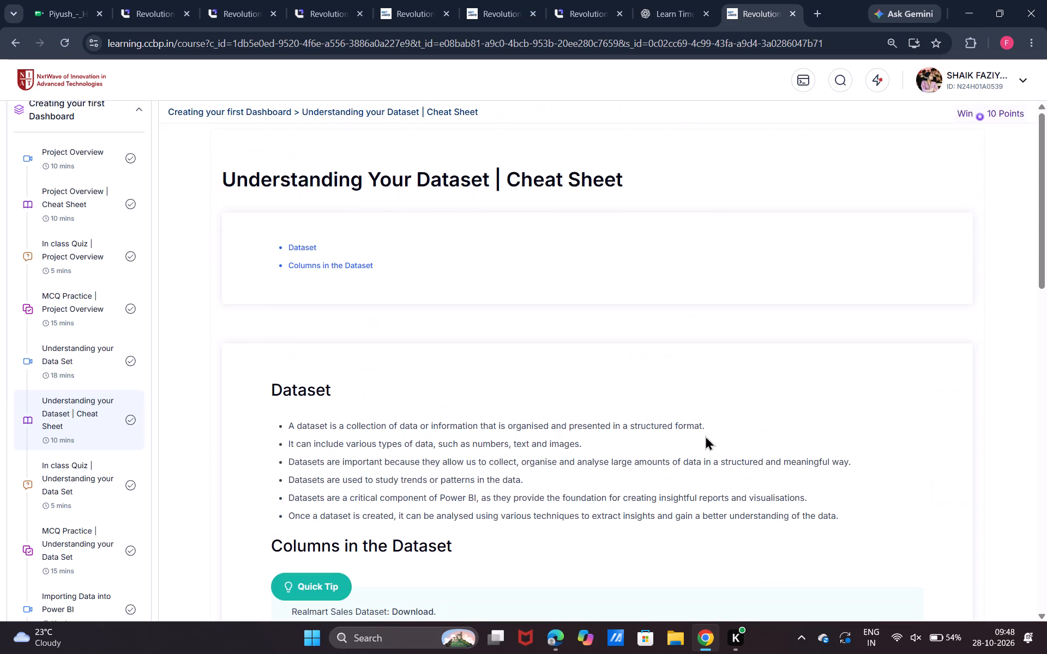
{"action": "scroll", "coordinate": [705, 435], "scroll_direction": "down", "scroll_amount": 1}
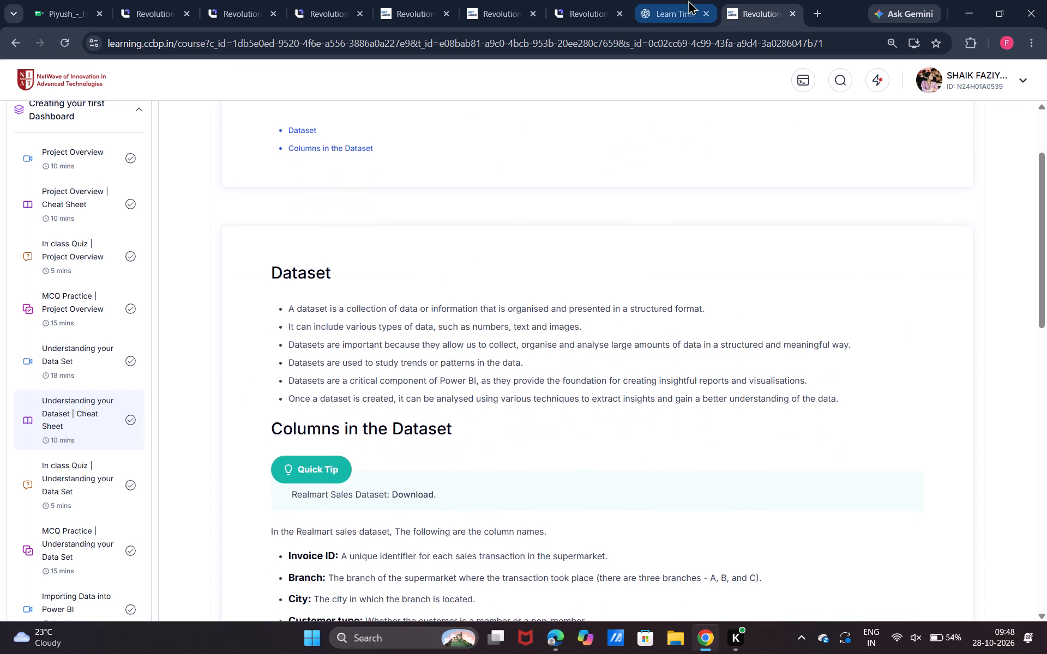
{"action": "left_click", "coordinate": [688, 0]}
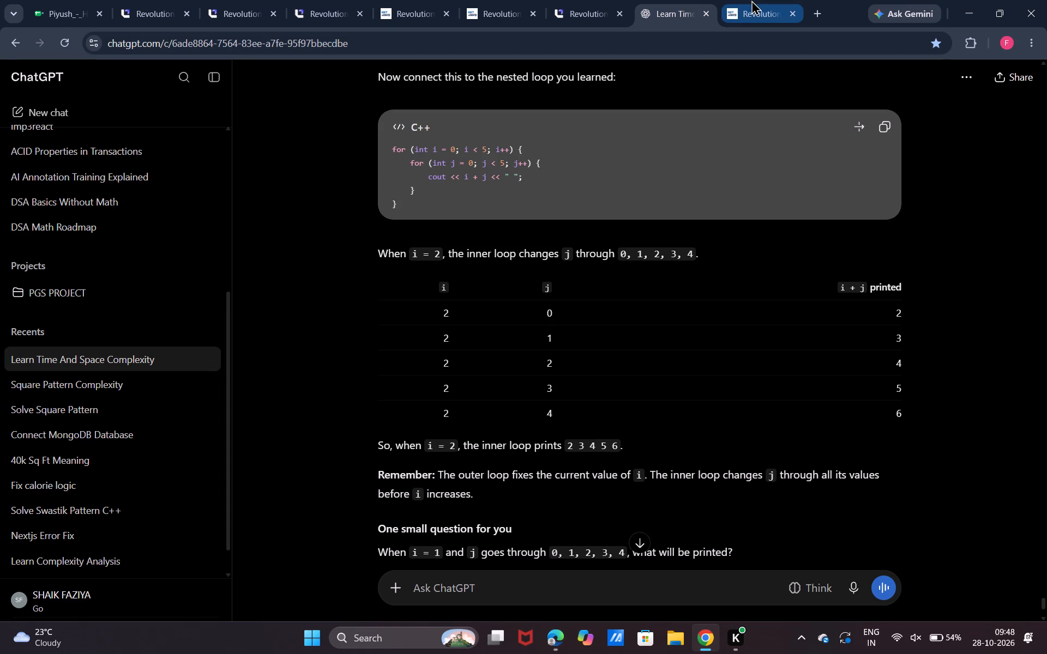
{"action": "left_click", "coordinate": [751, 0]}
{"action": "scroll", "coordinate": [541, 474], "scroll_direction": "down", "scroll_amount": 1}
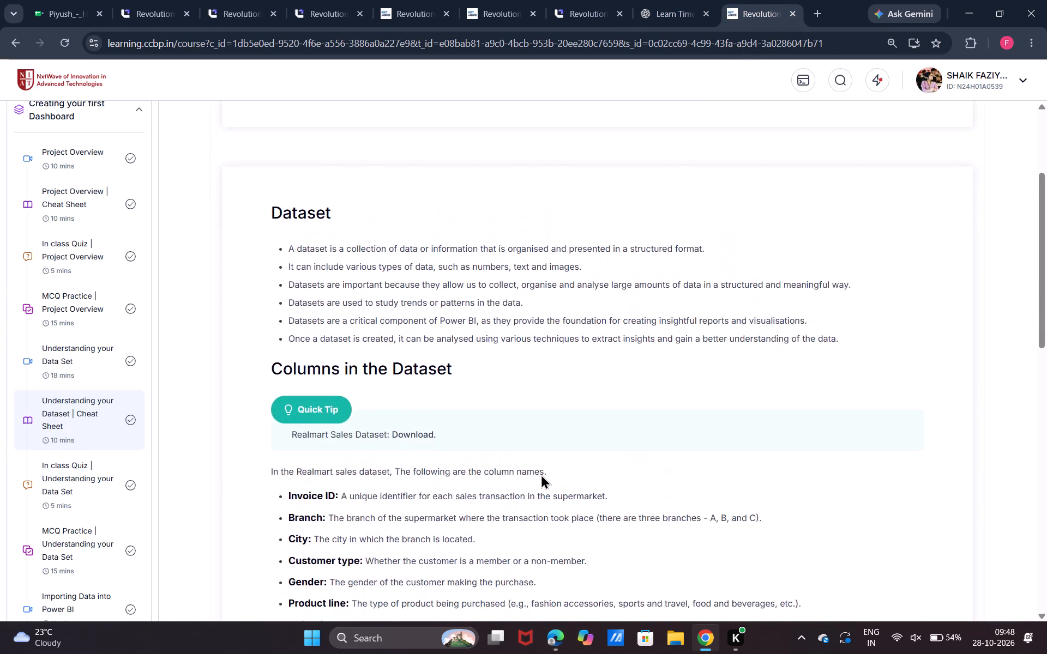
{"action": "scroll", "coordinate": [541, 474], "scroll_direction": "down", "scroll_amount": 1}
{"action": "scroll", "coordinate": [595, 406], "scroll_direction": "up", "scroll_amount": 1}
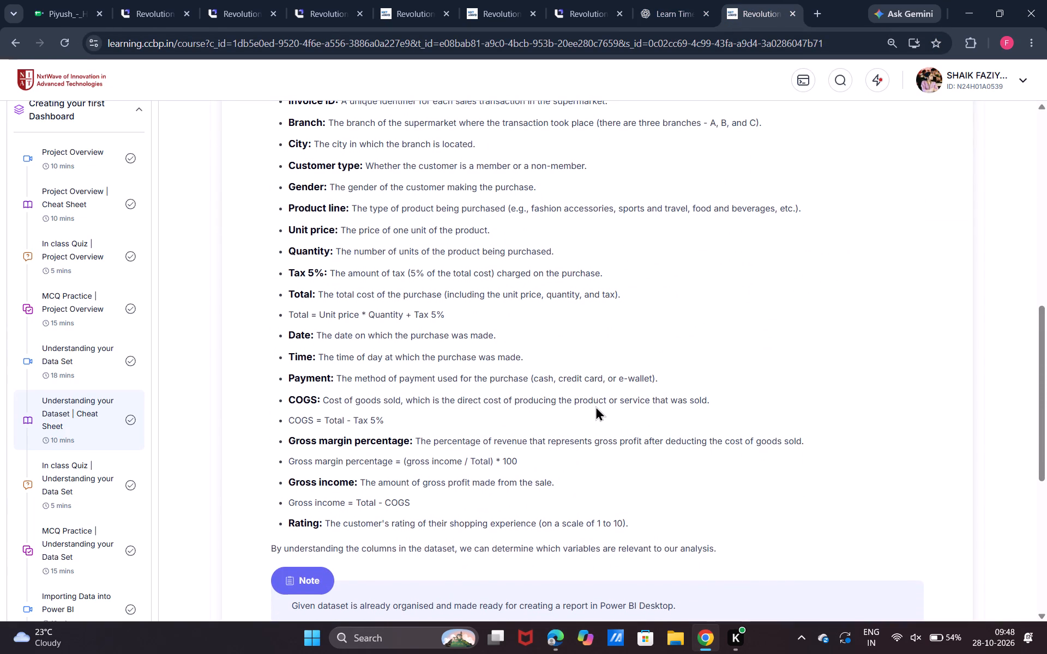
{"action": "scroll", "coordinate": [595, 406], "scroll_direction": "up", "scroll_amount": 1}
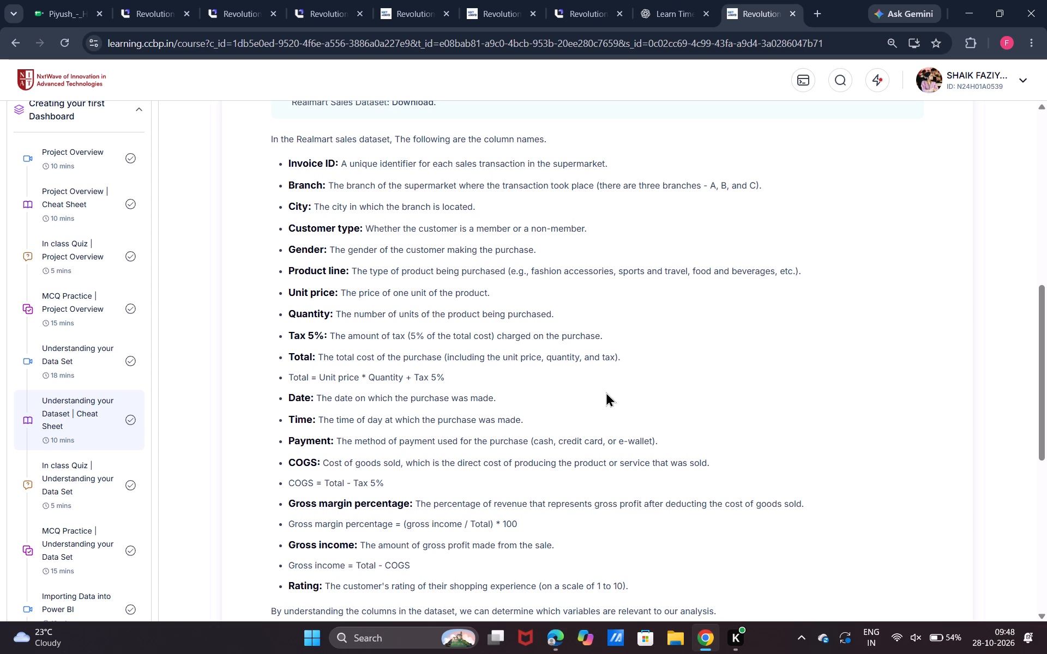
{"action": "scroll", "coordinate": [606, 392], "scroll_direction": "up", "scroll_amount": 1}
{"action": "scroll", "coordinate": [628, 445], "scroll_direction": "down", "scroll_amount": 1}
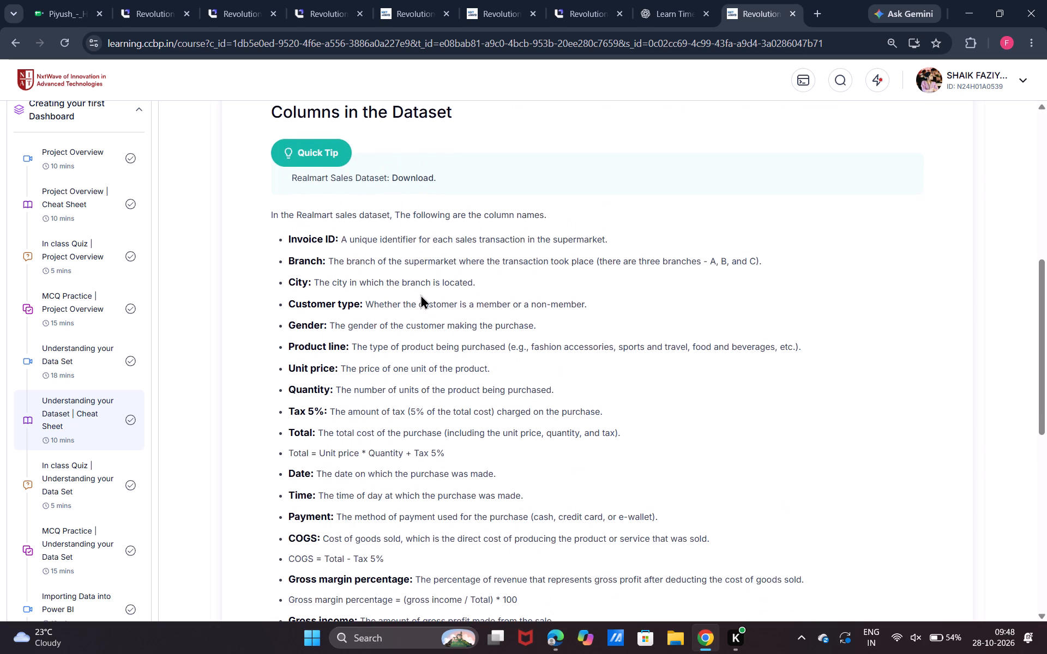
{"action": "scroll", "coordinate": [420, 294], "scroll_direction": "down", "scroll_amount": 1}
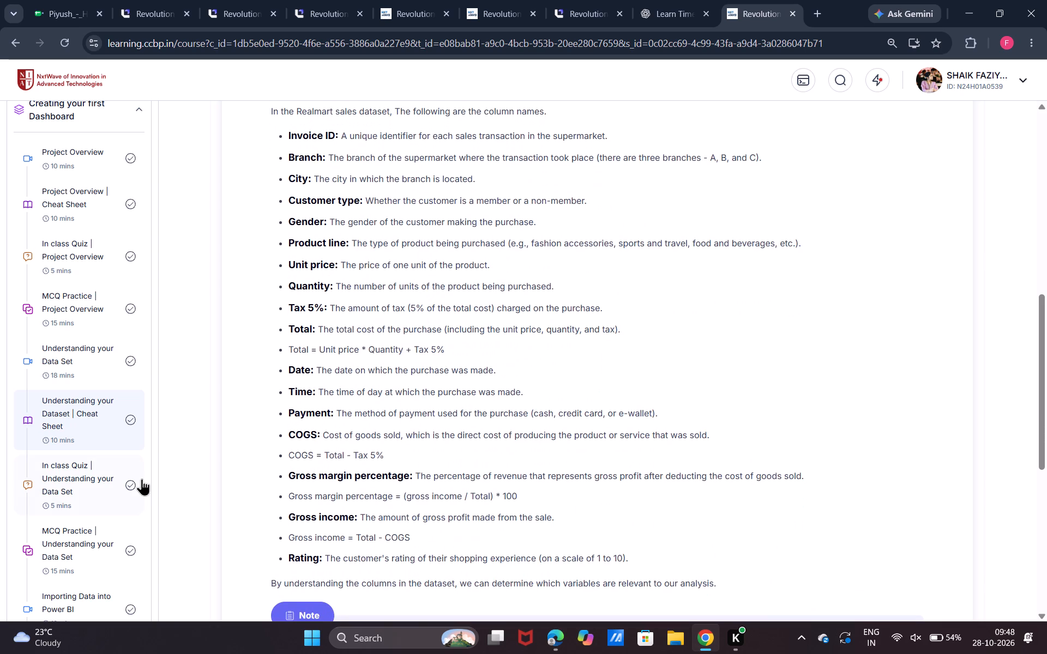
{"action": "scroll", "coordinate": [266, 455], "scroll_direction": "down", "scroll_amount": 1}
{"action": "scroll", "coordinate": [266, 455], "scroll_direction": "up", "scroll_amount": 1}
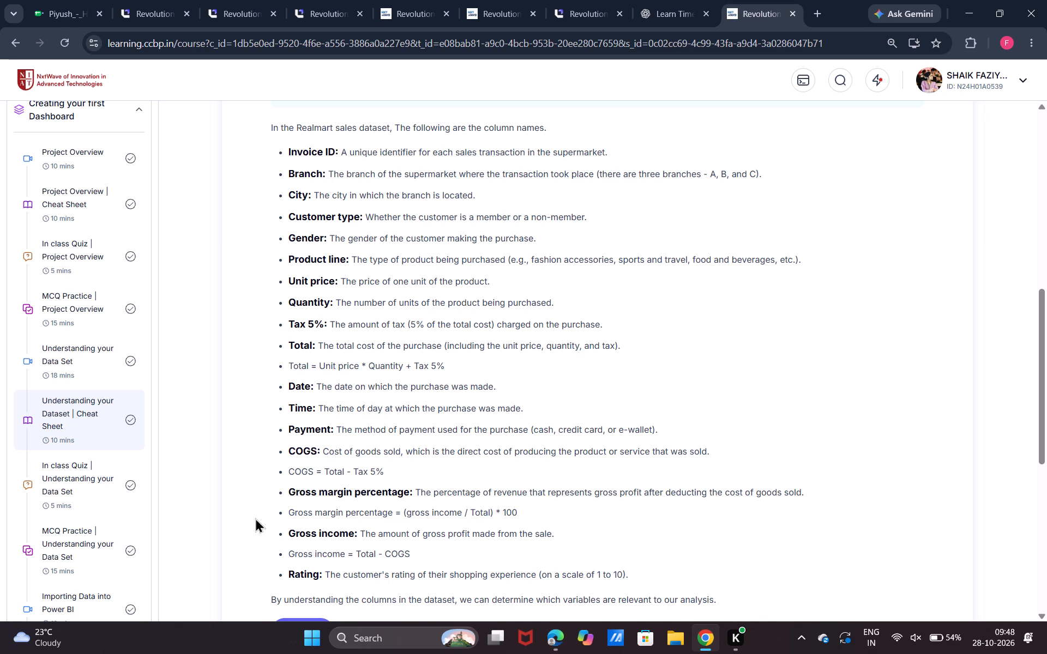
{"action": "scroll", "coordinate": [306, 392], "scroll_direction": "up", "scroll_amount": 1}
{"action": "scroll", "coordinate": [439, 212], "scroll_direction": "up", "scroll_amount": 1}
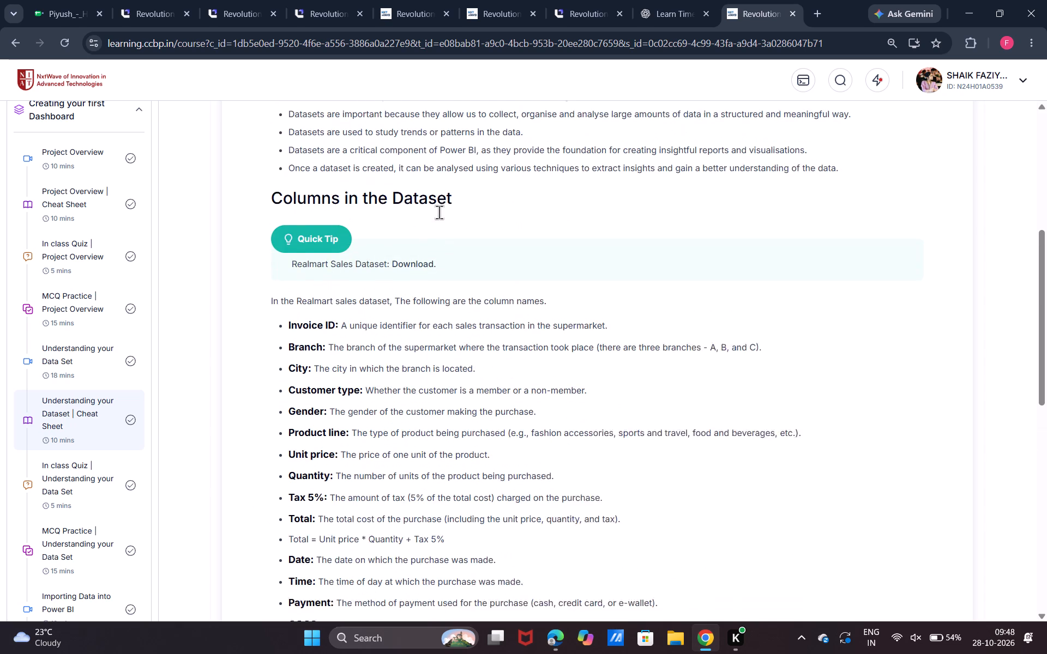
Examine the Columns in the Dataset section, highlighting words in the Realmart Sales Dataset tip and the Invoice ID entry while reading.
{"action": "scroll", "coordinate": [364, 301], "scroll_direction": "down", "scroll_amount": 1}
{"action": "left_click_drag", "start_coordinate": [292, 203], "coordinate": [344, 217]}
{"action": "left_click", "coordinate": [344, 217]}
{"action": "left_click", "coordinate": [344, 217]}
{"action": "left_click", "coordinate": [344, 217]}
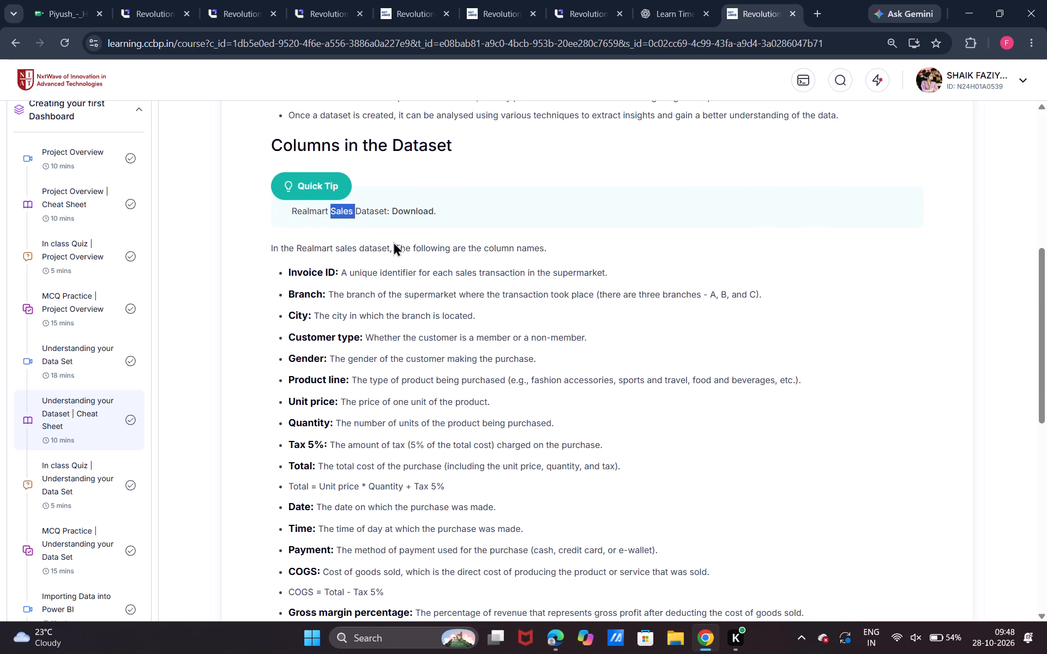
{"action": "left_click", "coordinate": [420, 255]}
{"action": "scroll", "coordinate": [420, 255], "scroll_direction": "down", "scroll_amount": 1}
{"action": "left_click_drag", "start_coordinate": [291, 213], "coordinate": [357, 232]}
{"action": "left_click", "coordinate": [357, 232]}
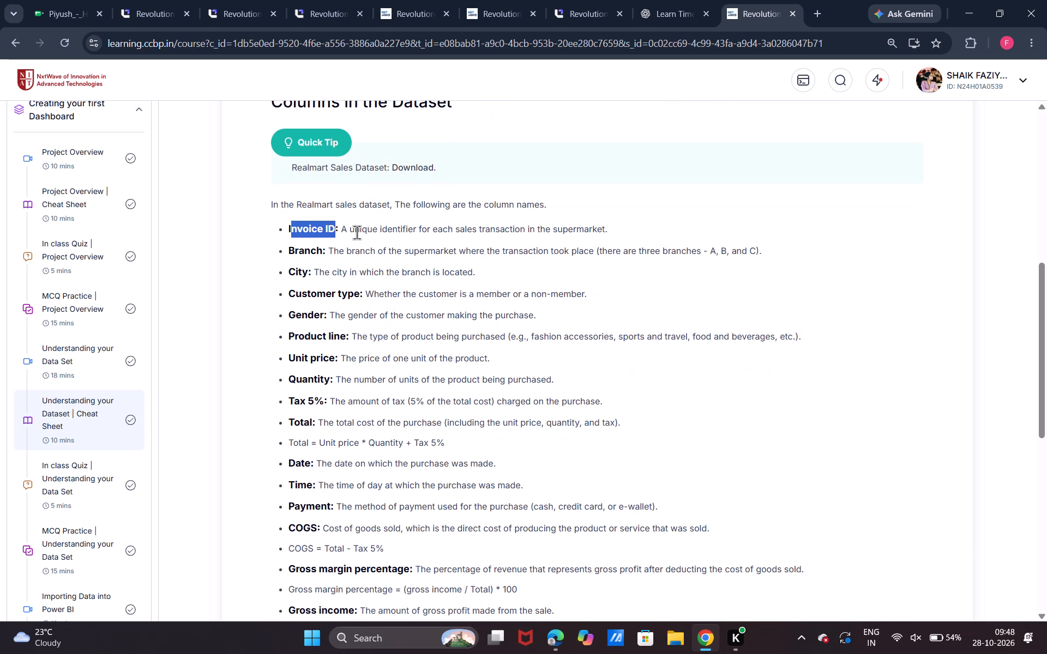
{"action": "scroll", "coordinate": [335, 358], "scroll_direction": "down", "scroll_amount": 1}
{"action": "scroll", "coordinate": [335, 358], "scroll_direction": "up", "scroll_amount": 1}
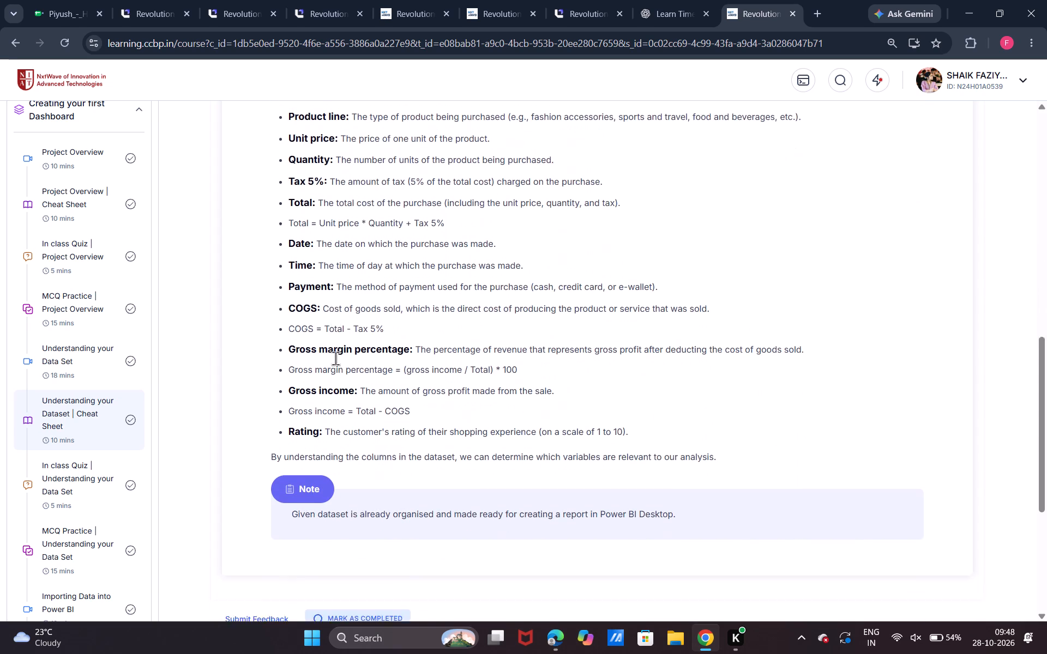
{"action": "scroll", "coordinate": [335, 358], "scroll_direction": "up", "scroll_amount": 3}
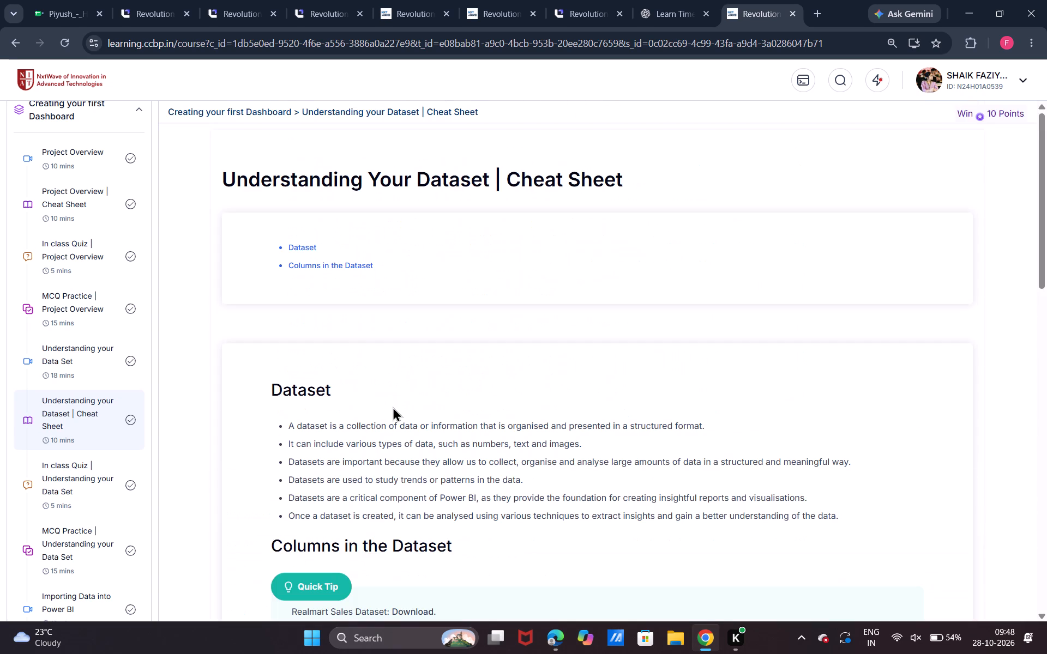
Reread the cheat sheet from the Dataset definition through the column descriptions and formulas to the closing Power BI Desktop note.
{"action": "scroll", "coordinate": [393, 407], "scroll_direction": "down", "scroll_amount": 3}
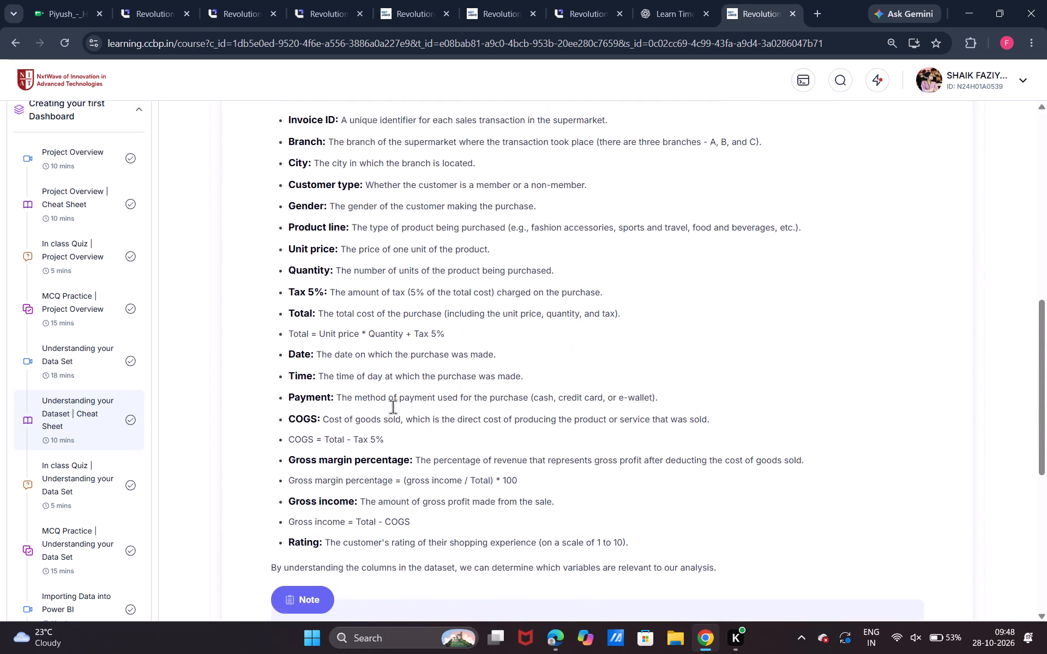
{"action": "scroll", "coordinate": [393, 407], "scroll_direction": "down", "scroll_amount": 1}
{"action": "scroll", "coordinate": [393, 407], "scroll_direction": "up", "scroll_amount": 1}
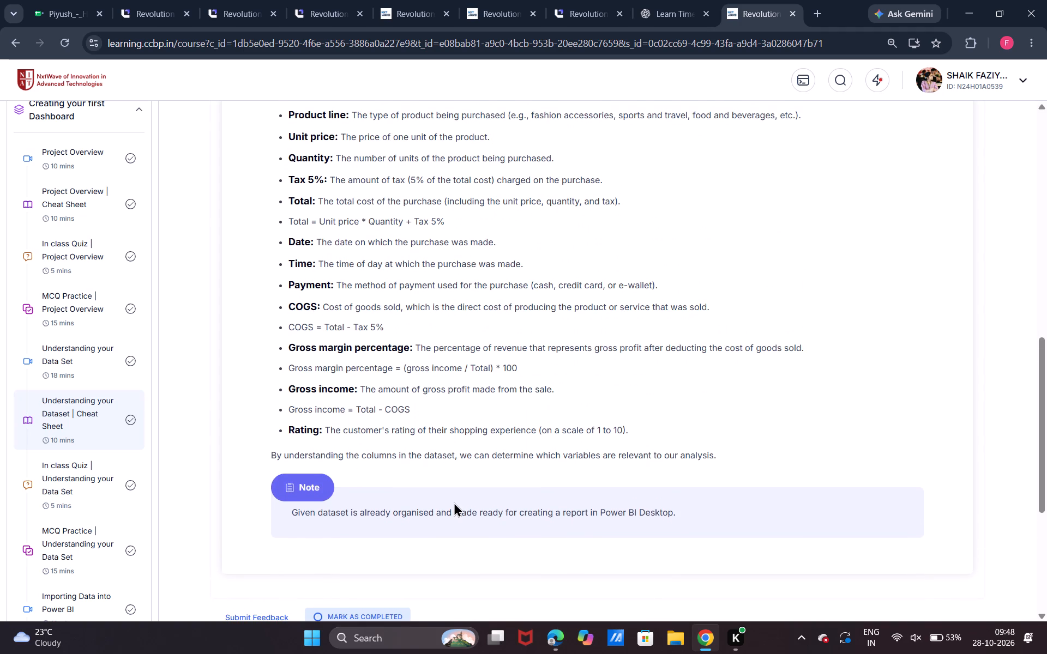
{"action": "scroll", "coordinate": [510, 270], "scroll_direction": "up", "scroll_amount": 2}
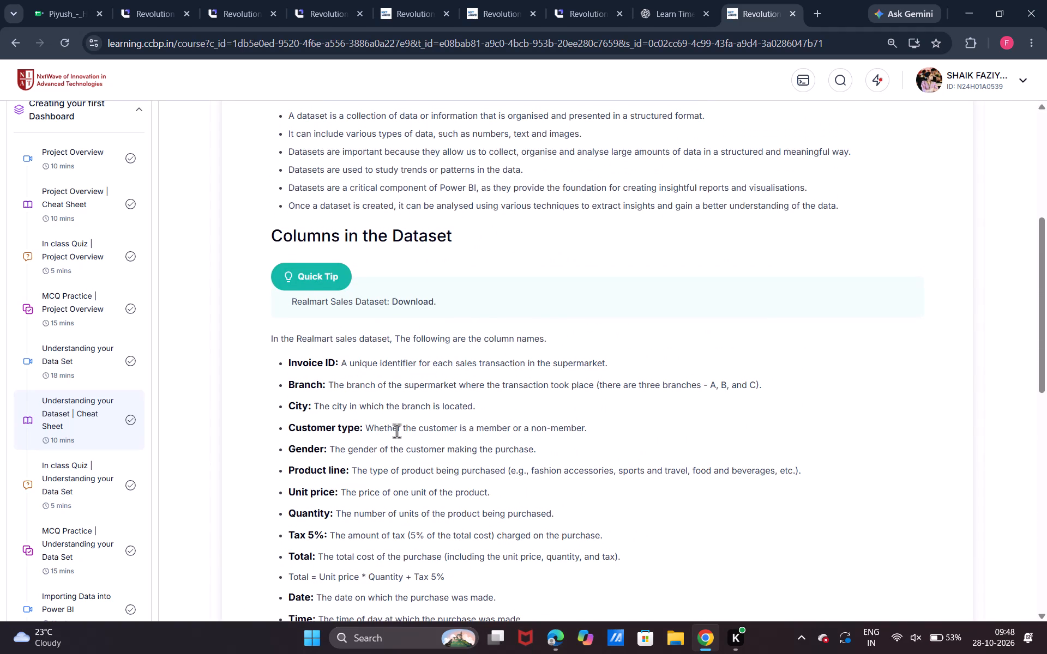
{"action": "scroll", "coordinate": [396, 431], "scroll_direction": "up", "scroll_amount": 2}
{"action": "scroll", "coordinate": [396, 431], "scroll_direction": "down", "scroll_amount": 4}
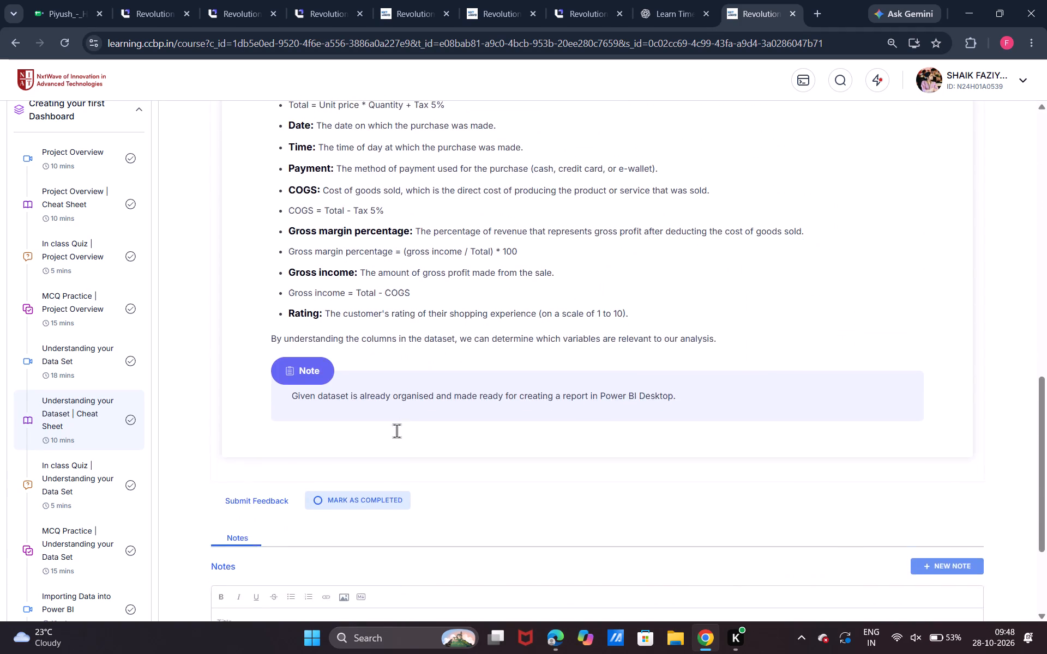
{"action": "scroll", "coordinate": [396, 431], "scroll_direction": "up", "scroll_amount": 5}
{"action": "scroll", "coordinate": [396, 431], "scroll_direction": "down", "scroll_amount": 2}
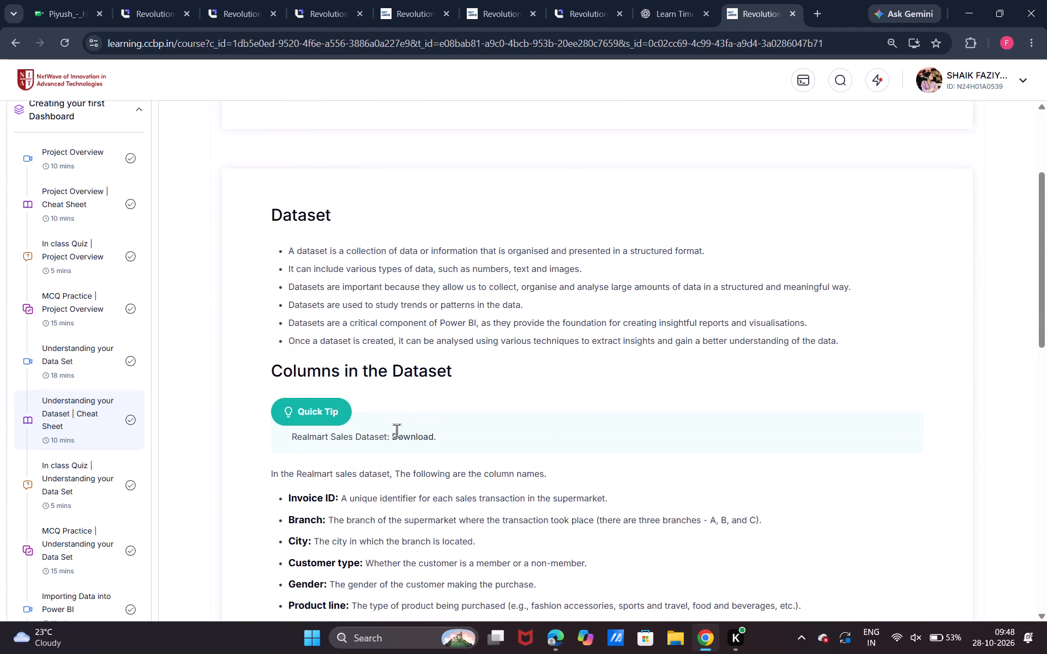
{"action": "scroll", "coordinate": [396, 431], "scroll_direction": "down", "scroll_amount": 1}
{"action": "scroll", "coordinate": [361, 270], "scroll_direction": "down", "scroll_amount": 2}
{"action": "scroll", "coordinate": [361, 270], "scroll_direction": "up", "scroll_amount": 2}
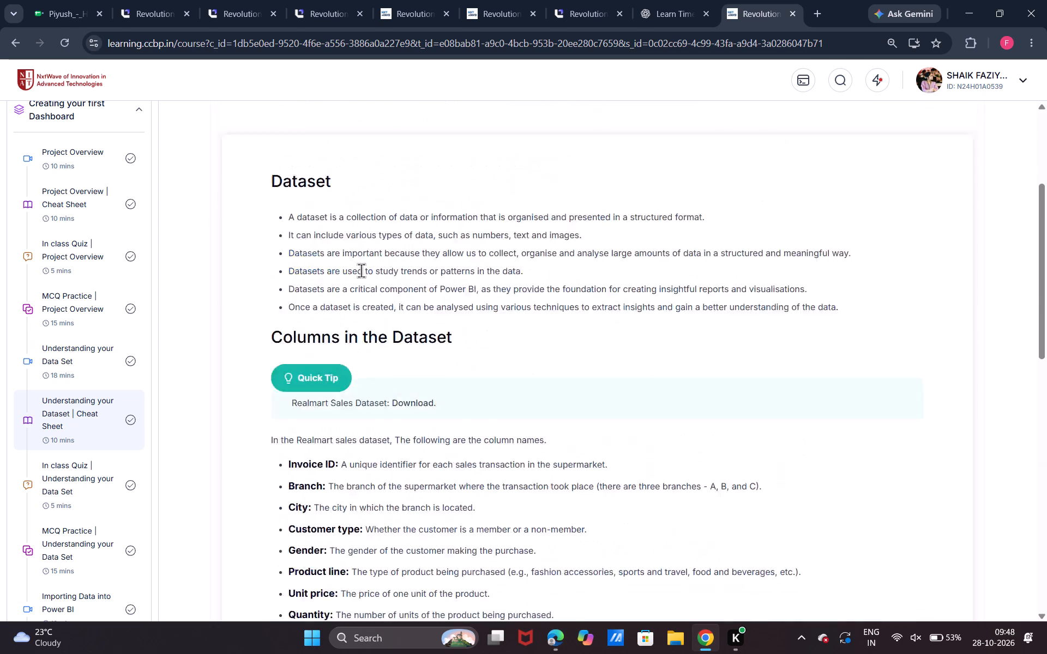
{"action": "scroll", "coordinate": [361, 270], "scroll_direction": "up", "scroll_amount": 4}
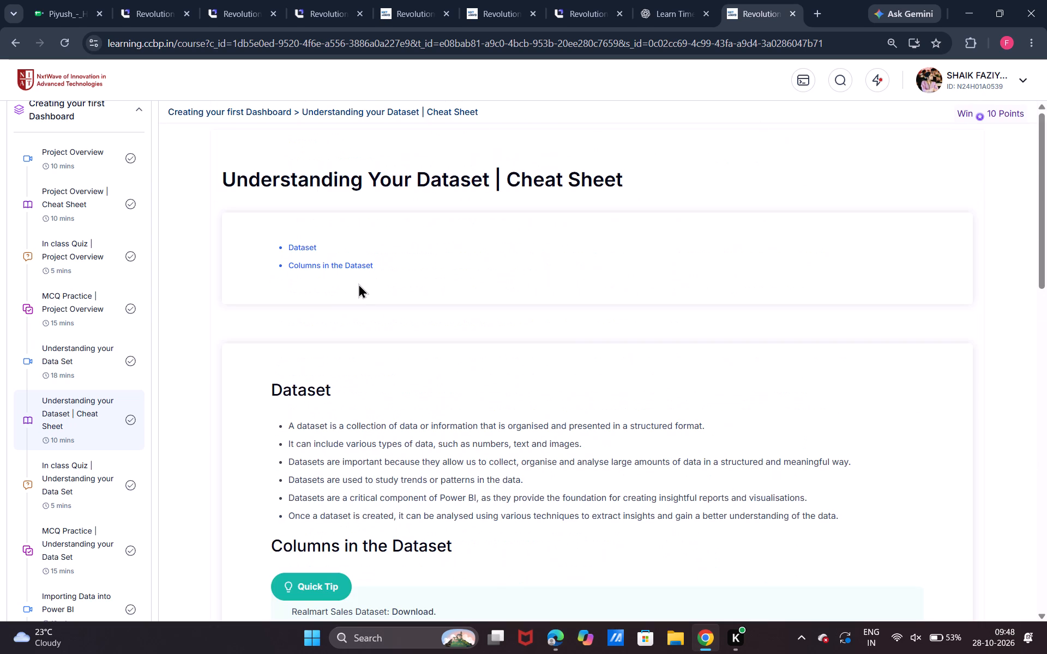
{"action": "left_click", "coordinate": [358, 283]}
{"action": "scroll", "coordinate": [251, 293], "scroll_direction": "down", "scroll_amount": 2}
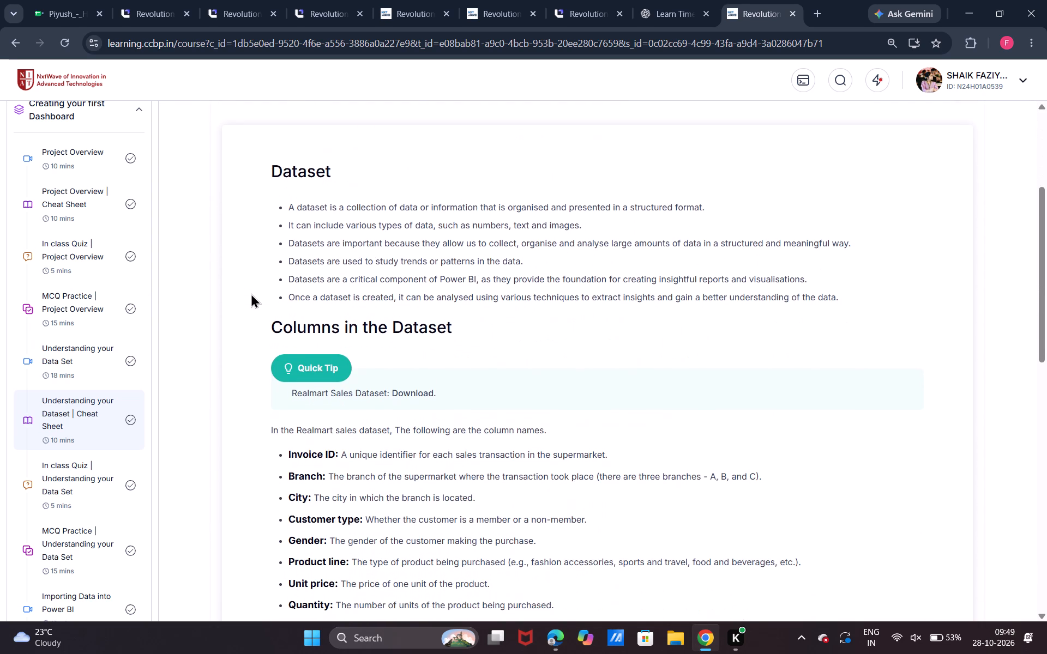
{"action": "scroll", "coordinate": [251, 293], "scroll_direction": "down", "scroll_amount": 2}
{"action": "scroll", "coordinate": [251, 293], "scroll_direction": "up", "scroll_amount": 1}
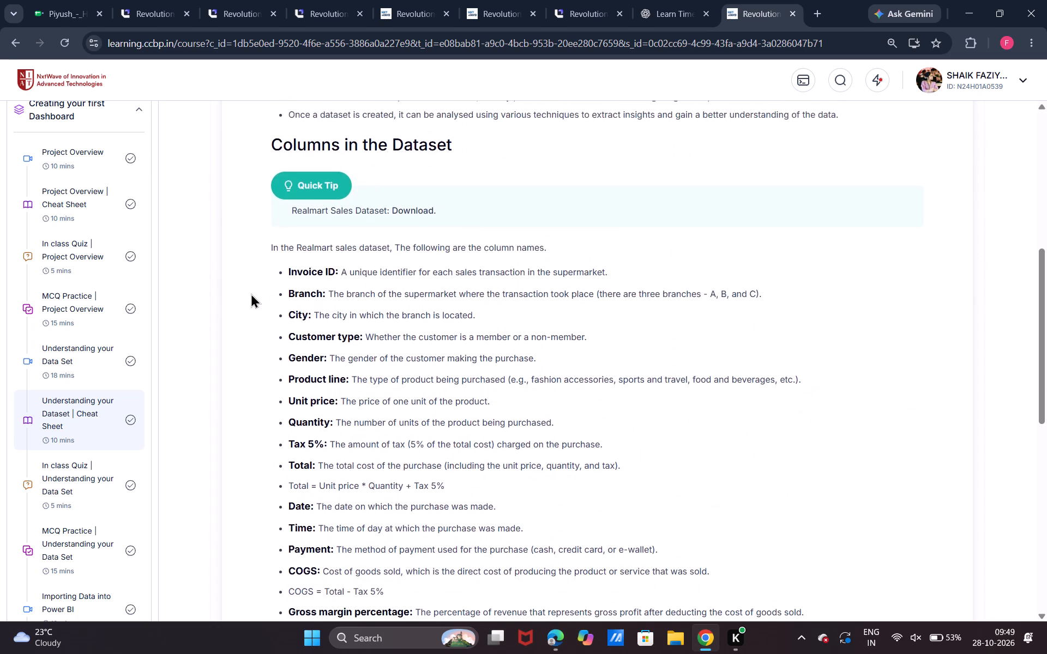
{"action": "scroll", "coordinate": [251, 293], "scroll_direction": "up", "scroll_amount": 1}
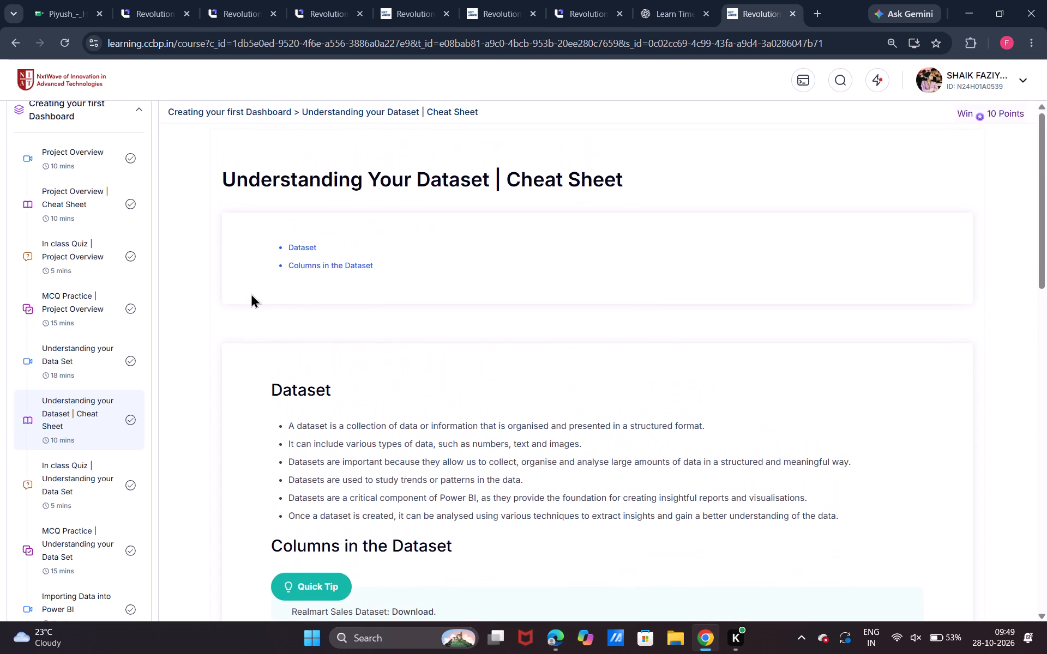
{"action": "scroll", "coordinate": [251, 293], "scroll_direction": "down", "scroll_amount": 1}
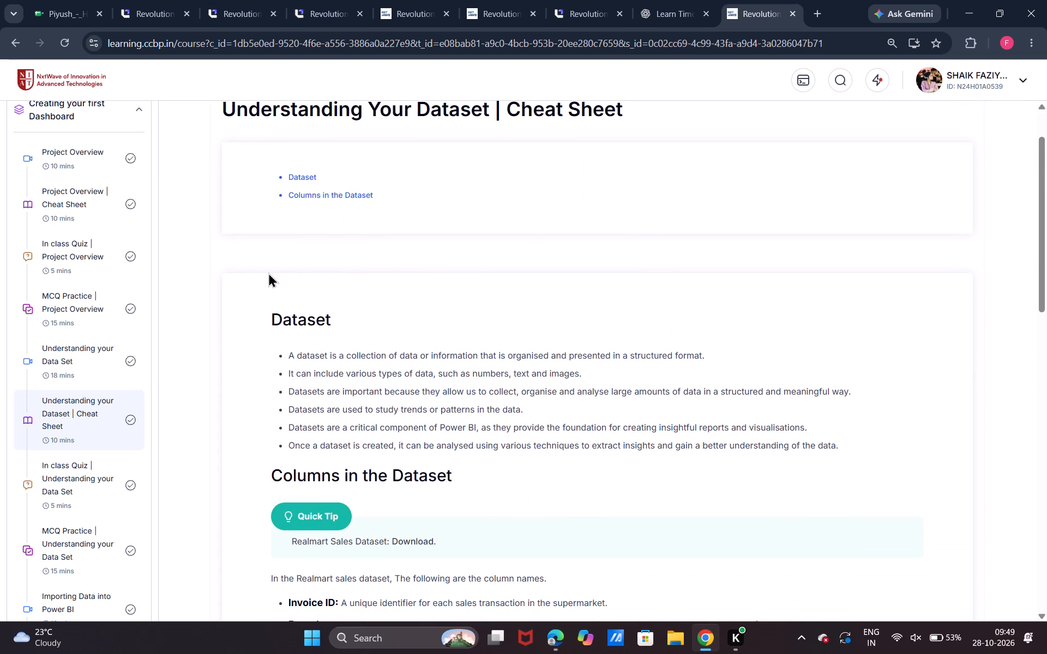
{"action": "scroll", "coordinate": [268, 272], "scroll_direction": "down", "scroll_amount": 1}
{"action": "scroll", "coordinate": [304, 268], "scroll_direction": "up", "scroll_amount": 3}
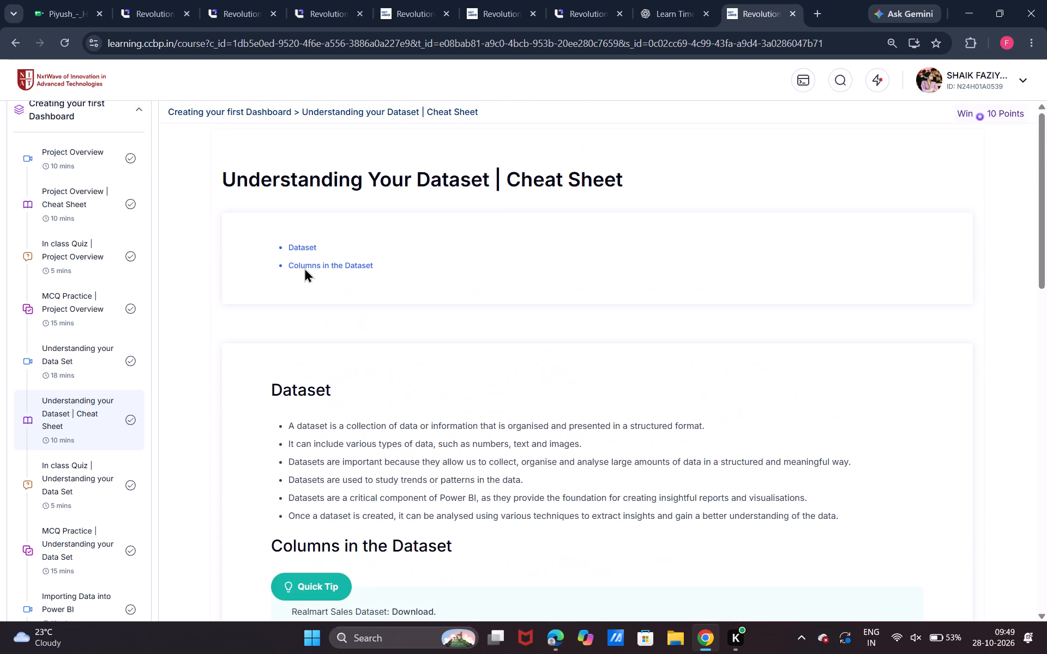
{"action": "scroll", "coordinate": [284, 387], "scroll_direction": "up", "scroll_amount": 1}
Review the cheat sheet once more from the Dataset heading down to the Gross income and Rating columns and the closing note.
{"action": "scroll", "coordinate": [351, 382], "scroll_direction": "down", "scroll_amount": 1}
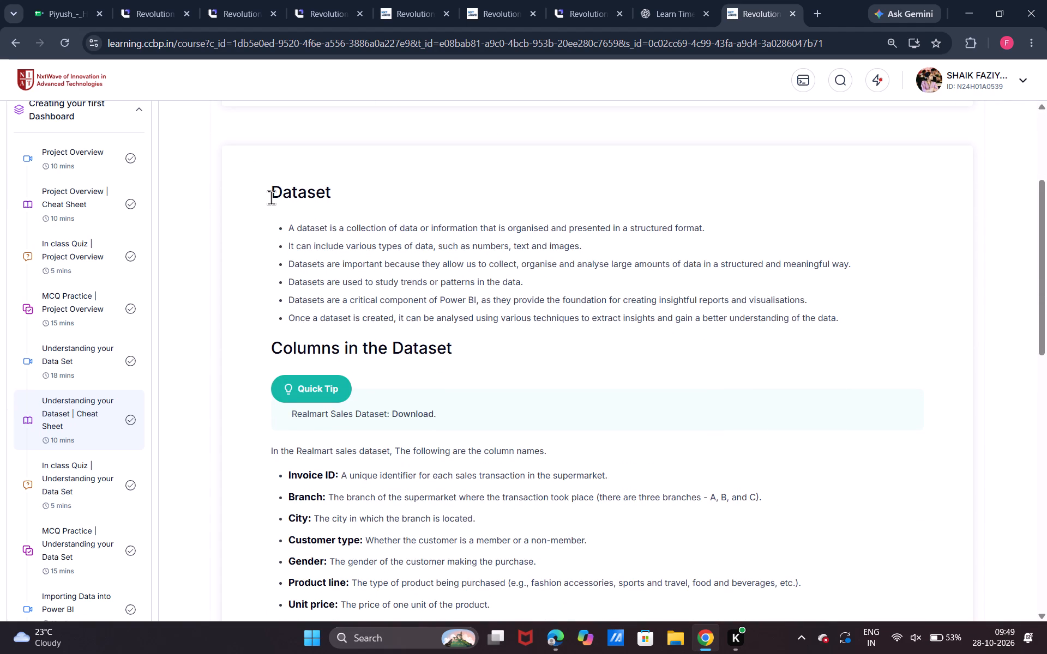
{"action": "left_click_drag", "start_coordinate": [271, 197], "coordinate": [356, 211]}
{"action": "left_click", "coordinate": [356, 211]}
{"action": "scroll", "coordinate": [363, 322], "scroll_direction": "down", "scroll_amount": 1}
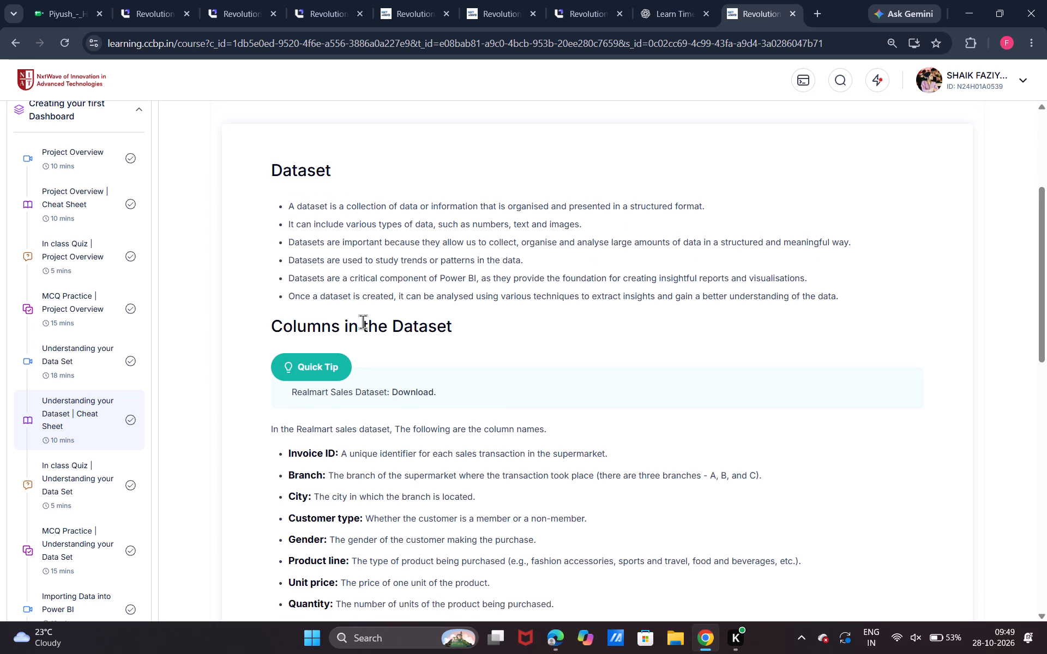
{"action": "scroll", "coordinate": [363, 322], "scroll_direction": "down", "scroll_amount": 1}
{"action": "scroll", "coordinate": [340, 404], "scroll_direction": "down", "scroll_amount": 1}
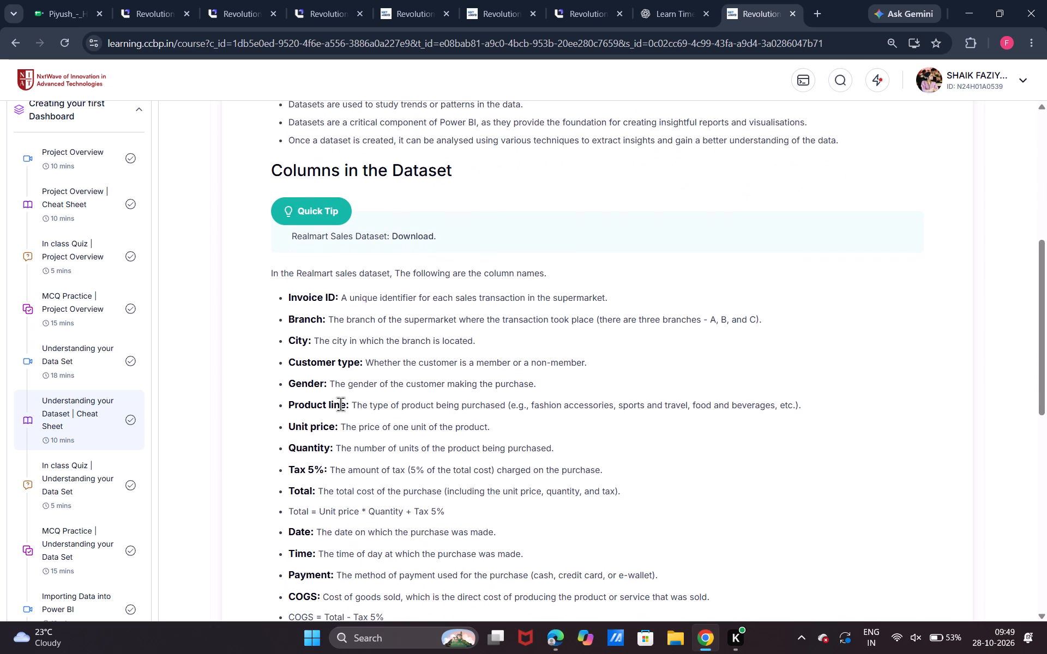
{"action": "scroll", "coordinate": [340, 404], "scroll_direction": "down", "scroll_amount": 2}
{"action": "left_click", "coordinate": [358, 372]}
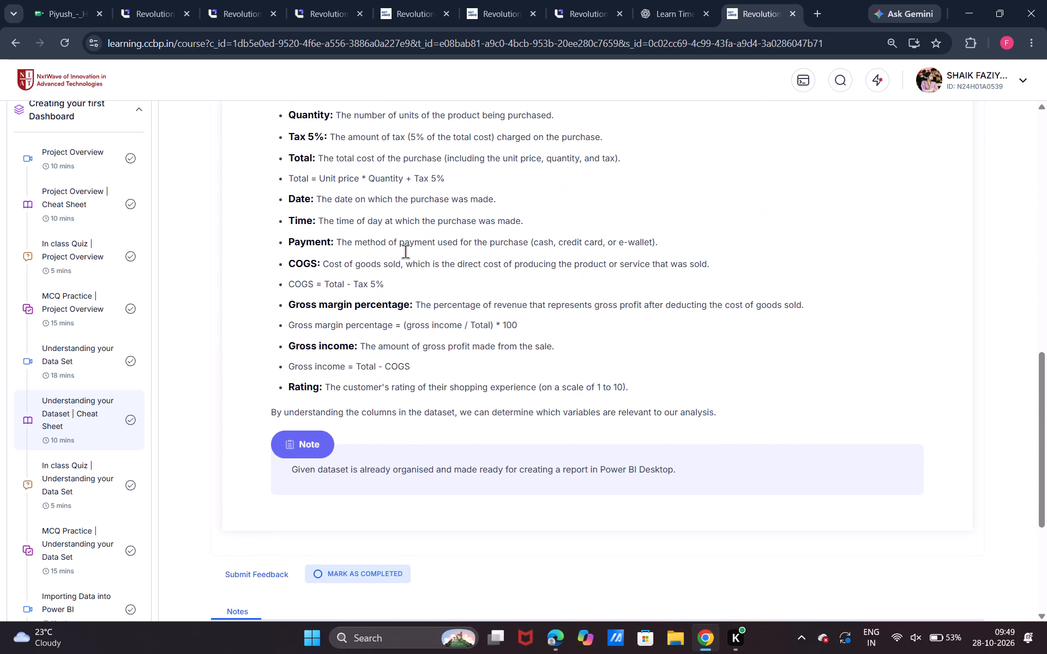
Mark the Understanding your Dataset cheat sheet as completed and dismiss the learning streak popup.
{"action": "scroll", "coordinate": [316, 318], "scroll_direction": "up", "scroll_amount": 5}
{"action": "scroll", "coordinate": [316, 318], "scroll_direction": "down", "scroll_amount": 2}
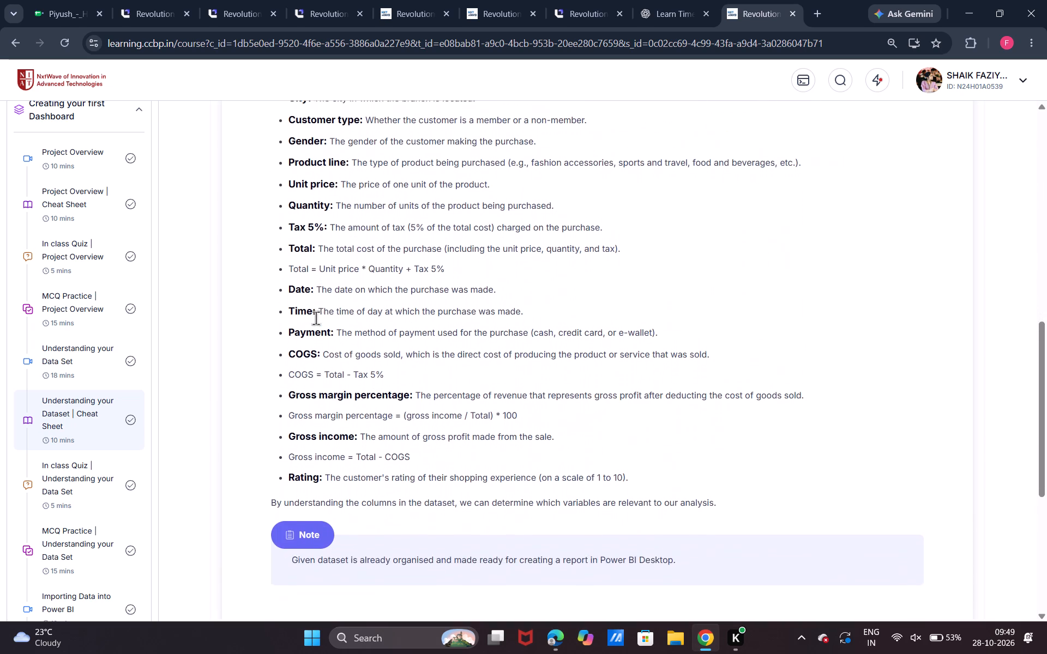
{"action": "scroll", "coordinate": [340, 171], "scroll_direction": "down", "scroll_amount": 1}
{"action": "left_click", "coordinate": [381, 547]}
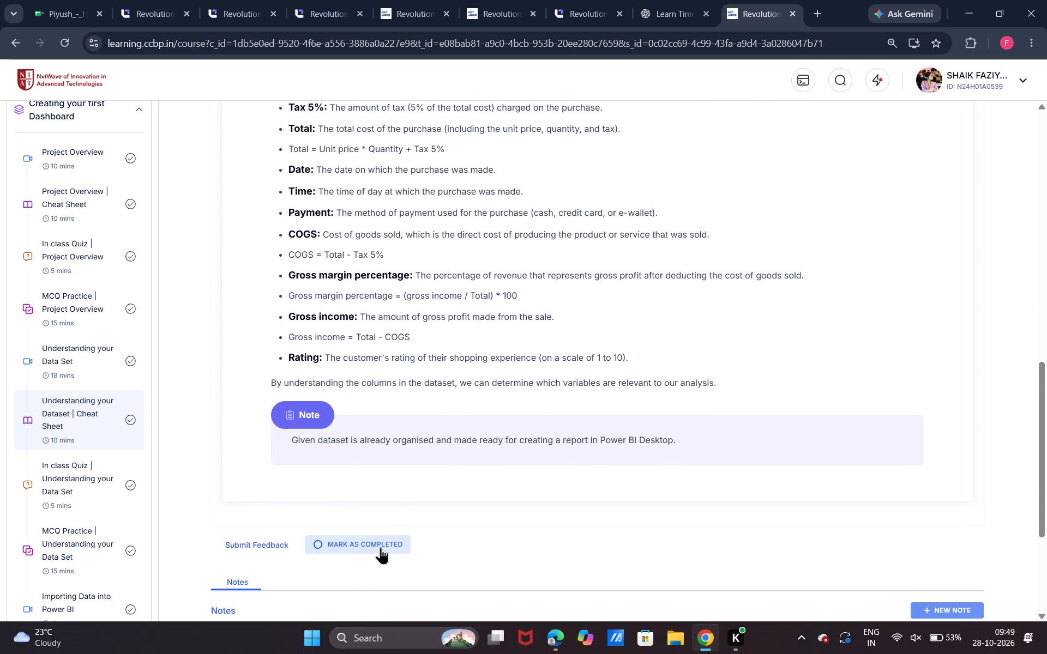
{"action": "left_click_drag", "start_coordinate": [576, 367], "coordinate": [579, 359]}
{"action": "left_click", "coordinate": [579, 359]}
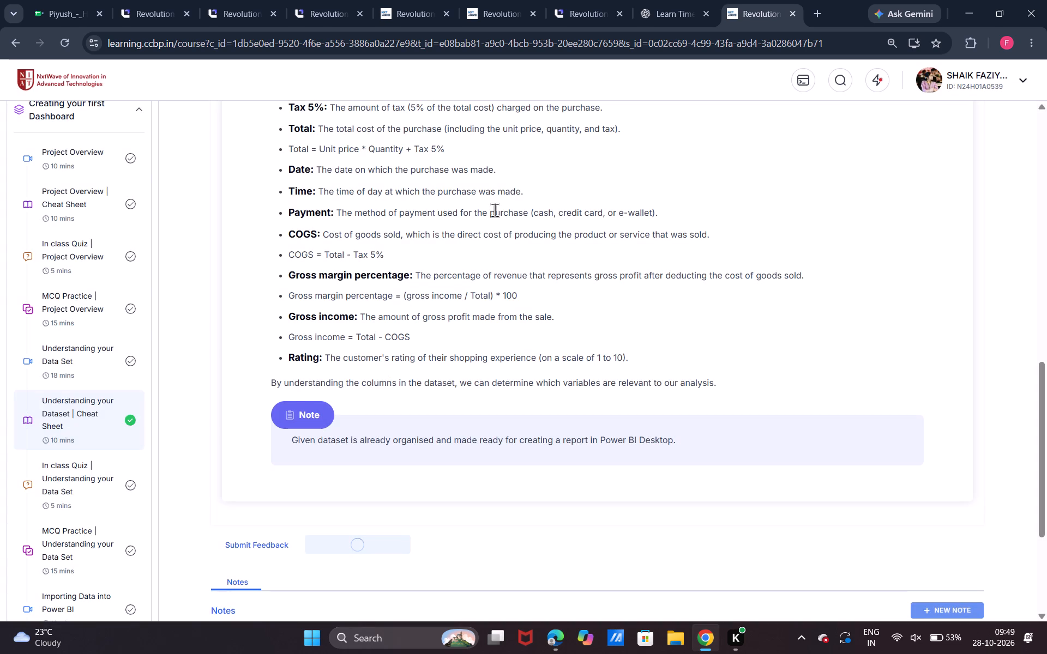
{"action": "scroll", "coordinate": [447, 299], "scroll_direction": "up", "scroll_amount": 1}
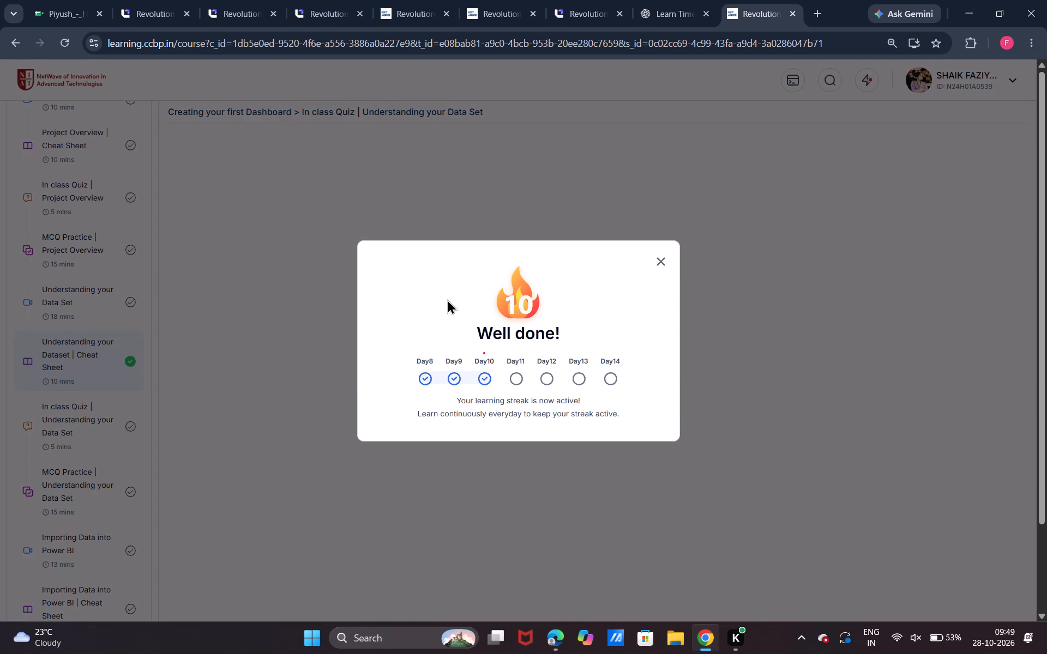
{"action": "left_click", "coordinate": [816, 367]}
{"action": "left_click", "coordinate": [709, 285]}
{"action": "left_click", "coordinate": [671, 257]}
{"action": "left_click", "coordinate": [667, 261]}
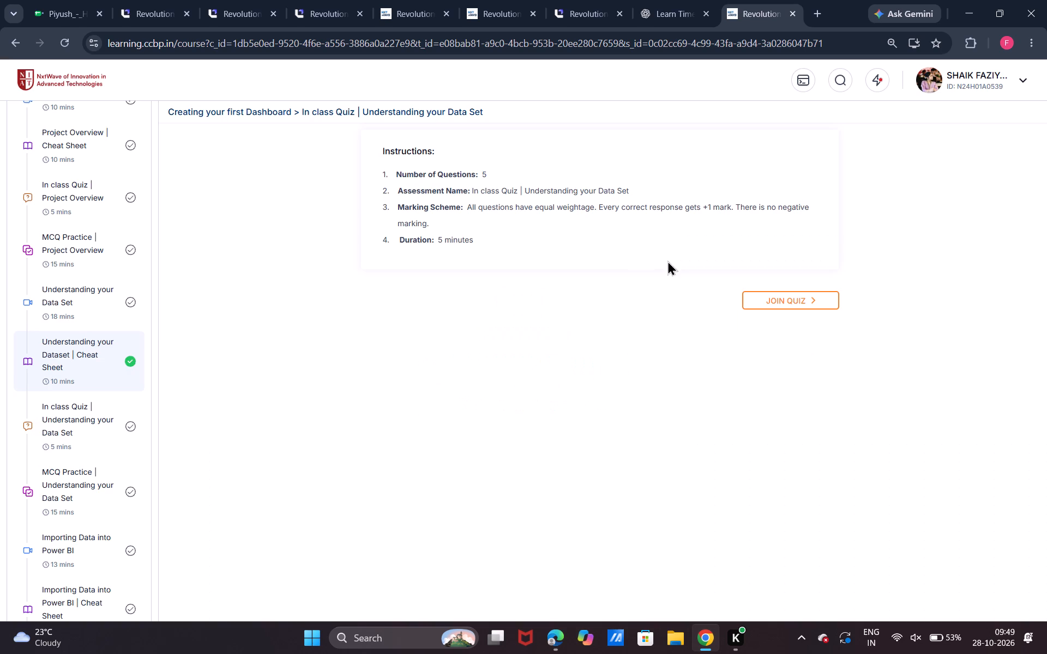
Check the in-class quiz entry and the MCQ Practice instructions for Understanding your Data Set.
{"action": "left_click", "coordinate": [59, 407]}
{"action": "left_click", "coordinate": [74, 483]}
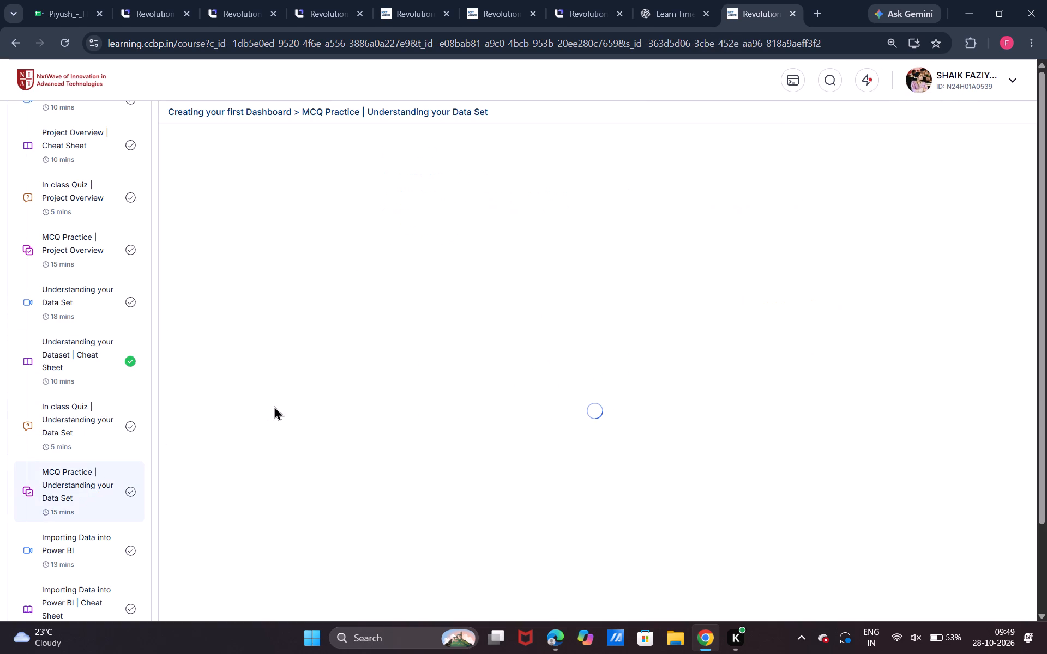
{"action": "scroll", "coordinate": [274, 405], "scroll_direction": "up", "scroll_amount": 2}
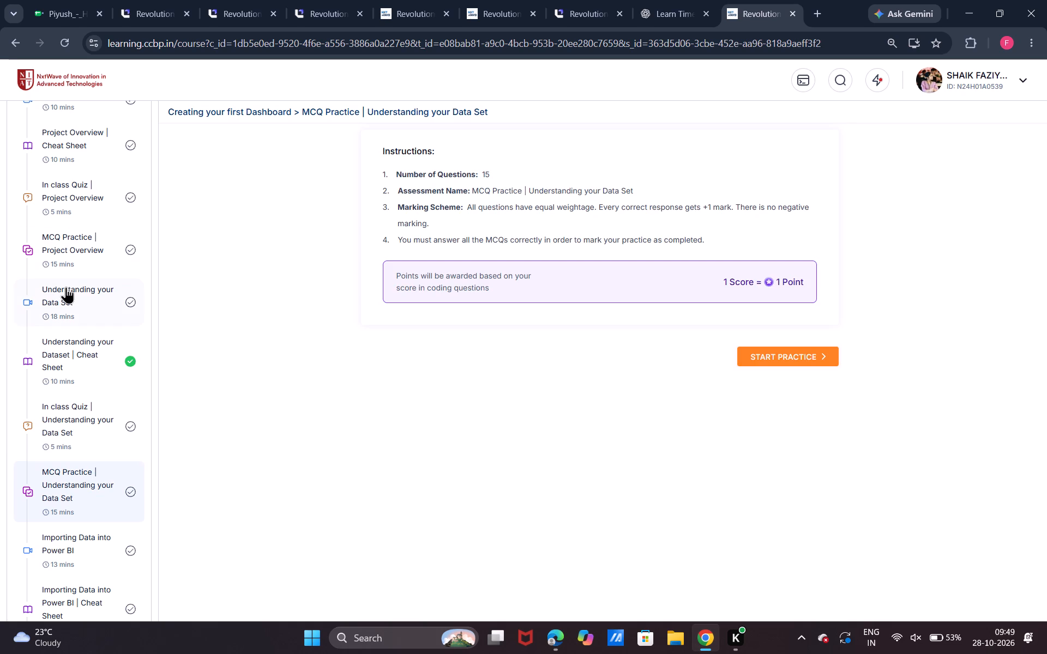
Open the Understanding your Data Set video lesson and show its slides in full screen.
{"action": "left_click", "coordinate": [66, 287]}
{"action": "scroll", "coordinate": [182, 367], "scroll_direction": "down", "scroll_amount": 5}
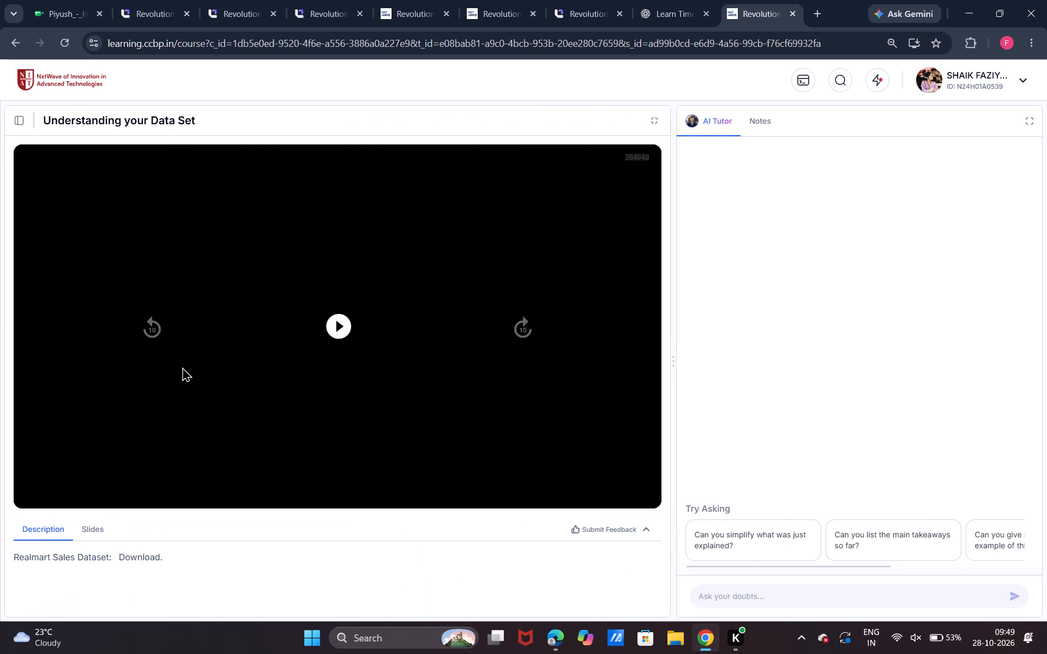
{"action": "left_click", "coordinate": [102, 530]}
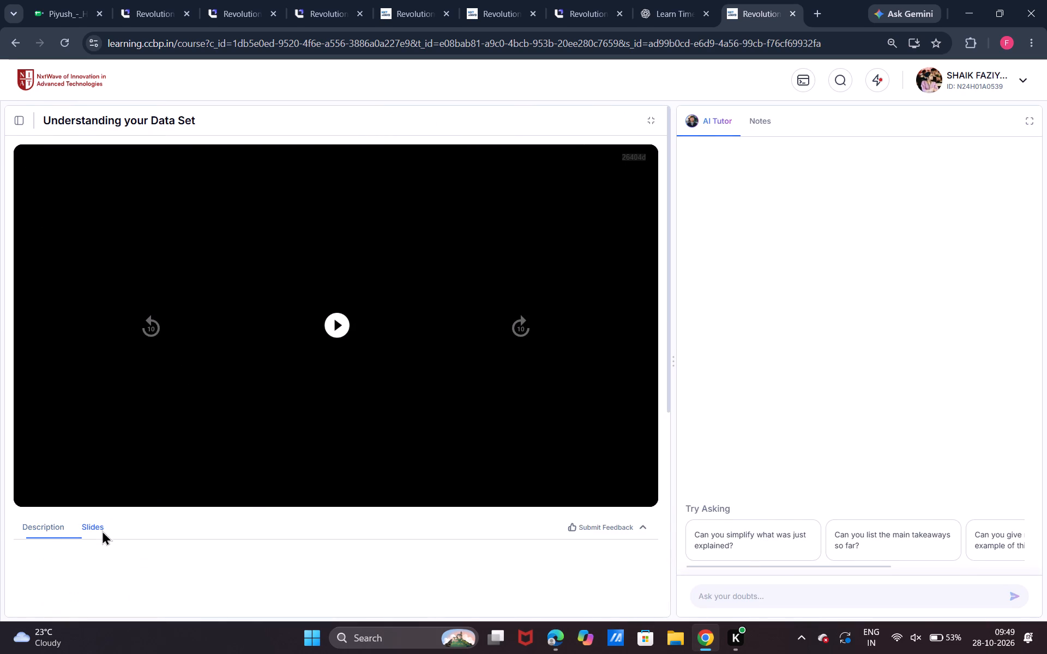
{"action": "scroll", "coordinate": [305, 491], "scroll_direction": "down", "scroll_amount": 7}
{"action": "scroll", "coordinate": [437, 465], "scroll_direction": "down", "scroll_amount": 3}
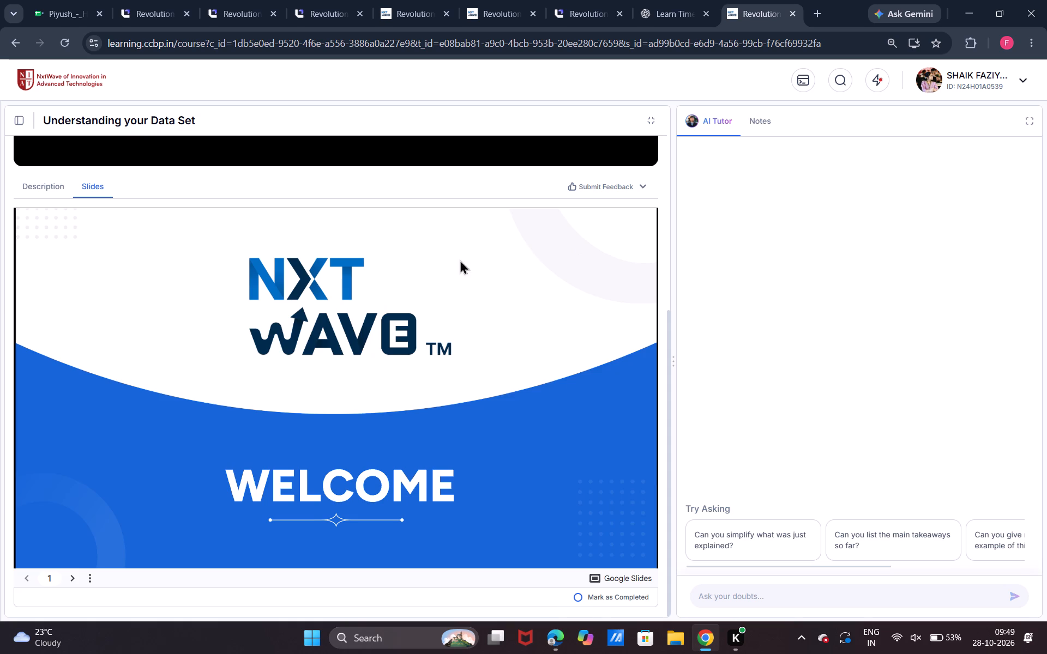
{"action": "scroll", "coordinate": [247, 469], "scroll_direction": "down", "scroll_amount": 1}
{"action": "left_click", "coordinate": [90, 578]}
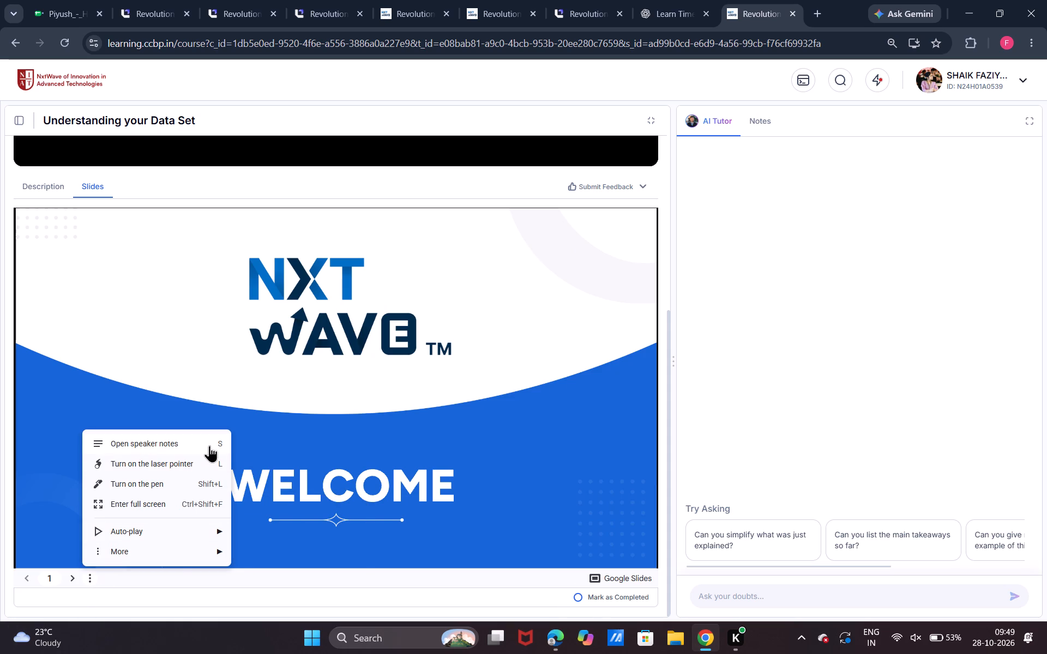
{"action": "left_click", "coordinate": [161, 499]}
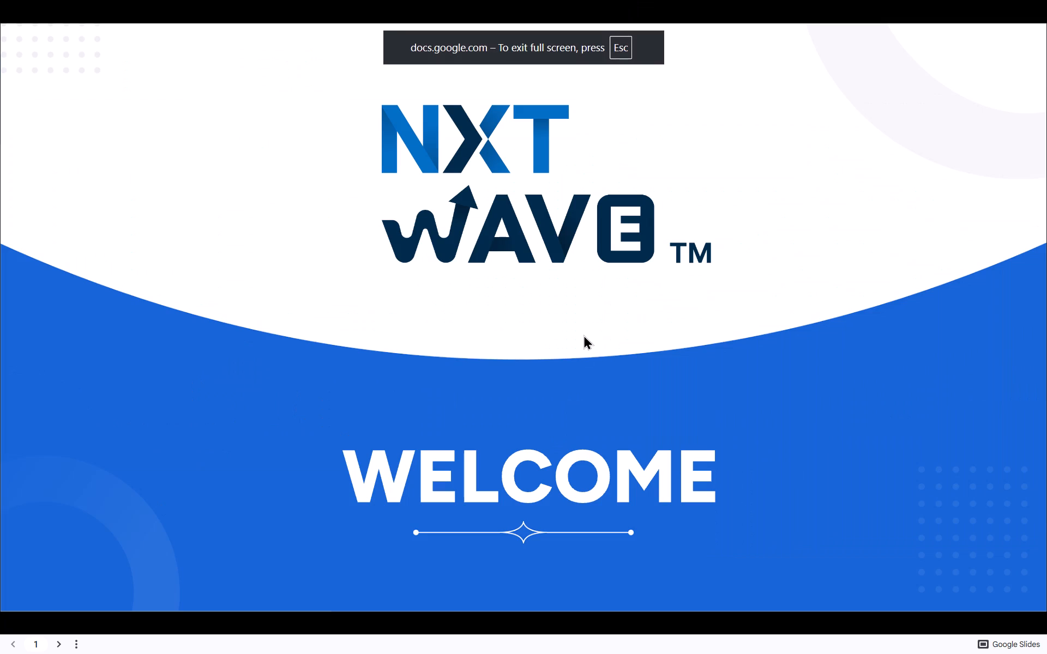
Page through the Understanding your Data Set slides to the end of the deck and leave full screen.
{"action": "left_click", "coordinate": [583, 335]}
{"action": "left_click", "coordinate": [583, 335]}
{"action": "left_click", "coordinate": [737, 395]}
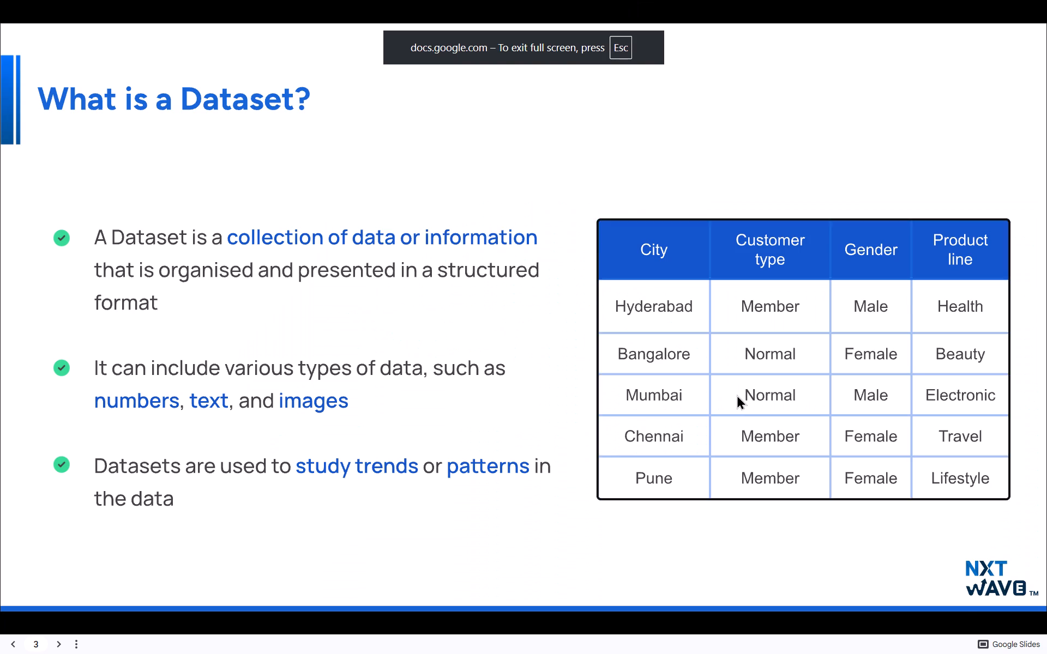
{"action": "left_click", "coordinate": [800, 482]}
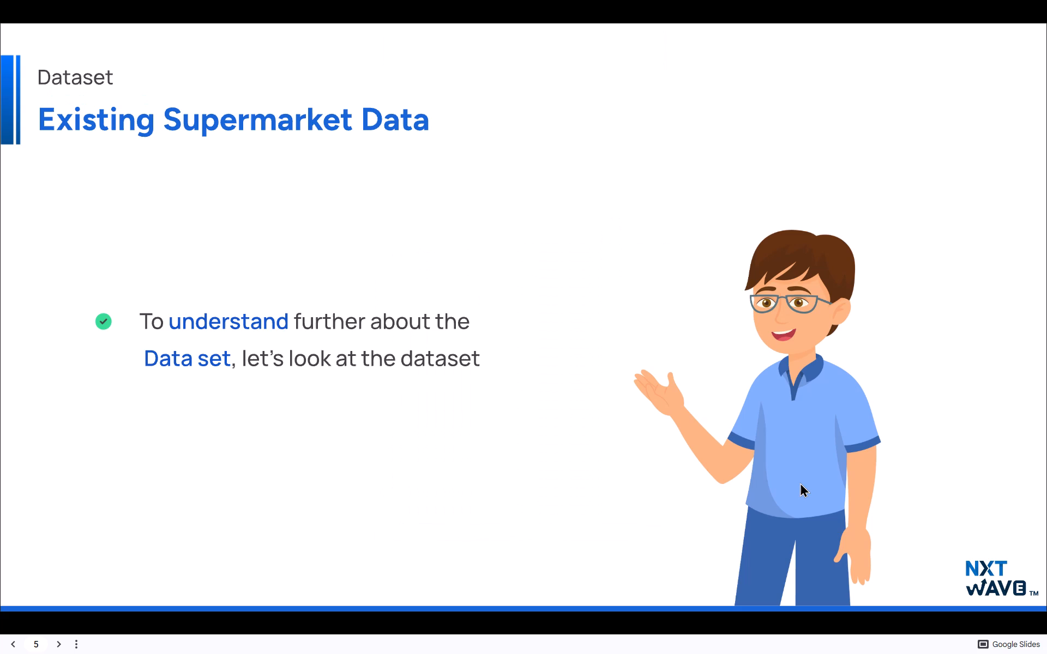
{"action": "left_click", "coordinate": [800, 482]}
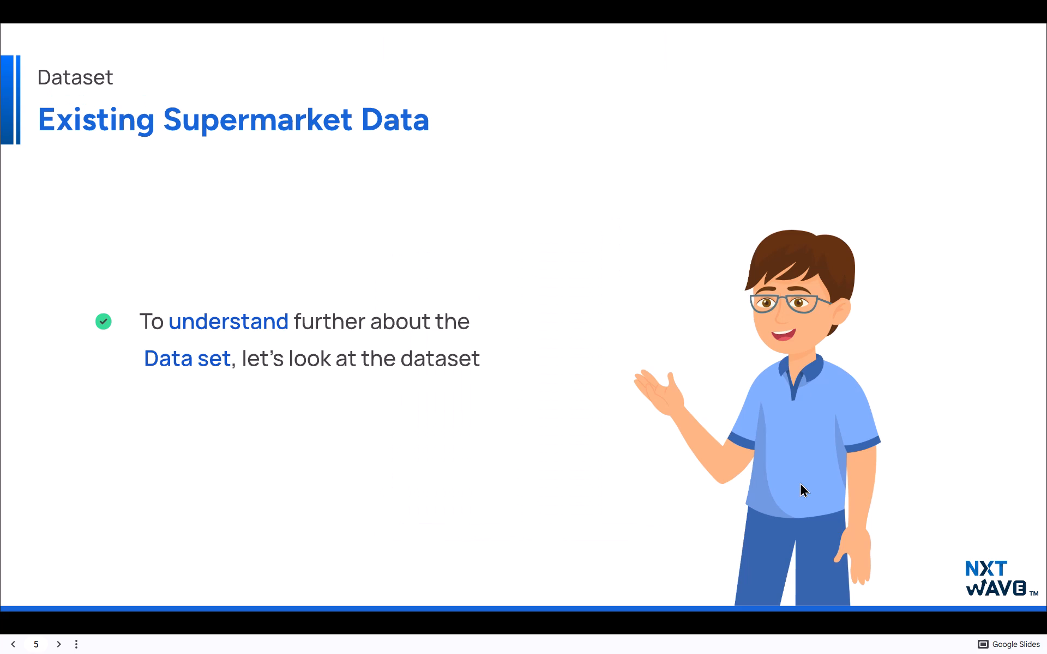
{"action": "left_click", "coordinate": [800, 482]}
{"action": "left_click", "coordinate": [800, 482]}
{"action": "left_click", "coordinate": [800, 482]}
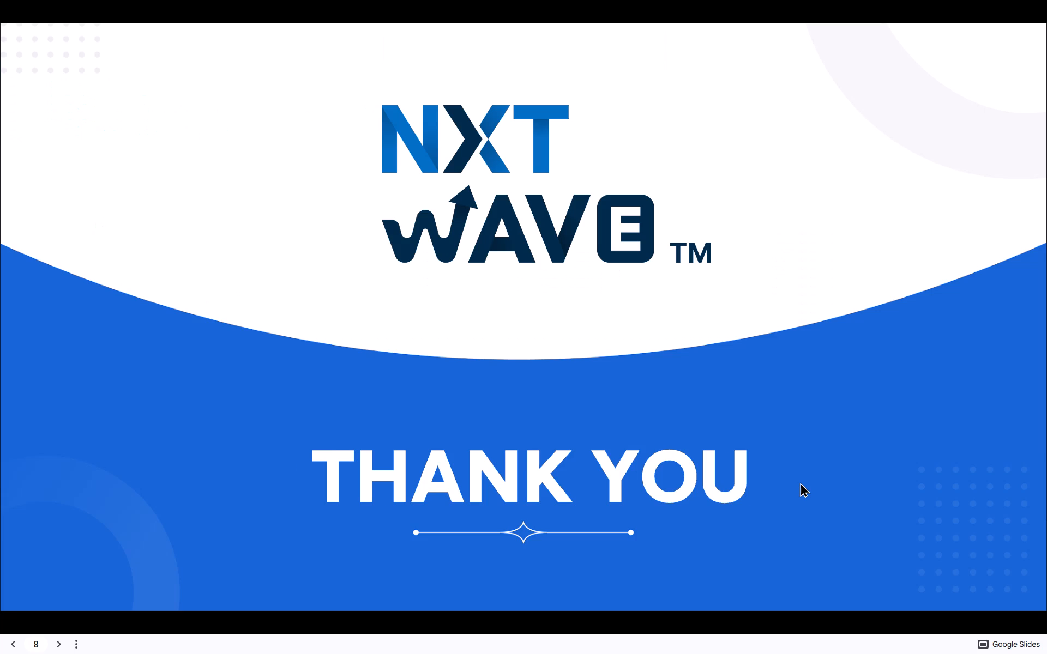
{"action": "left_click", "coordinate": [800, 482]}
{"action": "left_click", "coordinate": [800, 482]}
{"action": "key", "text": "Escape"}
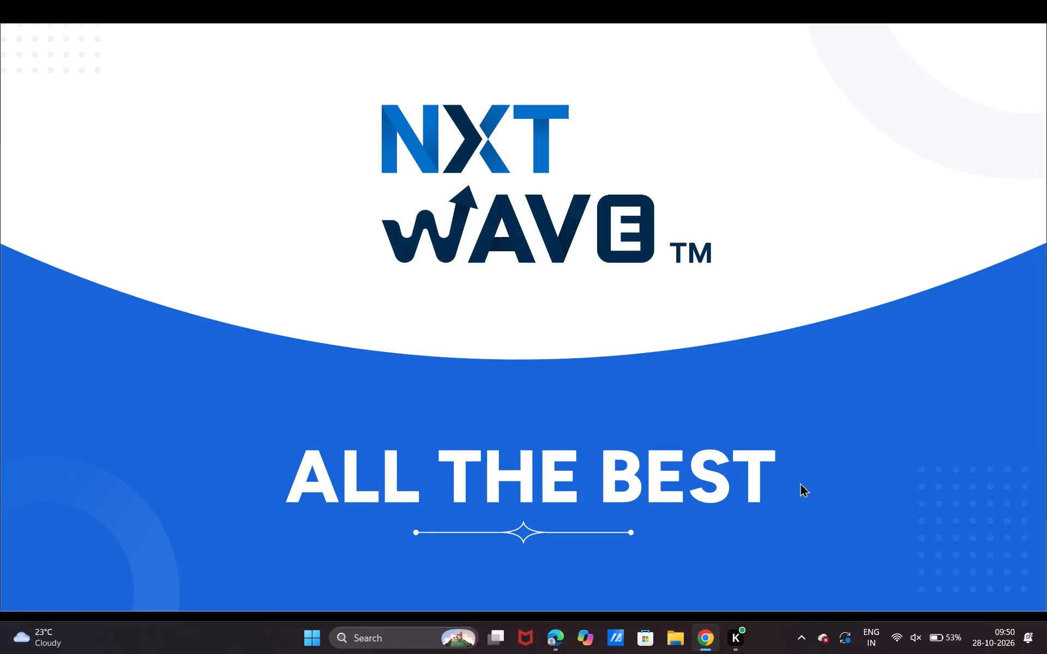
Open the Project Overview cheat sheet and skim its problem statement, objective and sales data significance sections.
{"action": "scroll", "coordinate": [216, 379], "scroll_direction": "up", "scroll_amount": 3}
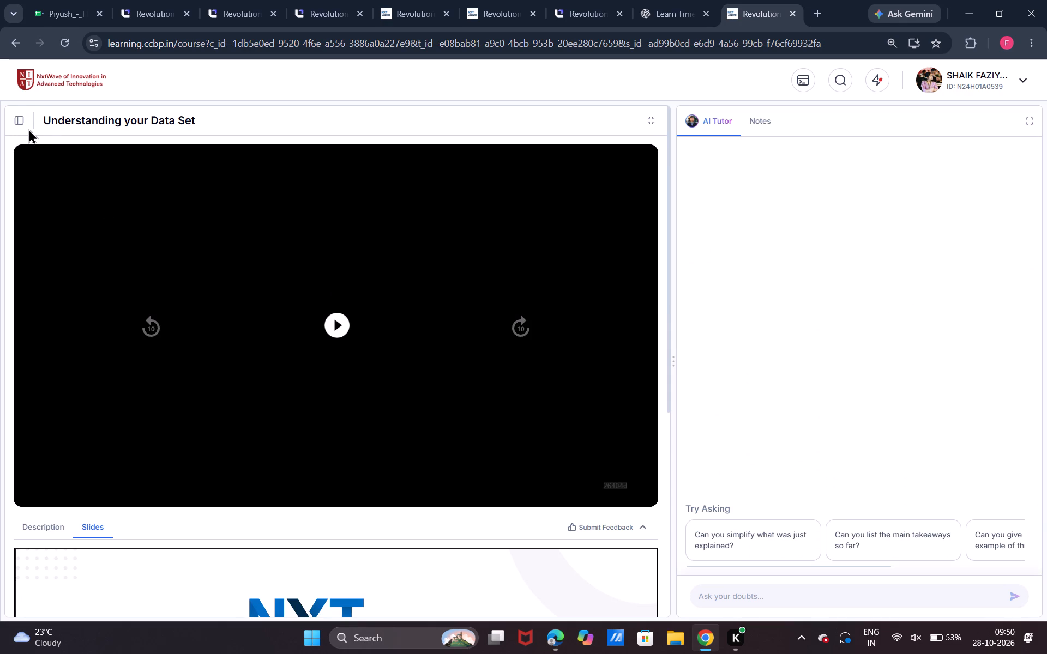
{"action": "left_click", "coordinate": [19, 114]}
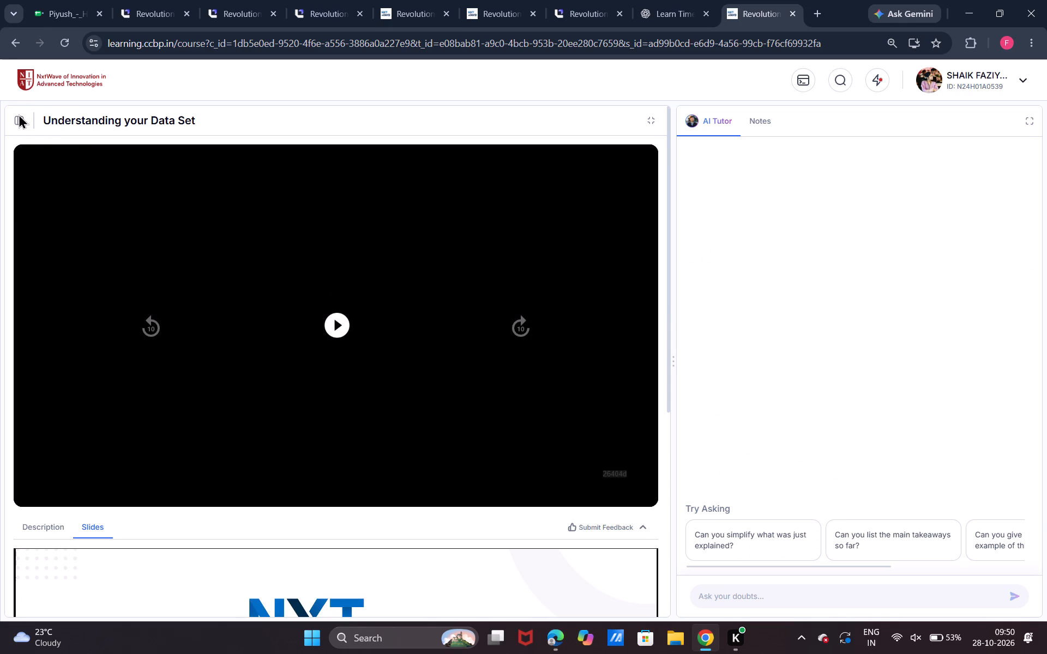
{"action": "left_click", "coordinate": [20, 121]}
{"action": "scroll", "coordinate": [29, 290], "scroll_direction": "up", "scroll_amount": 2}
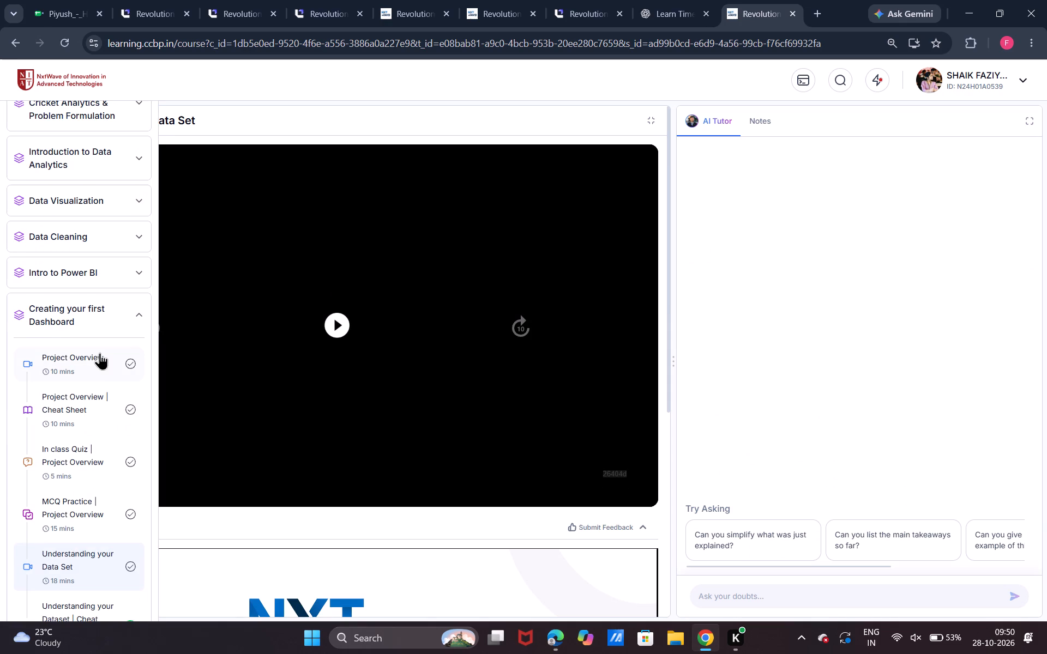
{"action": "left_click", "coordinate": [55, 412]}
{"action": "scroll", "coordinate": [320, 330], "scroll_direction": "down", "scroll_amount": 2}
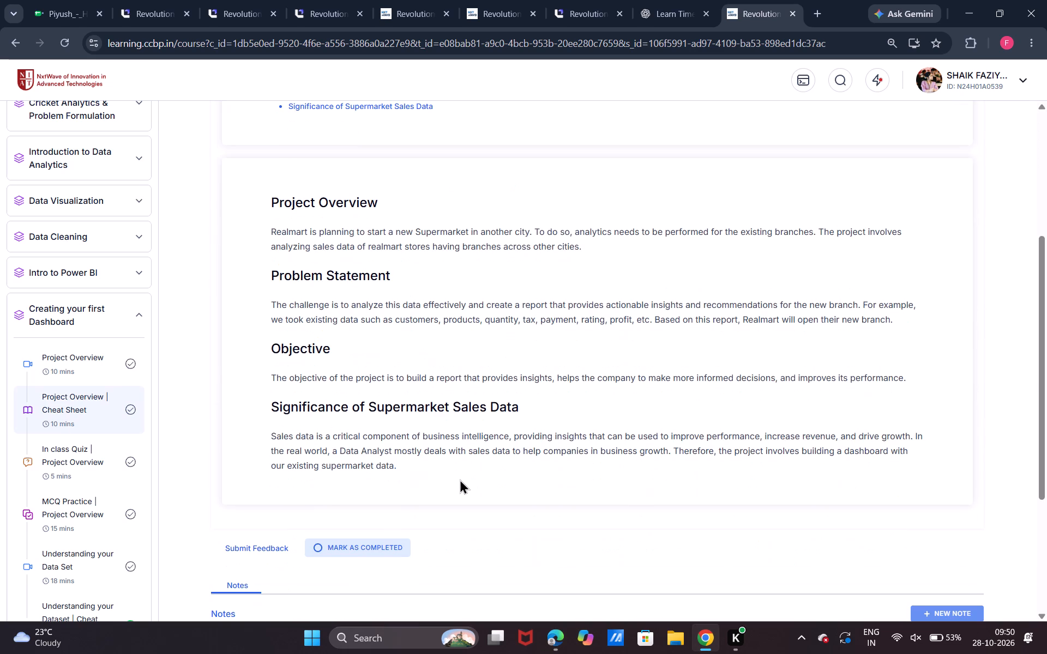
{"action": "scroll", "coordinate": [460, 479], "scroll_direction": "down", "scroll_amount": 1}
{"action": "scroll", "coordinate": [460, 479], "scroll_direction": "up", "scroll_amount": 3}
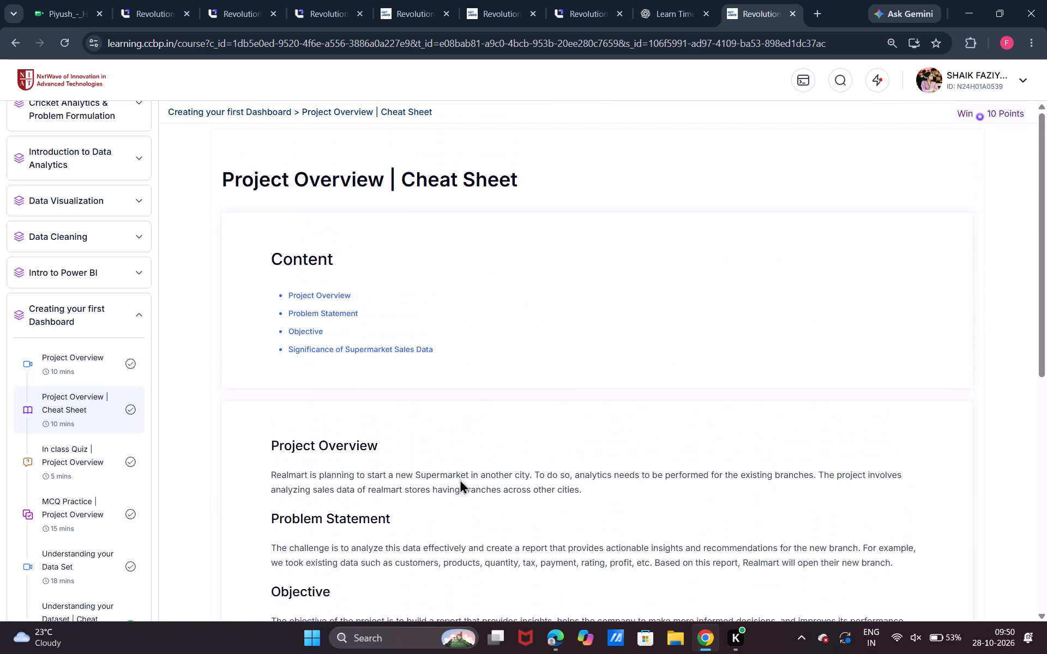
Open the Importing Data into Power BI video lesson and bring its slides into view.
{"action": "scroll", "coordinate": [60, 492], "scroll_direction": "down", "scroll_amount": 2}
{"action": "scroll", "coordinate": [102, 434], "scroll_direction": "down", "scroll_amount": 1}
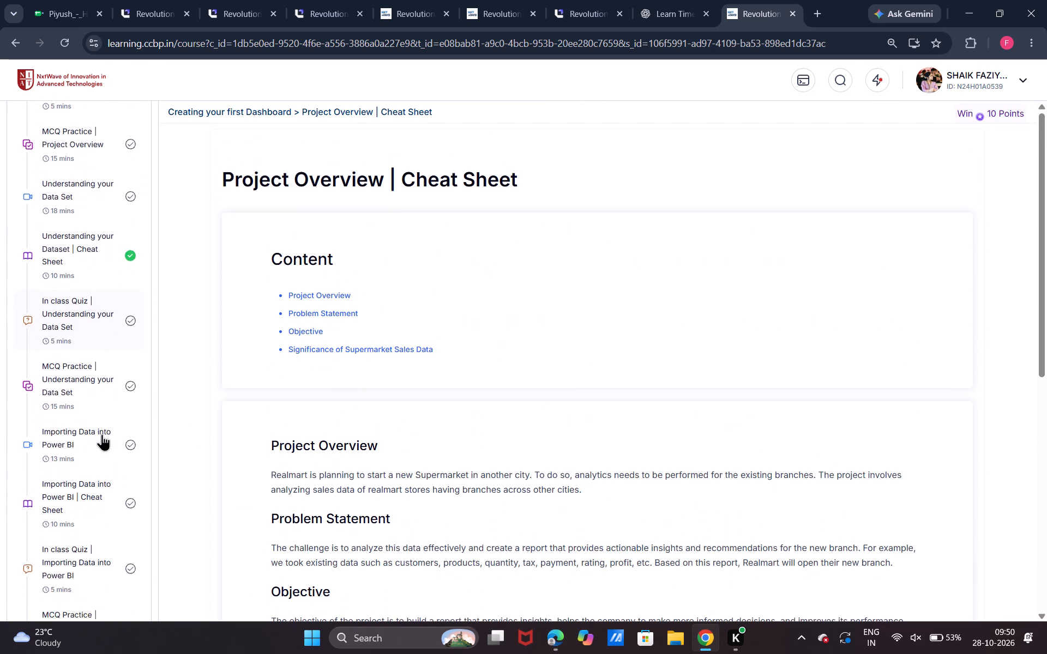
{"action": "scroll", "coordinate": [102, 434], "scroll_direction": "down", "scroll_amount": 1}
{"action": "scroll", "coordinate": [84, 190], "scroll_direction": "up", "scroll_amount": 1}
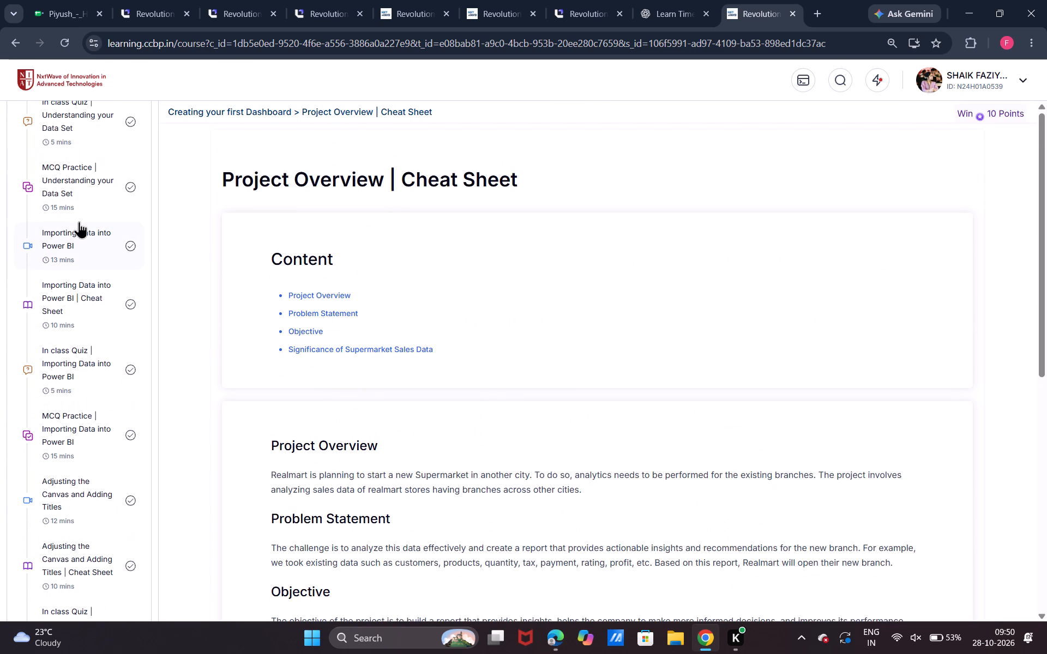
{"action": "left_click", "coordinate": [83, 238]}
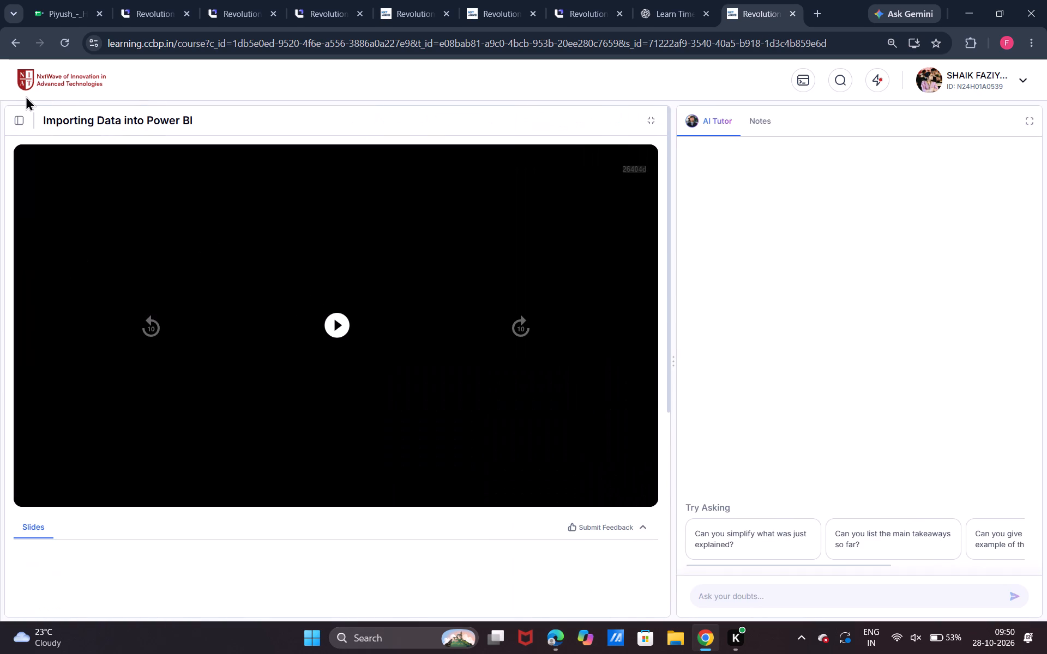
{"action": "left_click", "coordinate": [16, 126]}
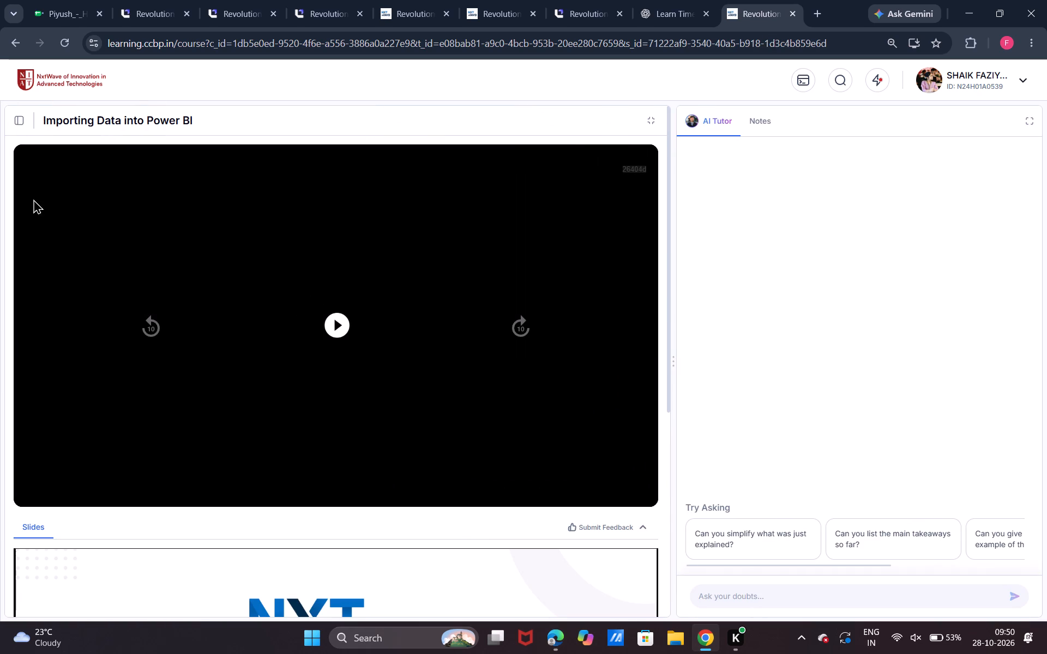
{"action": "scroll", "coordinate": [72, 352], "scroll_direction": "down", "scroll_amount": 4}
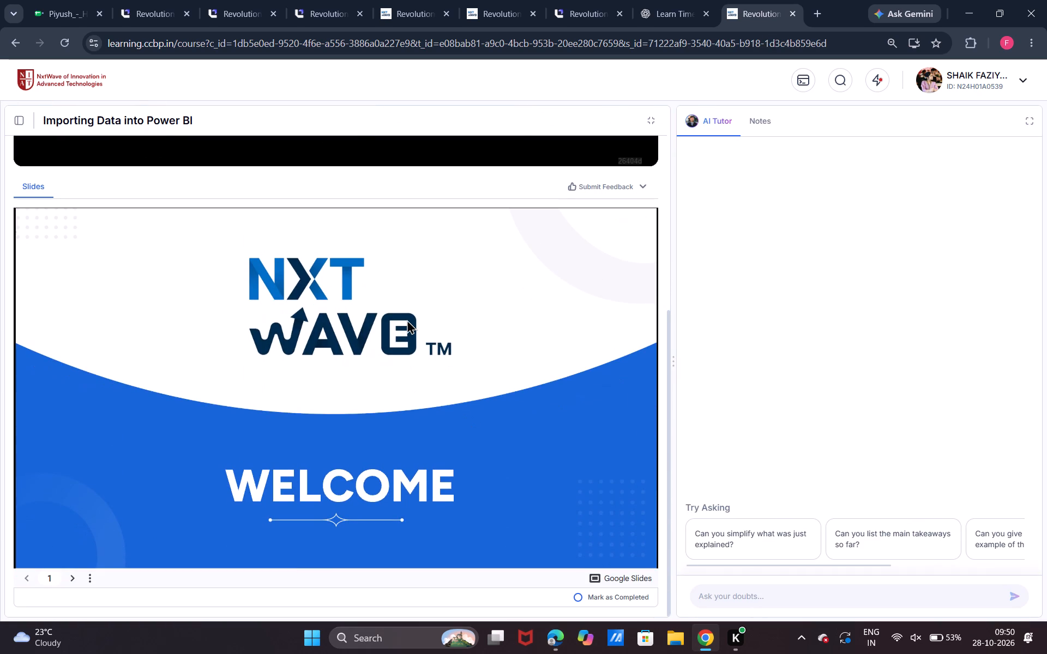
{"action": "scroll", "coordinate": [417, 375], "scroll_direction": "down", "scroll_amount": 2}
Look through the course outline's Creating your first Dashboard lessons, from Understanding your Data Set to Organizing your Dashboard.
{"action": "left_click", "coordinate": [16, 116]}
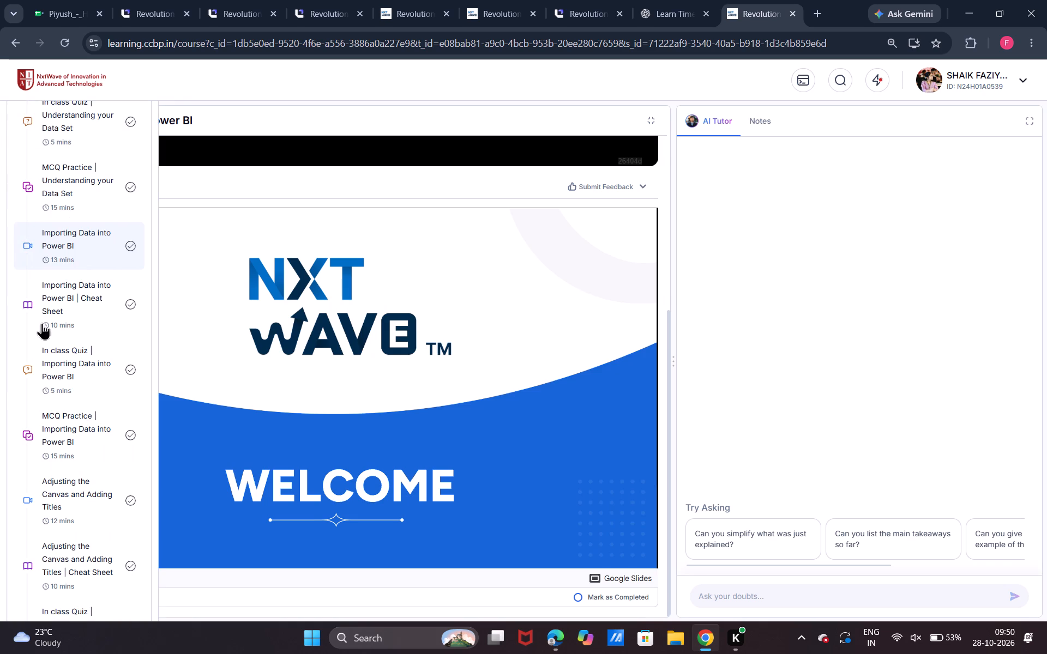
{"action": "scroll", "coordinate": [53, 398], "scroll_direction": "down", "scroll_amount": 4}
{"action": "scroll", "coordinate": [81, 560], "scroll_direction": "down", "scroll_amount": 4}
{"action": "scroll", "coordinate": [81, 560], "scroll_direction": "up", "scroll_amount": 4}
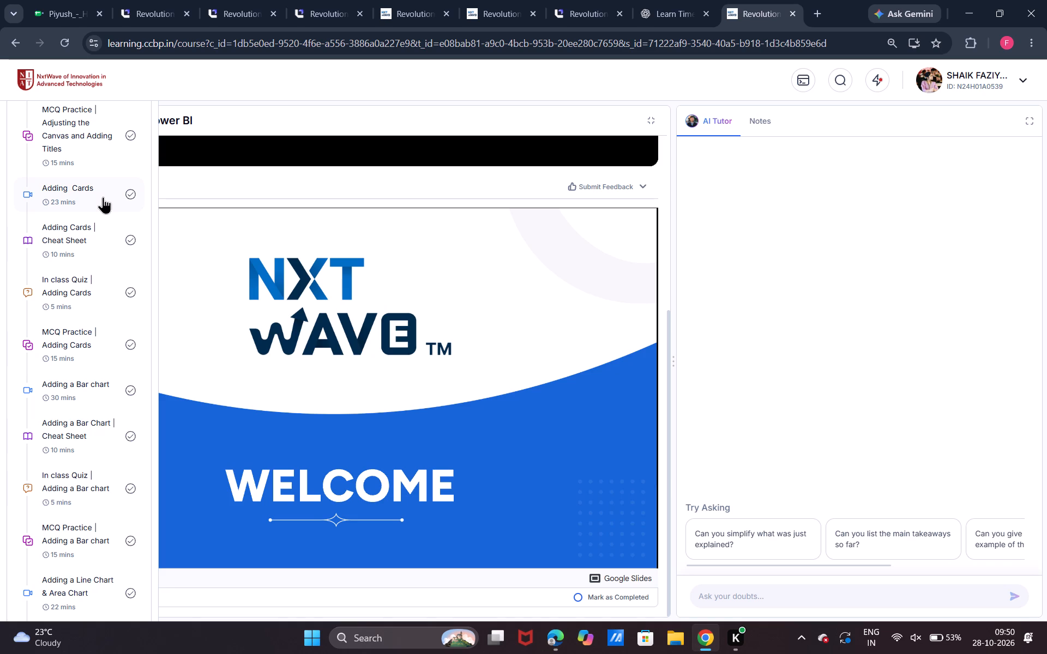
{"action": "scroll", "coordinate": [103, 197], "scroll_direction": "down", "scroll_amount": 3}
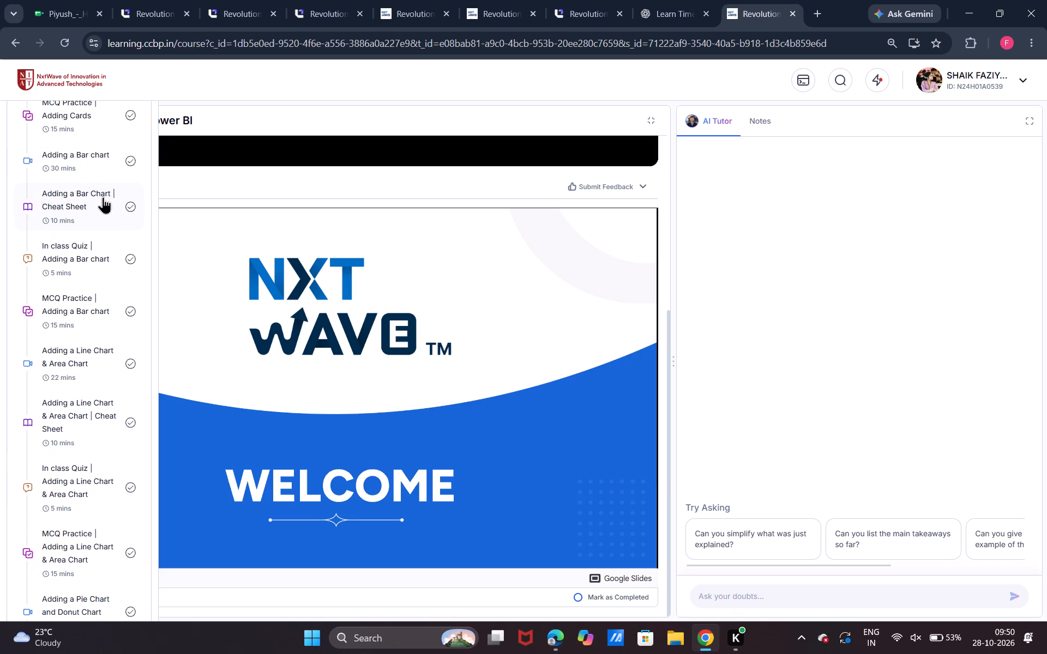
{"action": "scroll", "coordinate": [103, 197], "scroll_direction": "down", "scroll_amount": 2}
{"action": "scroll", "coordinate": [97, 461], "scroll_direction": "down", "scroll_amount": 1}
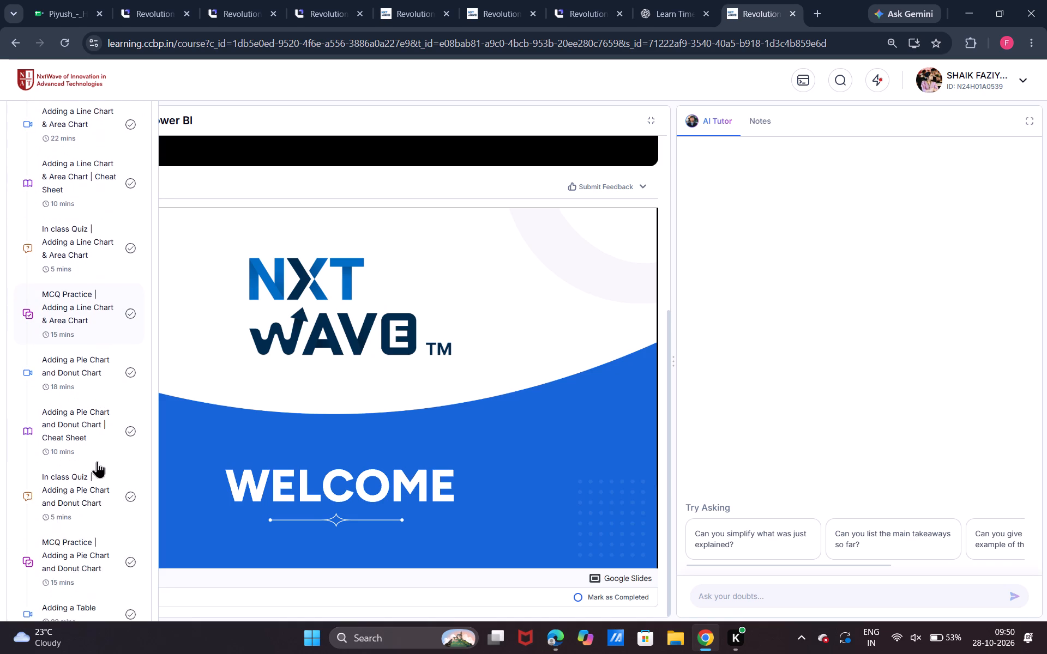
{"action": "scroll", "coordinate": [97, 461], "scroll_direction": "down", "scroll_amount": 1}
{"action": "scroll", "coordinate": [49, 605], "scroll_direction": "up", "scroll_amount": 1}
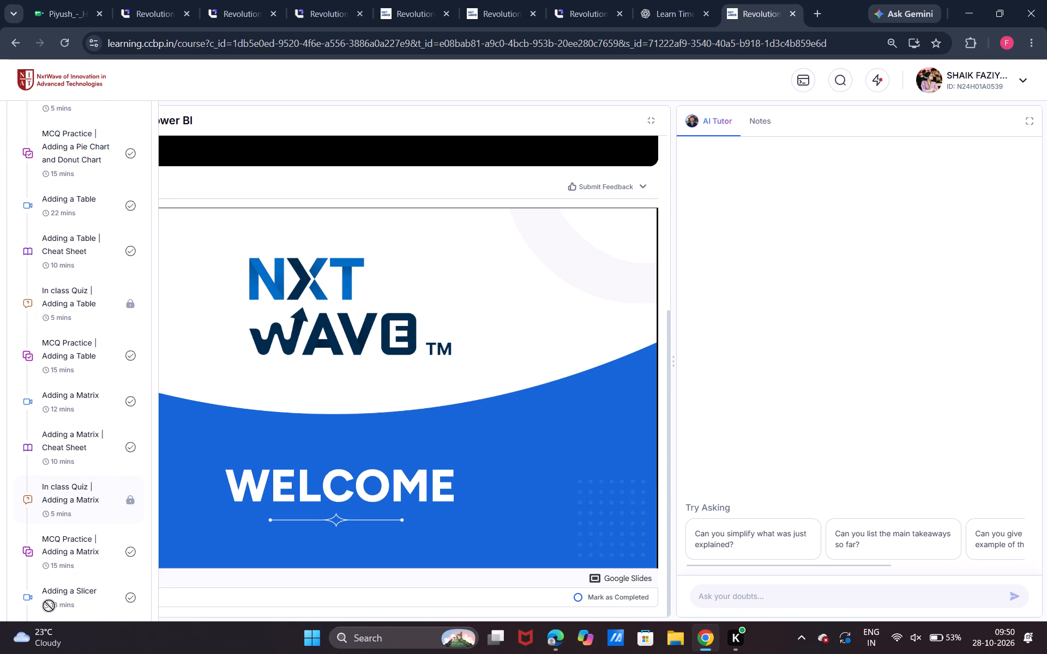
{"action": "scroll", "coordinate": [49, 605], "scroll_direction": "up", "scroll_amount": 4}
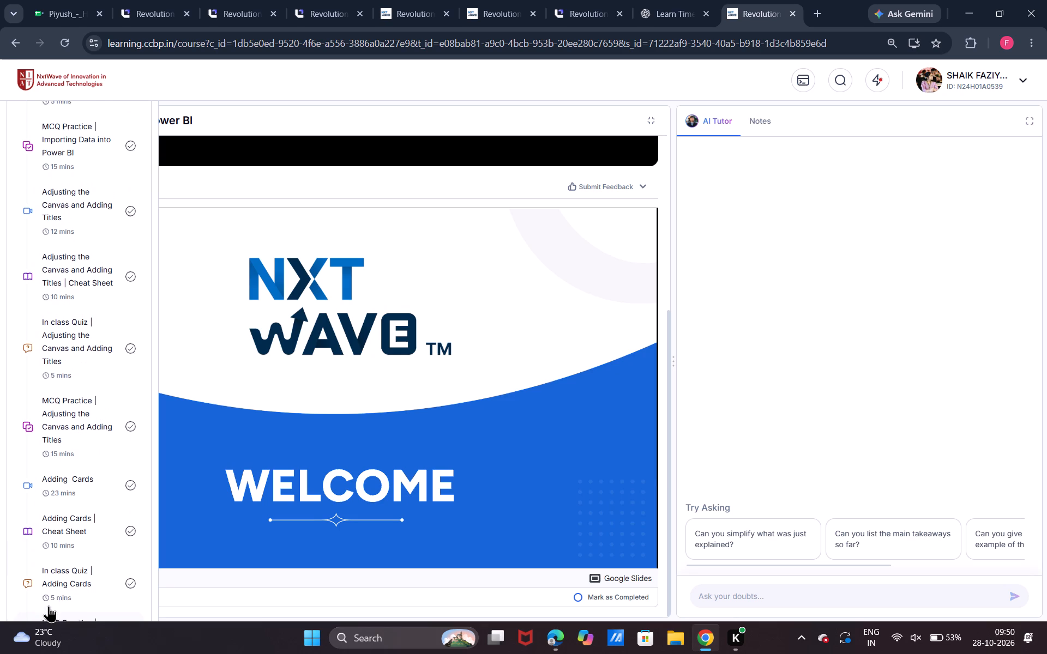
{"action": "scroll", "coordinate": [49, 605], "scroll_direction": "up", "scroll_amount": 2}
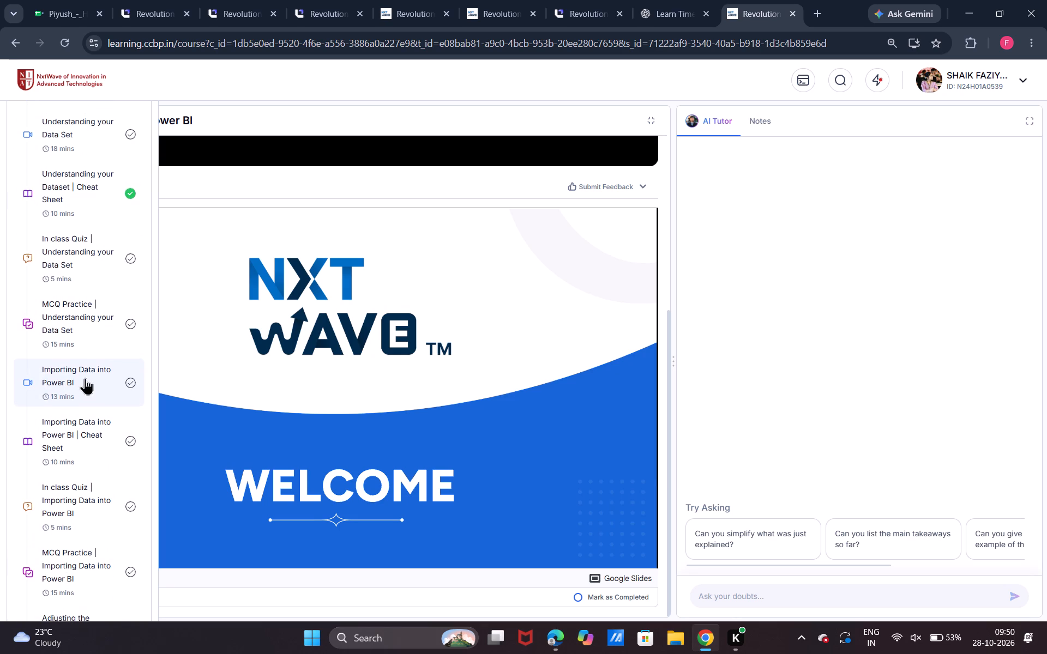
{"action": "scroll", "coordinate": [91, 353], "scroll_direction": "down", "scroll_amount": 9}
{"action": "scroll", "coordinate": [99, 526], "scroll_direction": "down", "scroll_amount": 1}
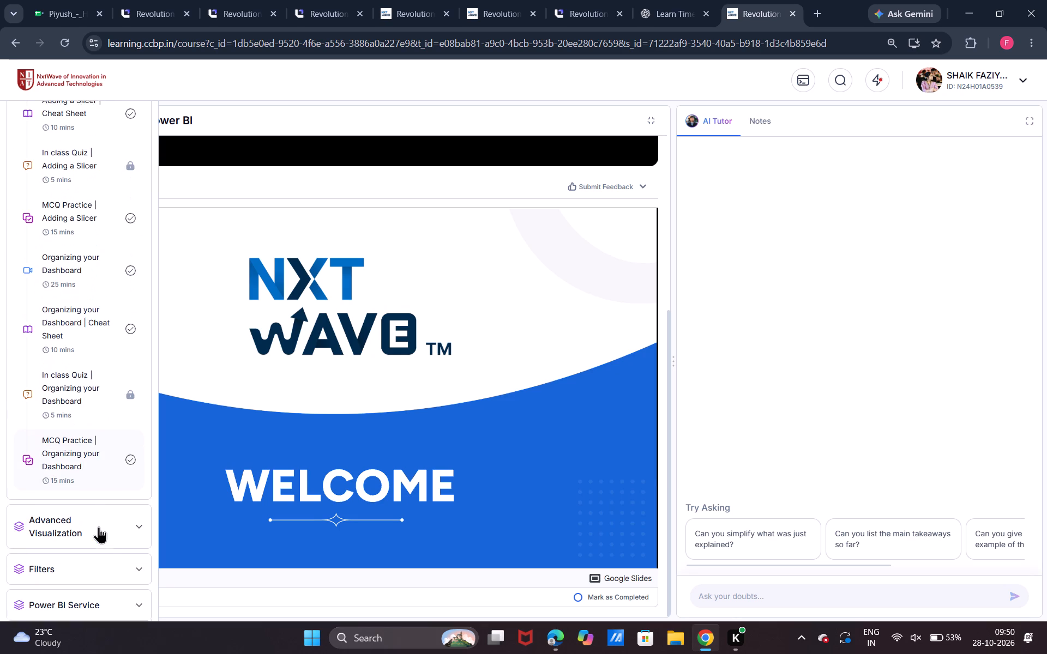
{"action": "scroll", "coordinate": [100, 489], "scroll_direction": "down", "scroll_amount": 1}
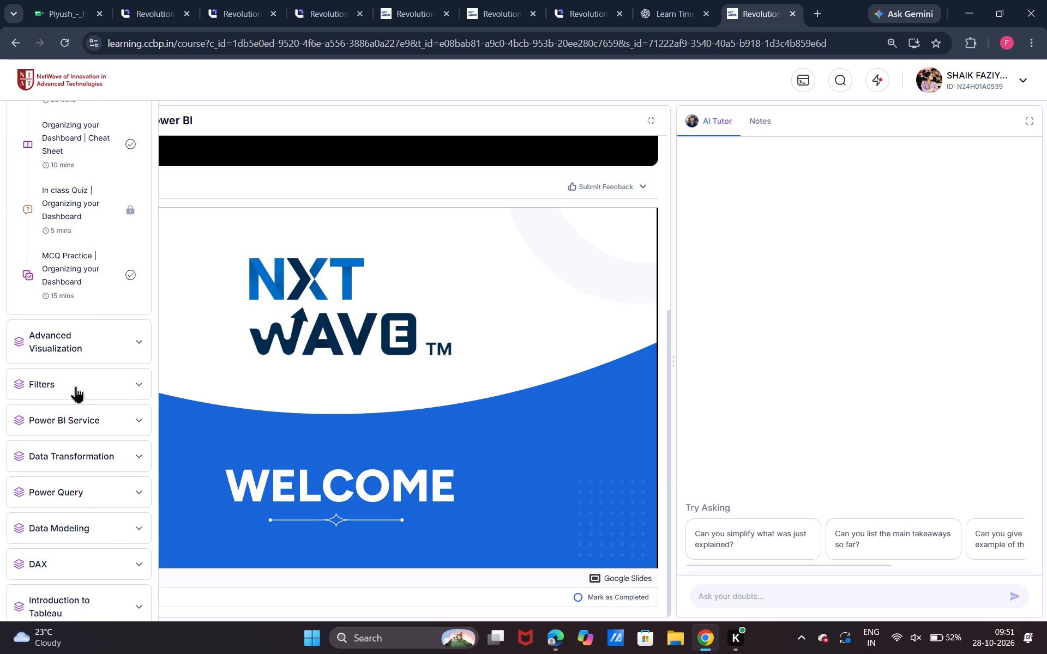
Expand the Power BI Service topic in the course outline and look through its lessons.
{"action": "left_click", "coordinate": [100, 428]}
{"action": "scroll", "coordinate": [100, 428], "scroll_direction": "up", "scroll_amount": 1}
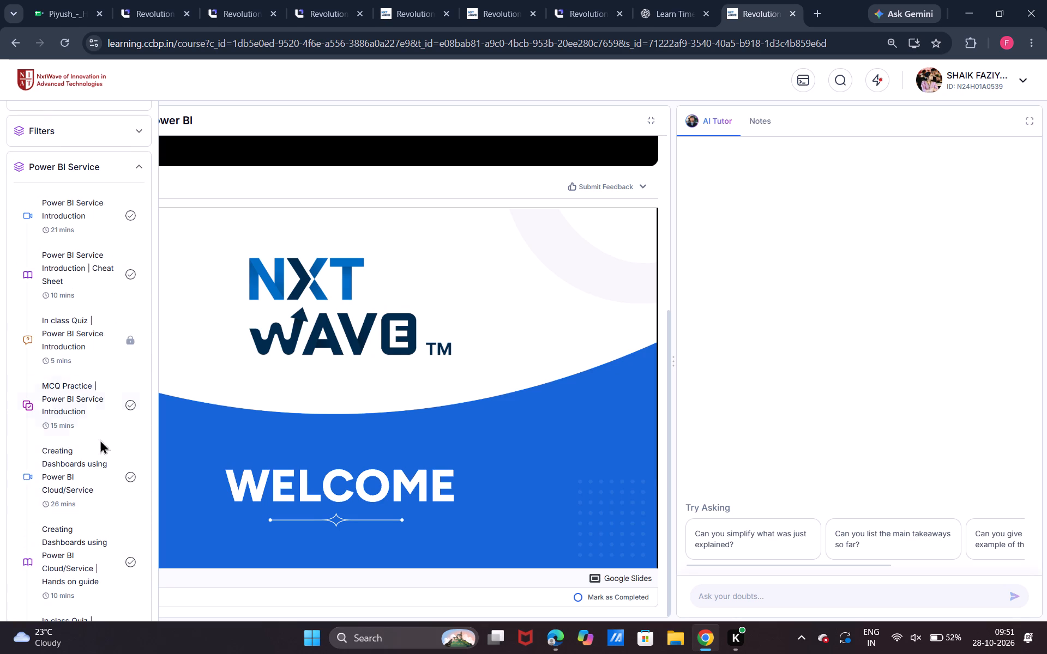
{"action": "scroll", "coordinate": [100, 444], "scroll_direction": "down", "scroll_amount": 7}
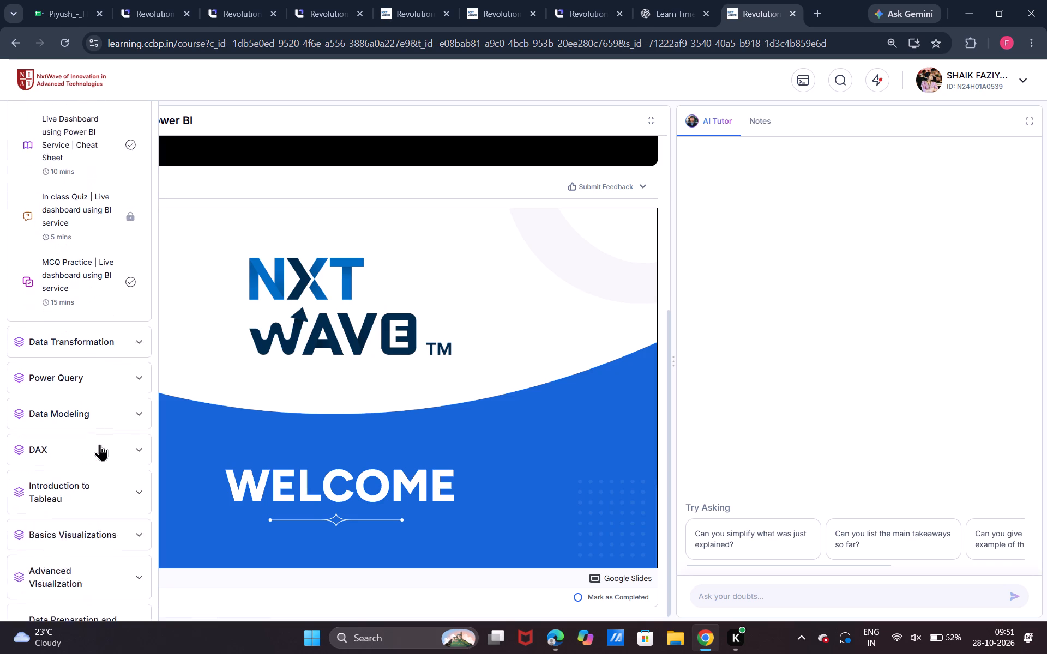
Search the portal for "Adding a combo chart", try to open the Data Analytics Foundations | Interview Kit - 1 cheat sheet, and return home.
{"action": "left_click", "coordinate": [838, 71]}
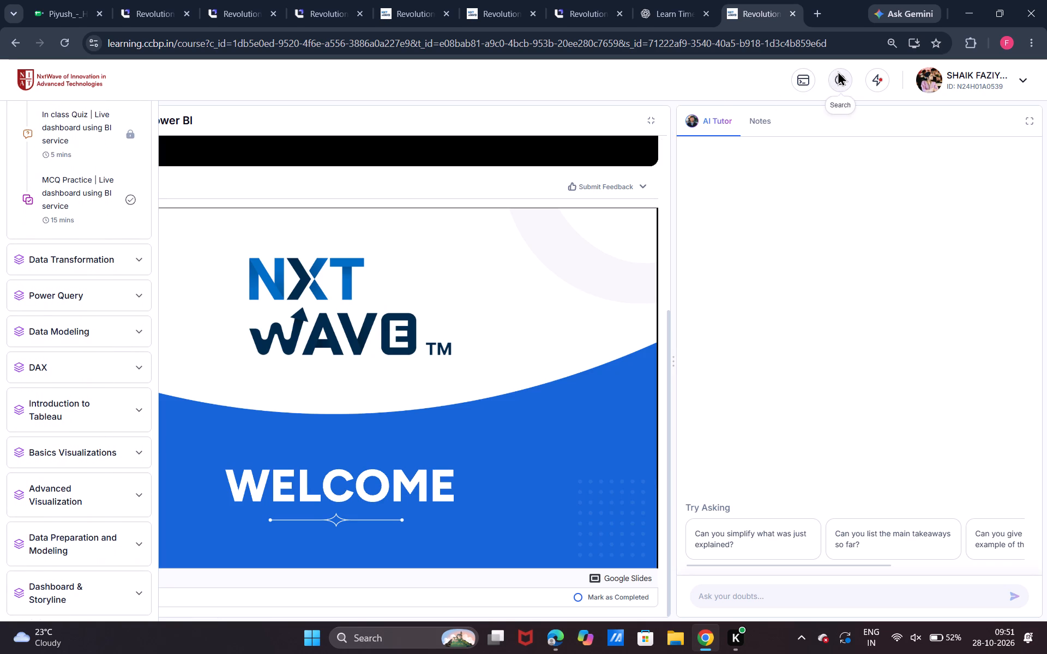
{"action": "key", "text": "a"}
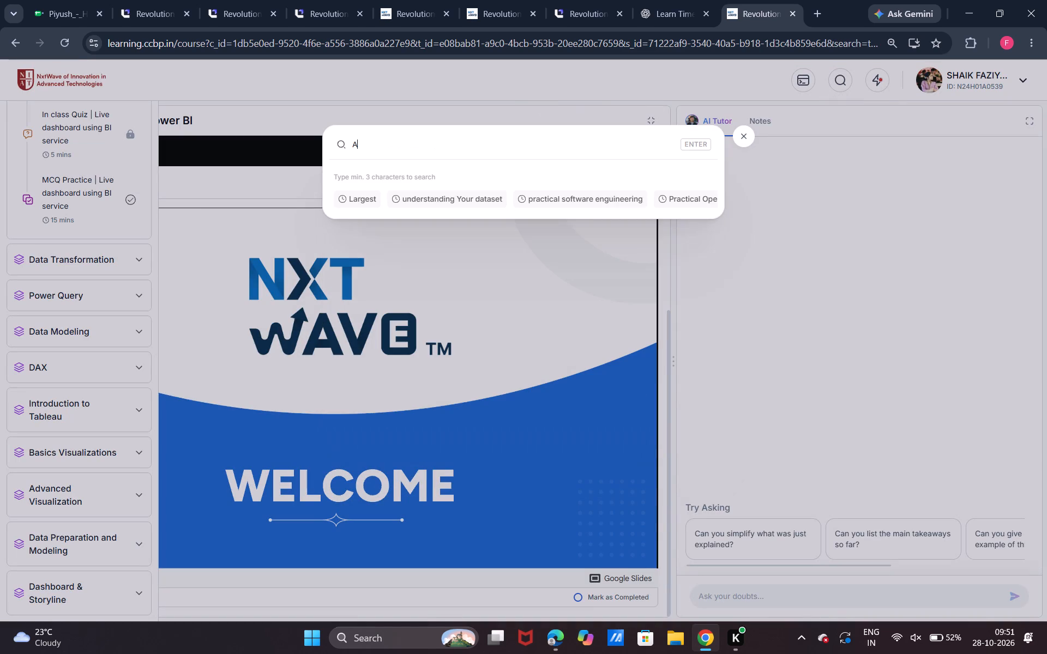
{"action": "type", "text": "dding a combo chart"}
{"action": "key", "text": "Return"}
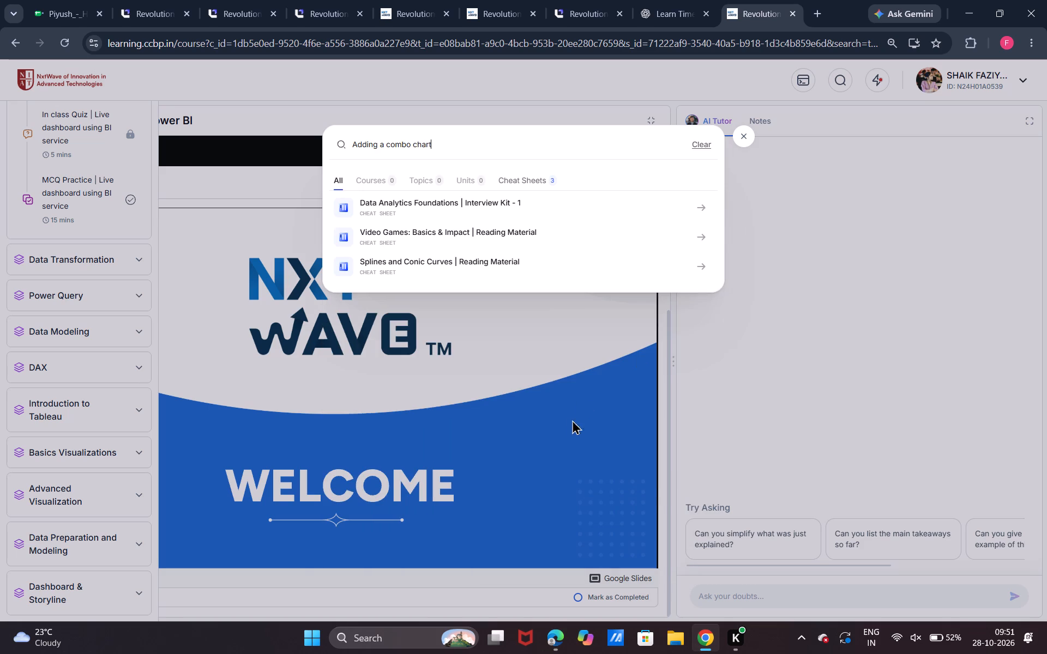
{"action": "left_click", "coordinate": [446, 203]}
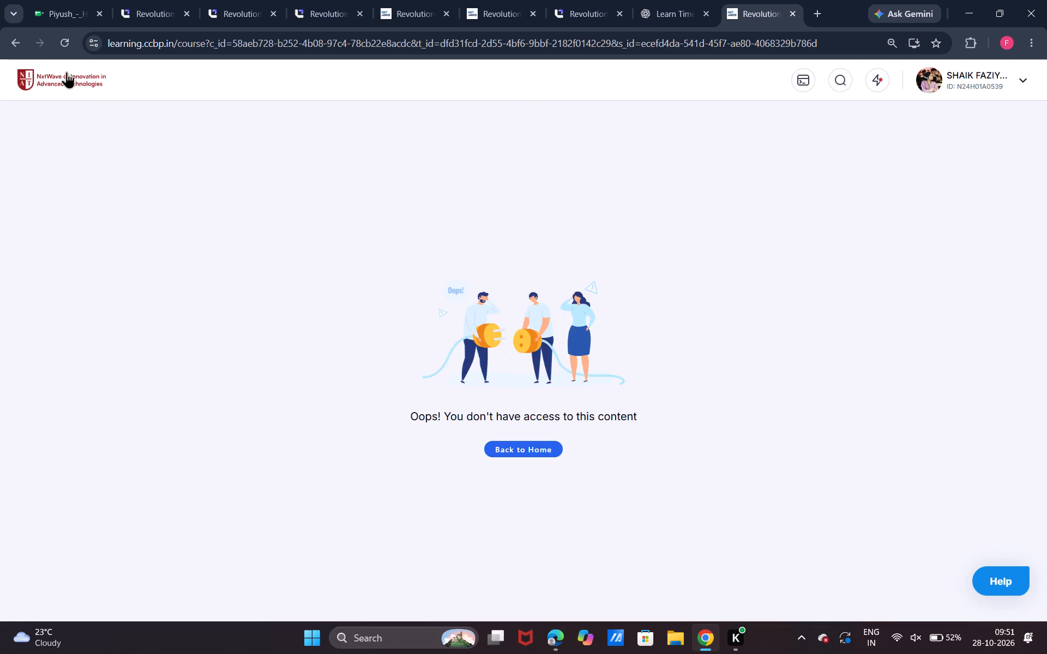
{"action": "left_click", "coordinate": [57, 66]}
{"action": "left_click", "coordinate": [67, 75]}
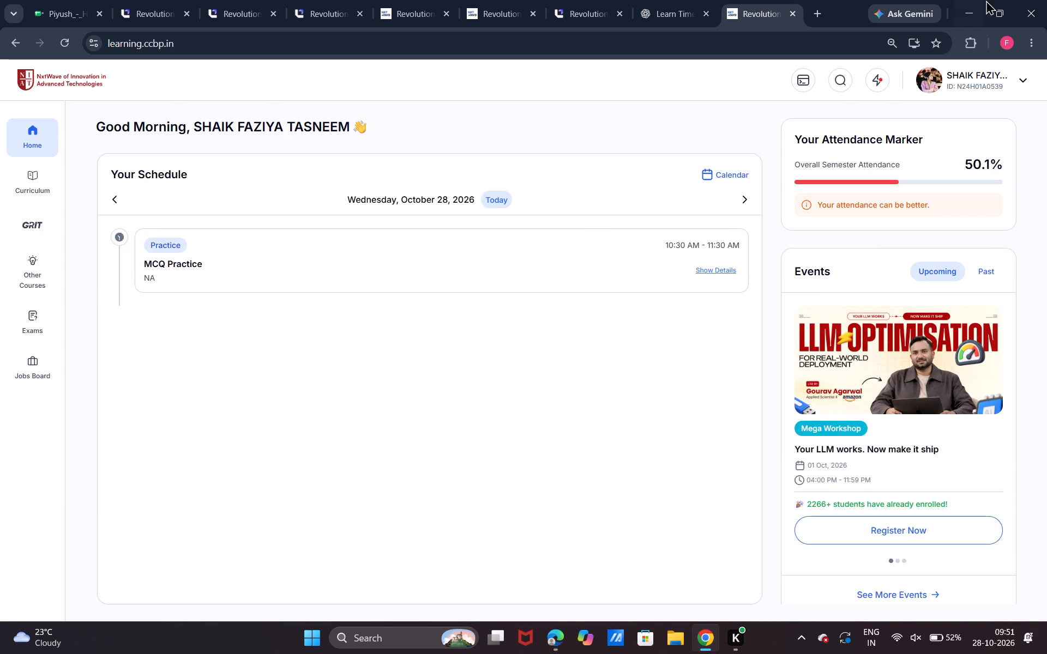
Repeat the search for "Adding a combo chart", try the Data Analytics Foundations | Interview Kit - 1 result again, and return home.
{"action": "left_click", "coordinate": [839, 78]}
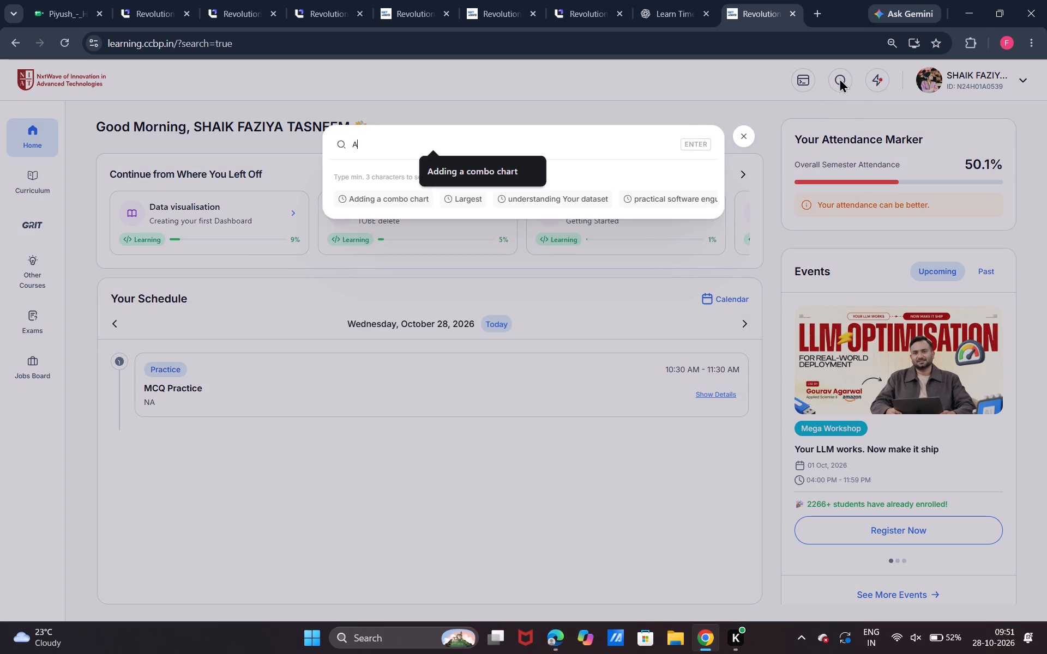
{"action": "key", "text": "d"}
{"action": "type", "text": "ding an"}
{"action": "key", "text": "BackSpace"}
{"action": "key", "text": "space"}
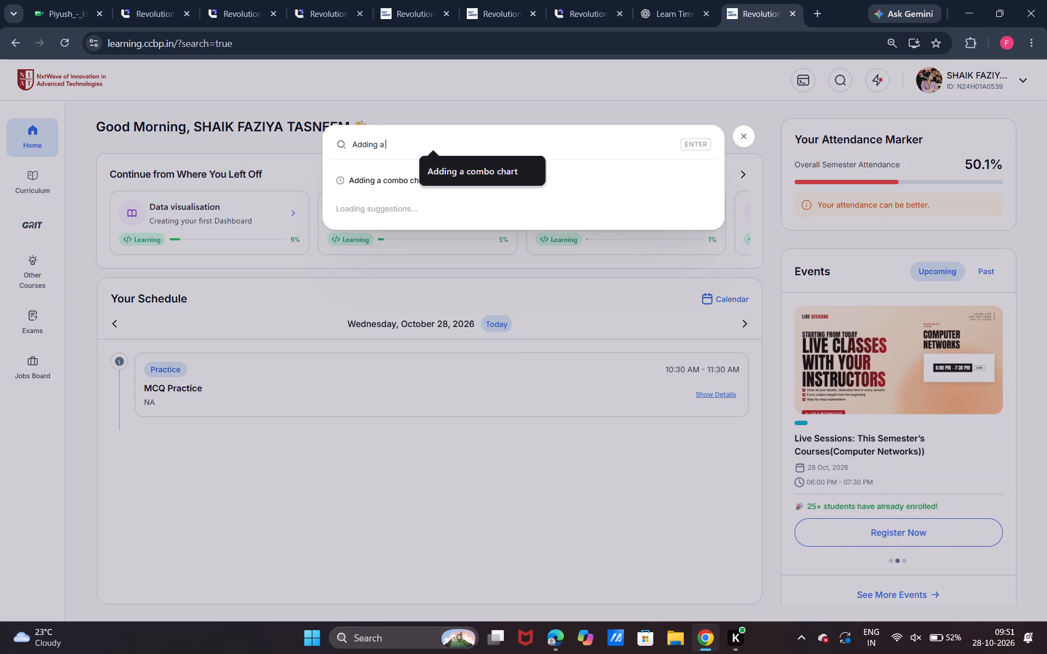
{"action": "left_click", "coordinate": [643, 190]}
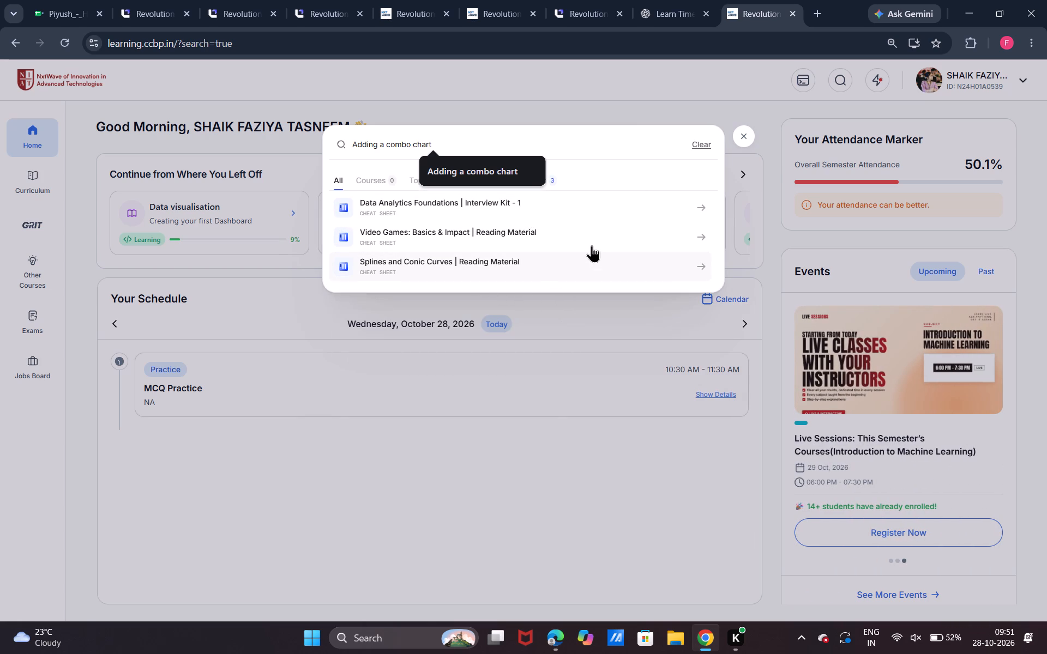
{"action": "left_click", "coordinate": [450, 172]}
{"action": "key", "text": "Return"}
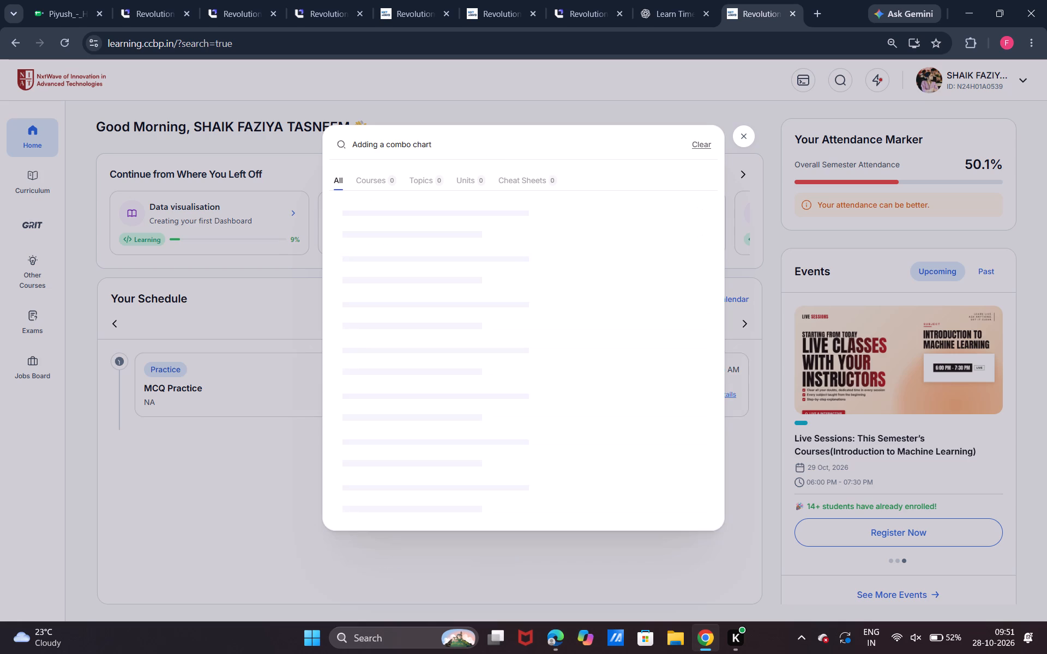
{"action": "left_click", "coordinate": [489, 211]}
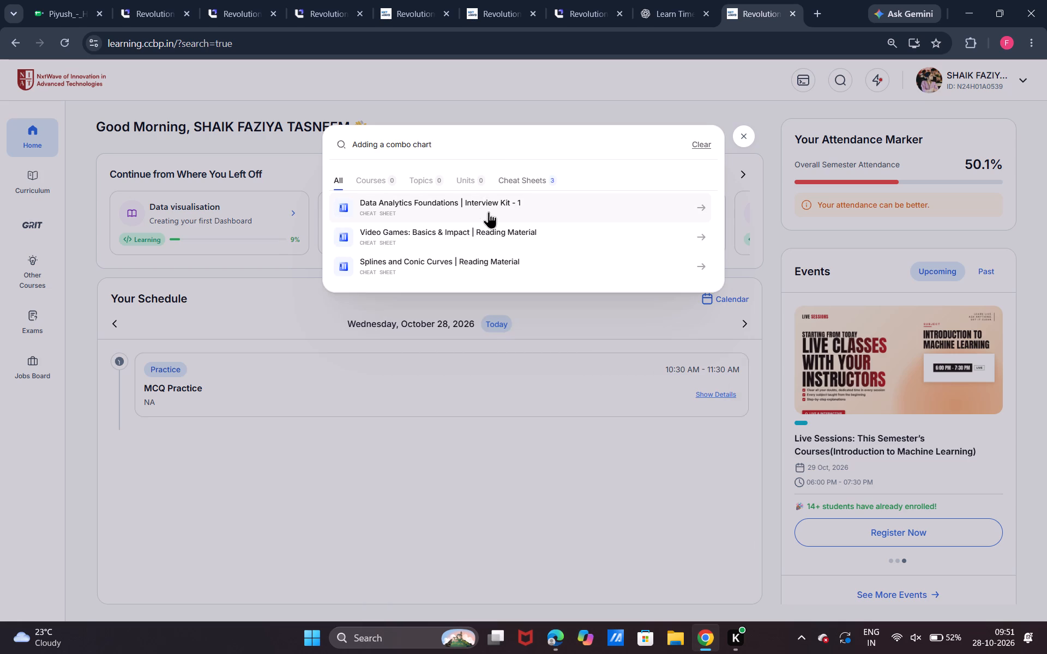
{"action": "left_click", "coordinate": [517, 448]}
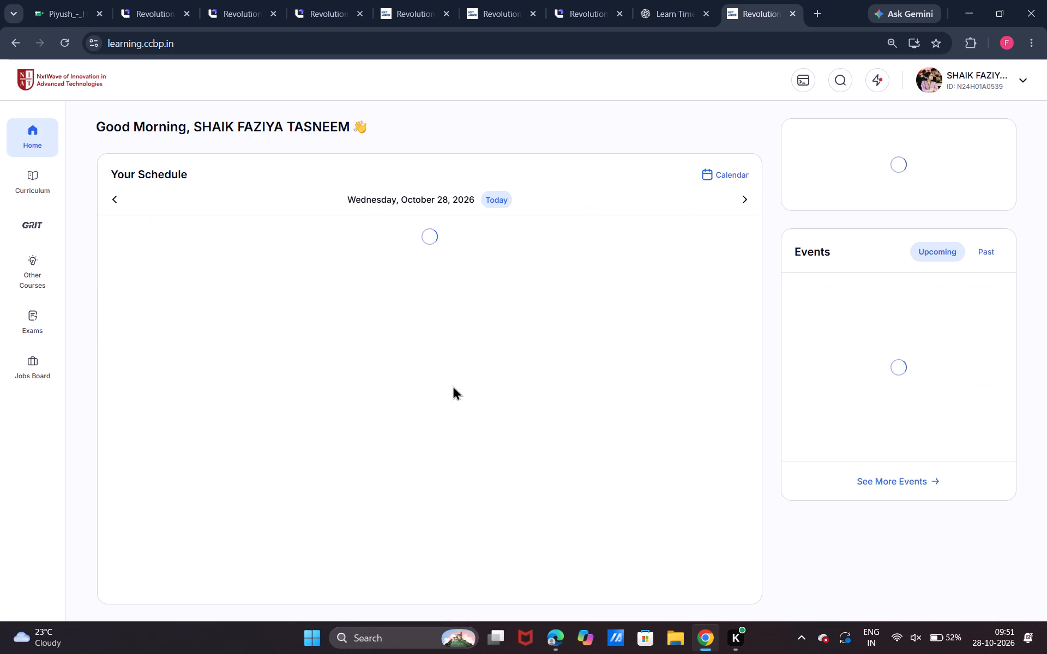
Reload the home page and resume the Data visualisation course at Creating your first Dashboard.
{"action": "scroll", "coordinate": [369, 367], "scroll_direction": "up", "scroll_amount": 9}
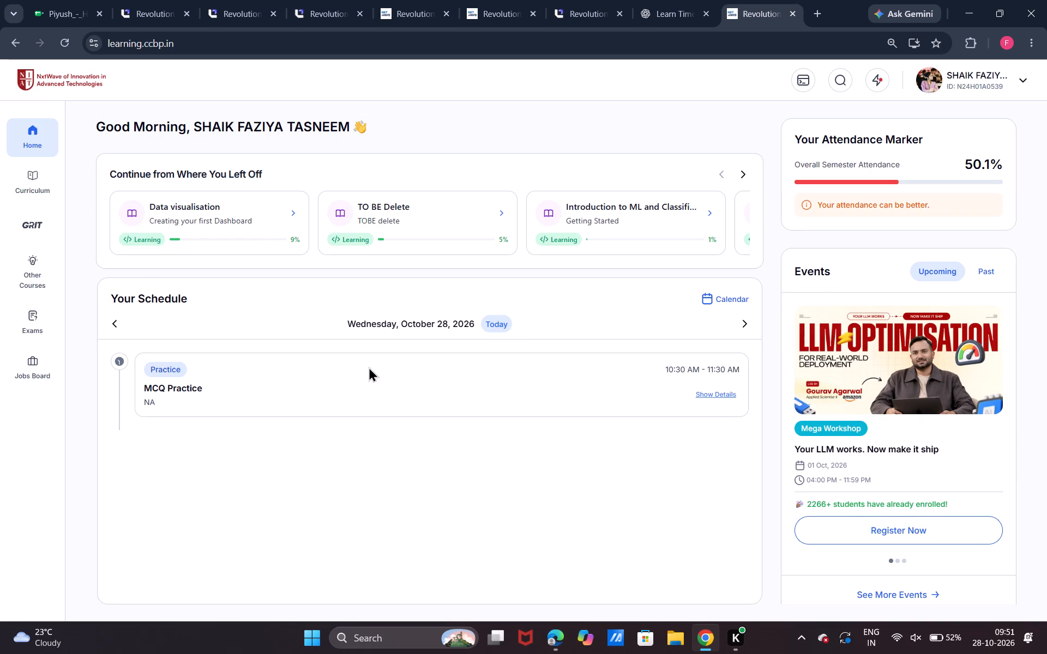
{"action": "scroll", "coordinate": [369, 367], "scroll_direction": "up", "scroll_amount": 4}
{"action": "left_click", "coordinate": [67, 44]}
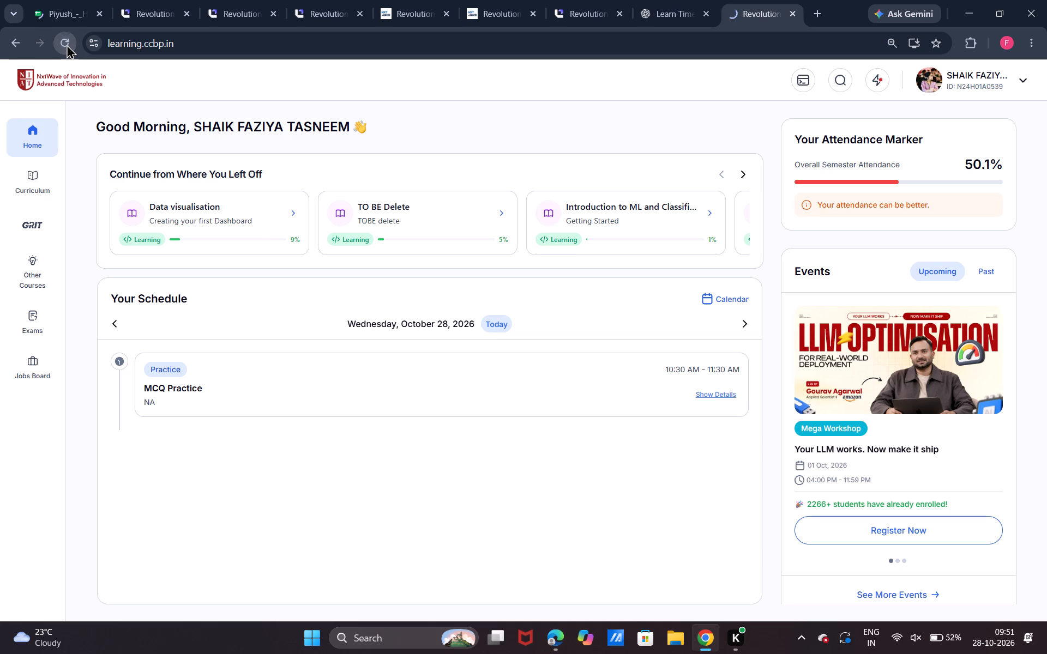
{"action": "left_click", "coordinate": [67, 44]}
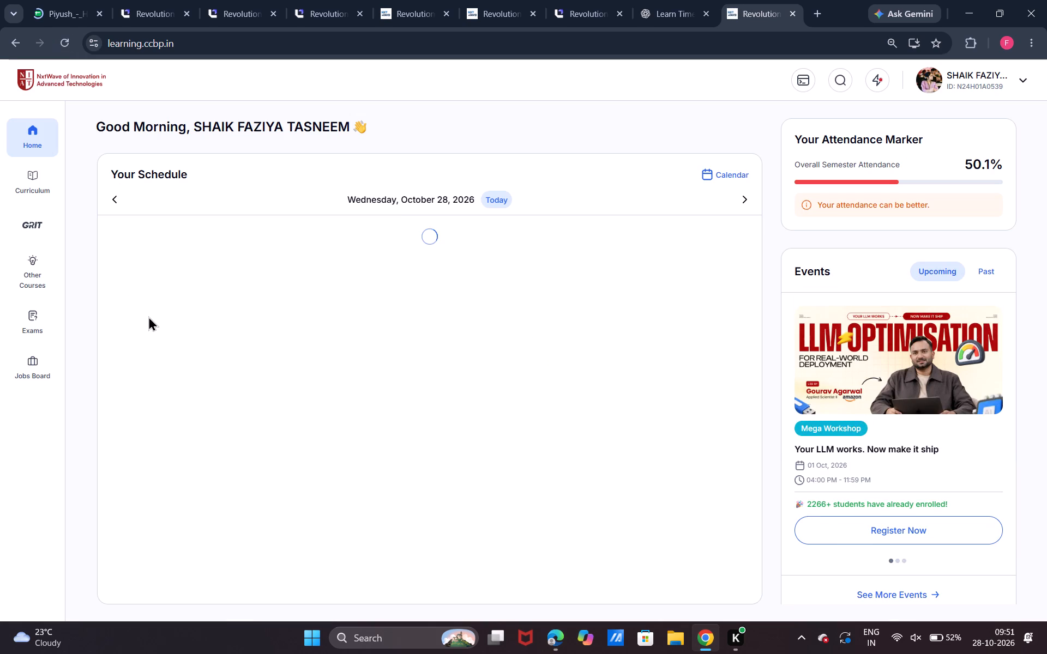
{"action": "scroll", "coordinate": [148, 316], "scroll_direction": "up", "scroll_amount": 1}
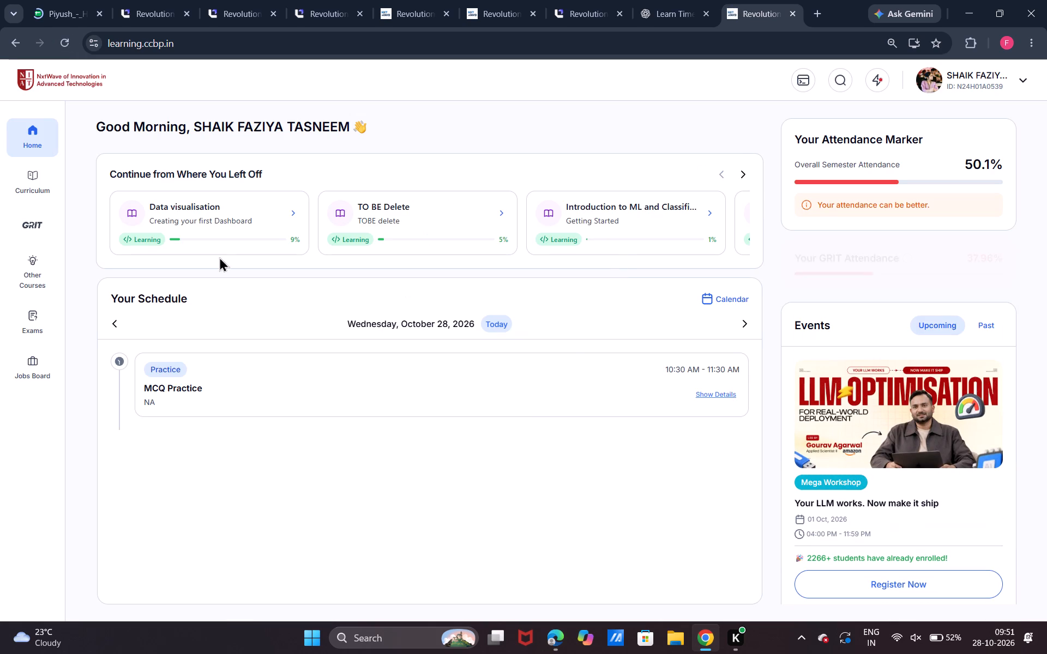
{"action": "left_click", "coordinate": [206, 218]}
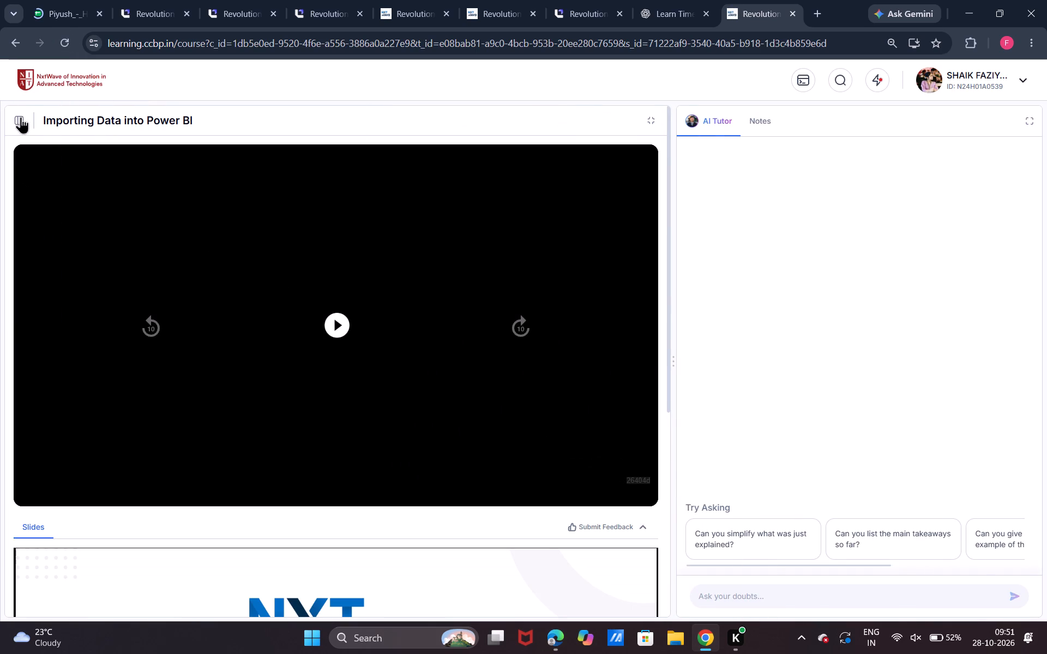
Reopen the course outline, look past the Creating your first Dashboard lessons, and expand the Advanced Visualization topic that follows.
{"action": "left_click", "coordinate": [21, 118]}
{"action": "scroll", "coordinate": [31, 431], "scroll_direction": "down", "scroll_amount": 2}
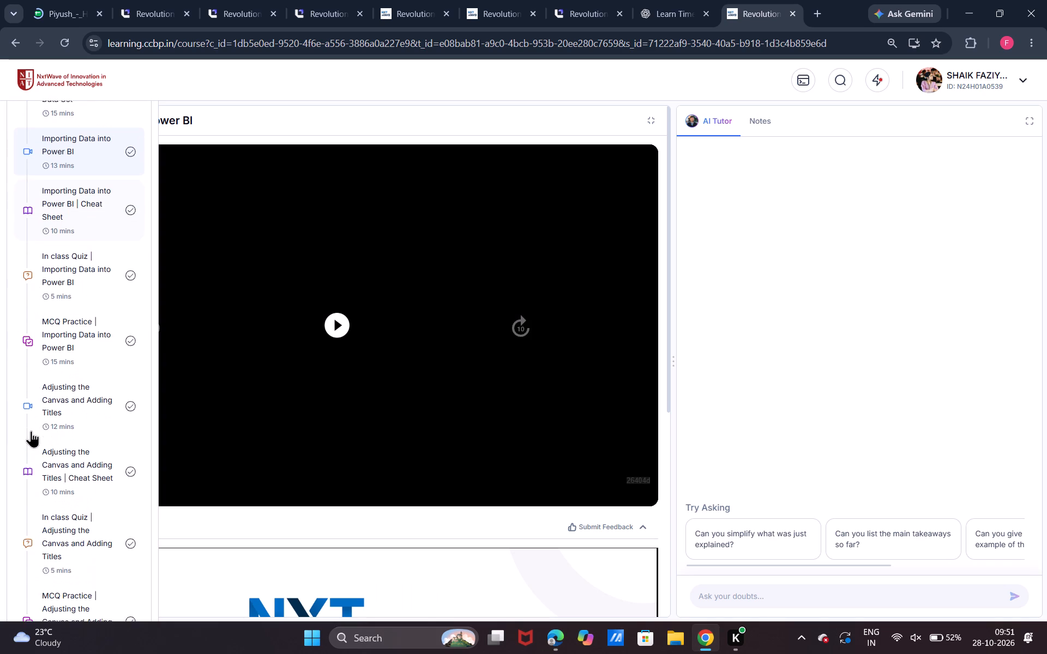
{"action": "scroll", "coordinate": [40, 535], "scroll_direction": "down", "scroll_amount": 1}
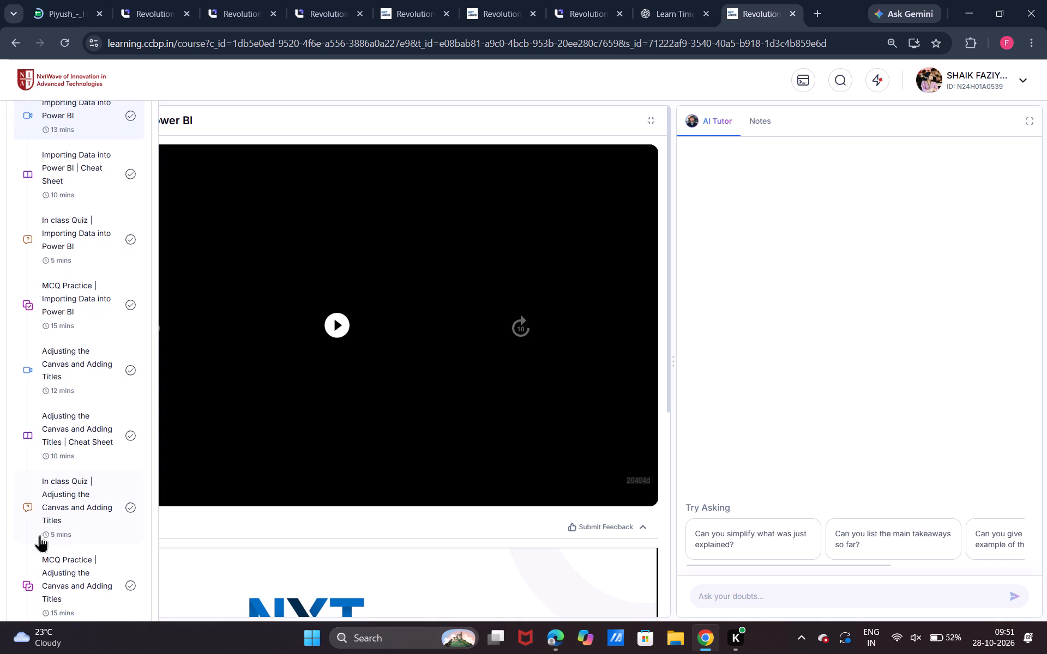
{"action": "scroll", "coordinate": [40, 535], "scroll_direction": "down", "scroll_amount": 1}
{"action": "scroll", "coordinate": [73, 494], "scroll_direction": "down", "scroll_amount": 1}
{"action": "scroll", "coordinate": [74, 364], "scroll_direction": "down", "scroll_amount": 2}
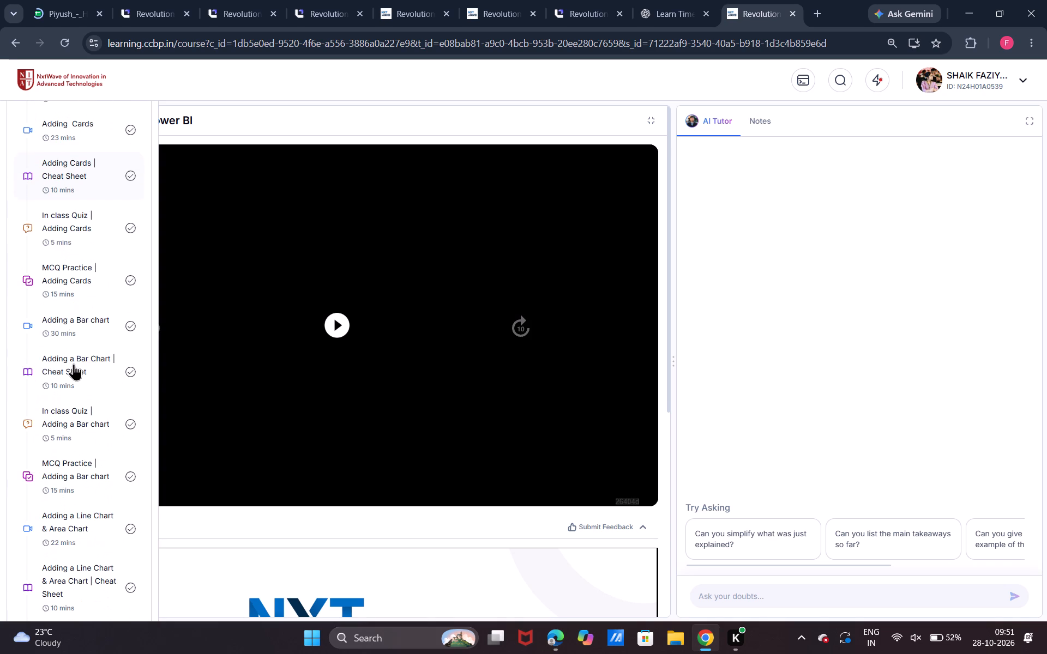
{"action": "scroll", "coordinate": [64, 504], "scroll_direction": "down", "scroll_amount": 1}
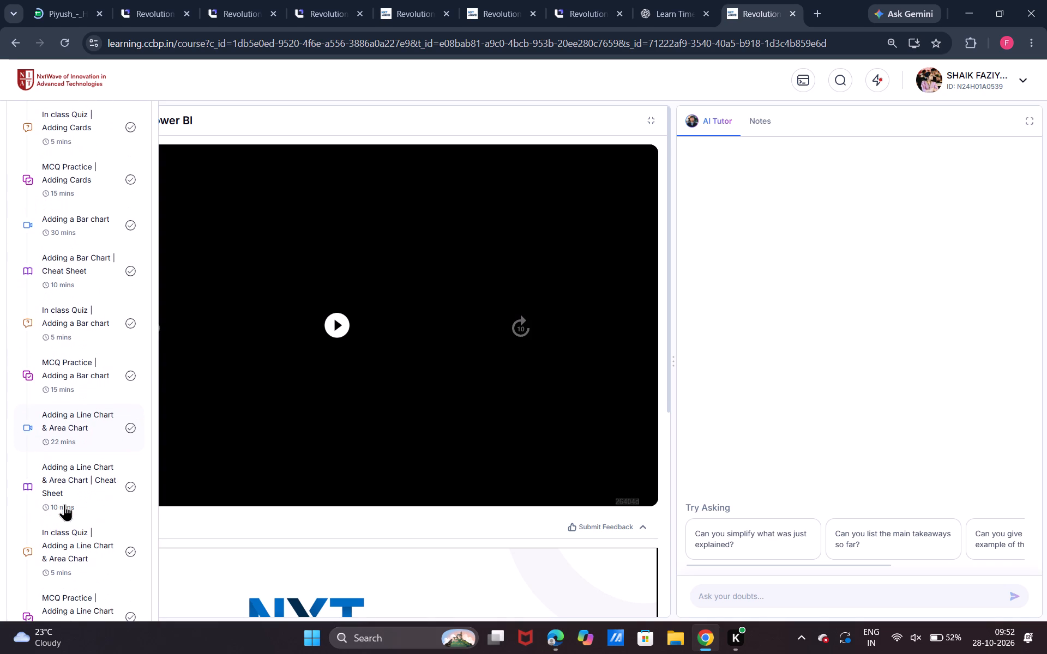
{"action": "scroll", "coordinate": [64, 504], "scroll_direction": "down", "scroll_amount": 5}
{"action": "scroll", "coordinate": [63, 572], "scroll_direction": "down", "scroll_amount": 2}
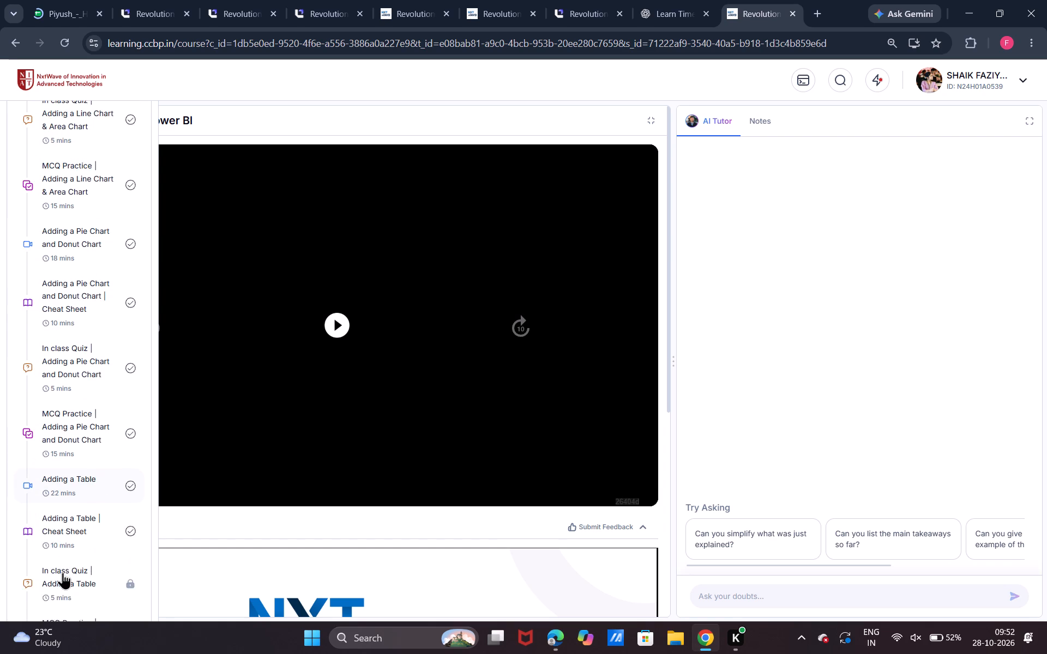
{"action": "scroll", "coordinate": [63, 572], "scroll_direction": "down", "scroll_amount": 3}
{"action": "scroll", "coordinate": [60, 527], "scroll_direction": "down", "scroll_amount": 1}
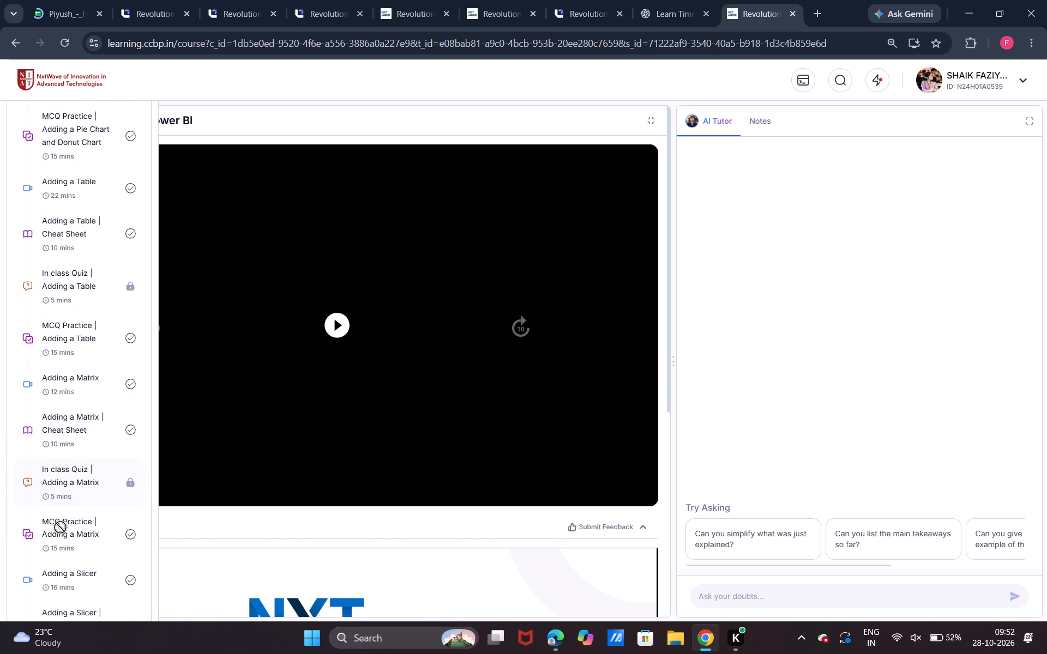
{"action": "scroll", "coordinate": [60, 527], "scroll_direction": "down", "scroll_amount": 4}
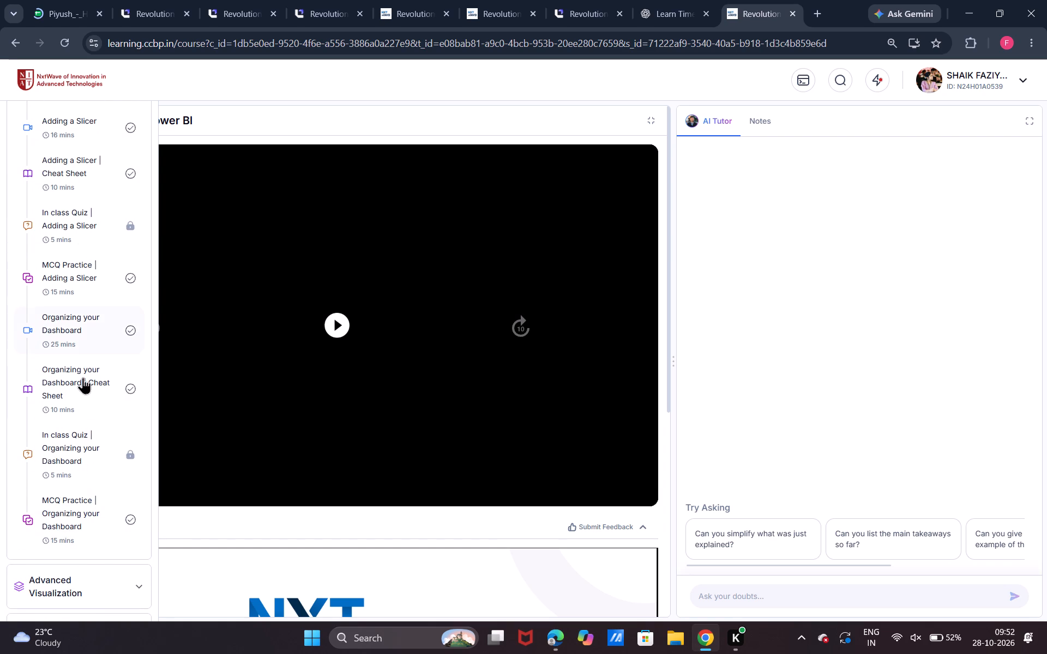
{"action": "scroll", "coordinate": [83, 377], "scroll_direction": "down", "scroll_amount": 2}
{"action": "left_click", "coordinate": [95, 440]}
{"action": "scroll", "coordinate": [95, 440], "scroll_direction": "up", "scroll_amount": 3}
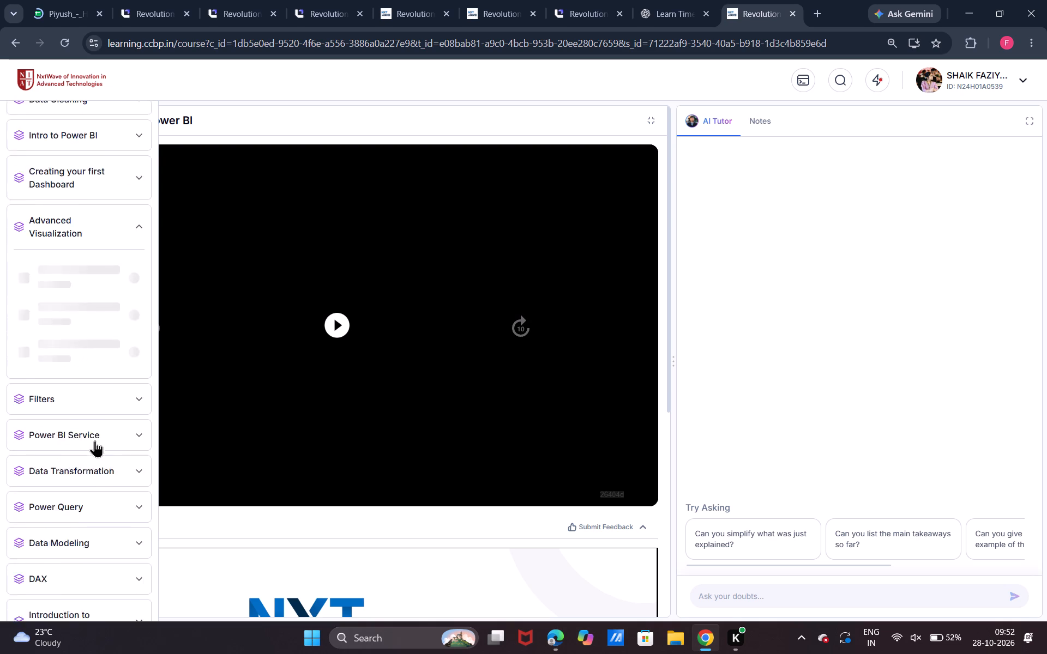
Open the Adding a Combo Chart lesson under Advanced Visualization and download its Advanced Visualization Dataset.
{"action": "scroll", "coordinate": [95, 440], "scroll_direction": "up", "scroll_amount": 2}
{"action": "scroll", "coordinate": [94, 450], "scroll_direction": "down", "scroll_amount": 1}
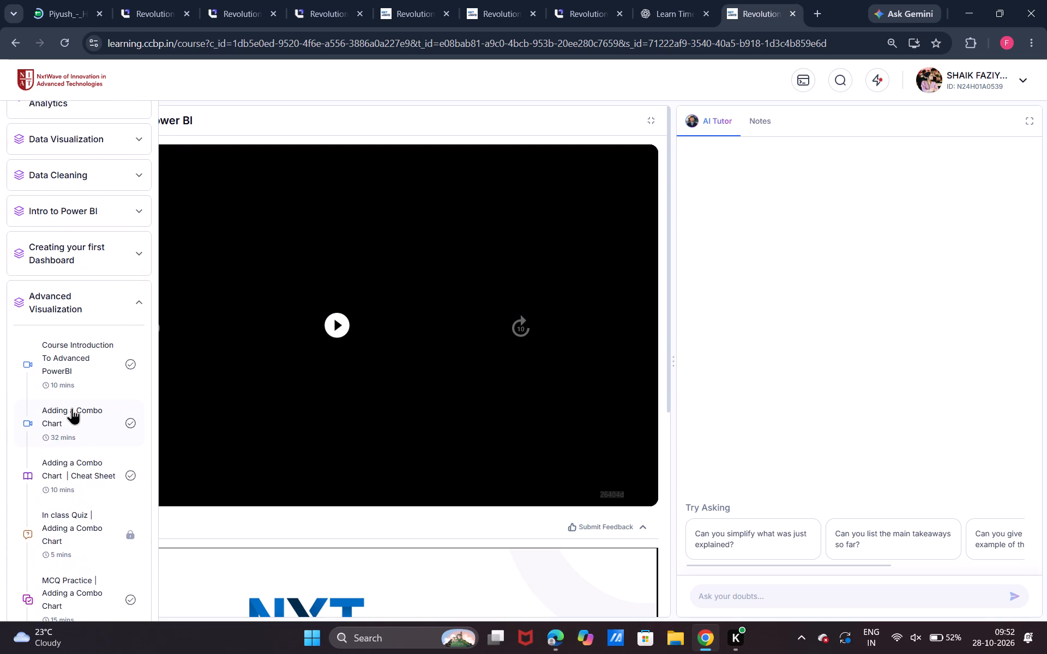
{"action": "left_click", "coordinate": [73, 432]}
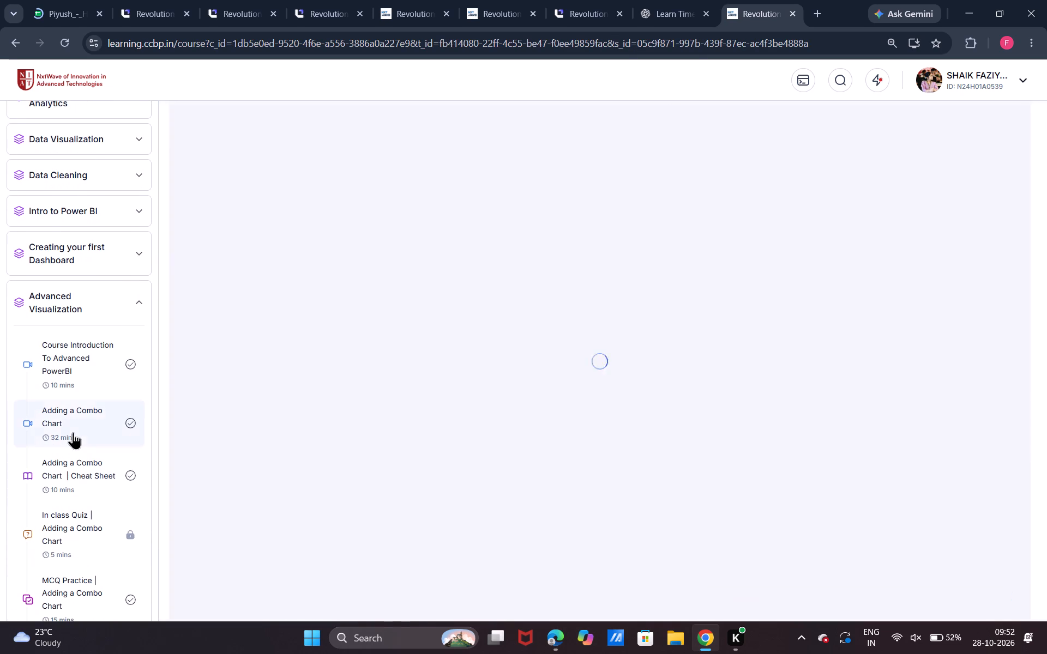
{"action": "scroll", "coordinate": [189, 558], "scroll_direction": "down", "scroll_amount": 4}
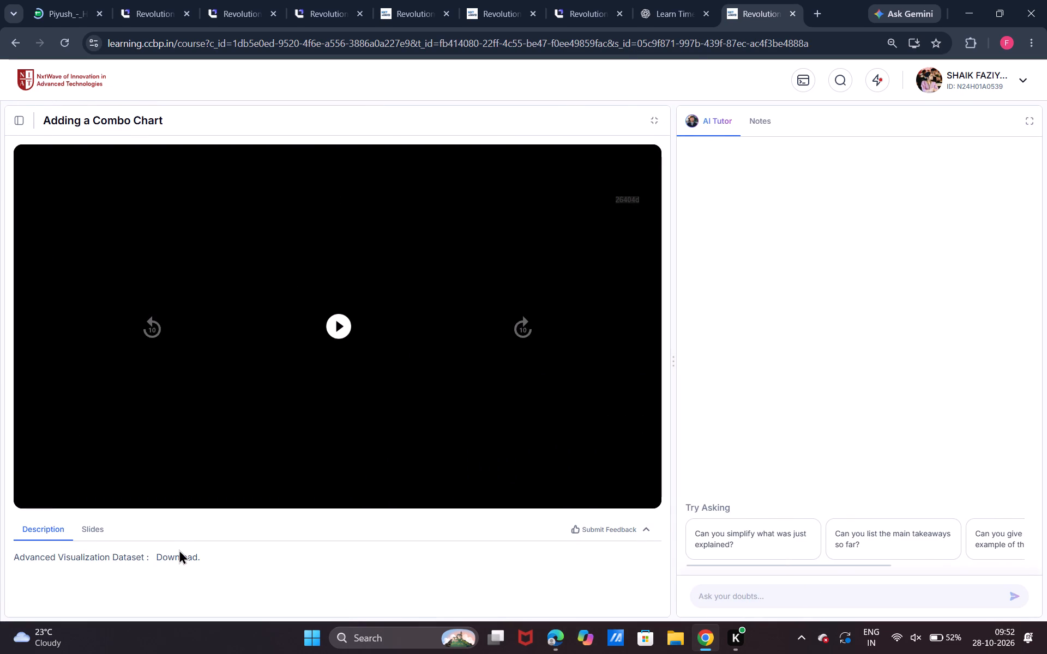
{"action": "left_click", "coordinate": [186, 555]}
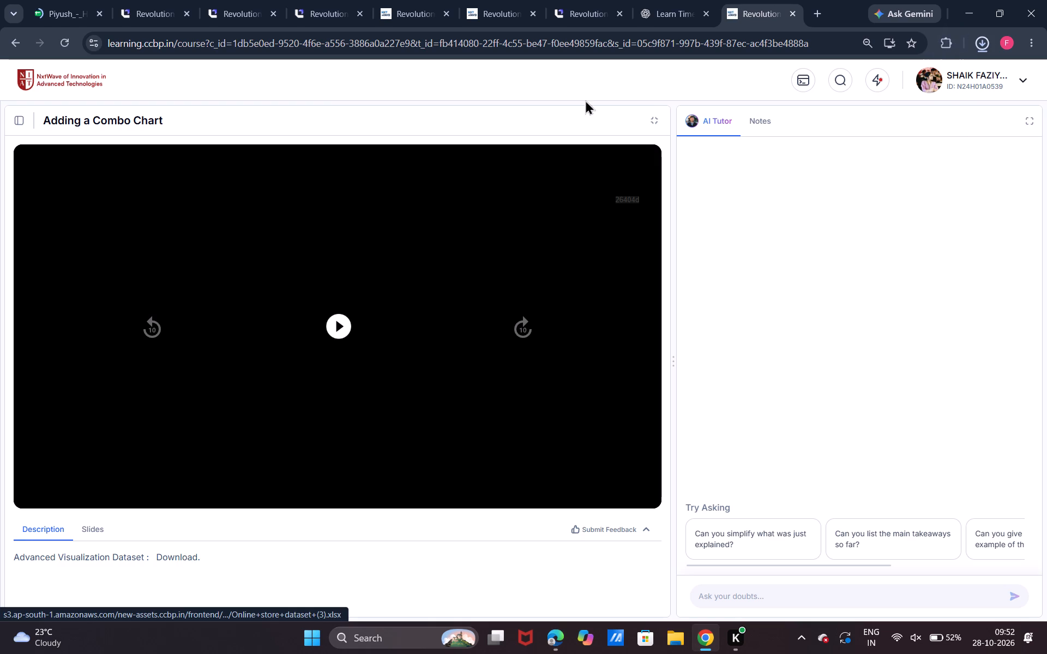
Open the downloaded Online+store+dataset+(3).xlsx from the browser's download history, and close the history page.
{"action": "left_click", "coordinate": [978, 46]}
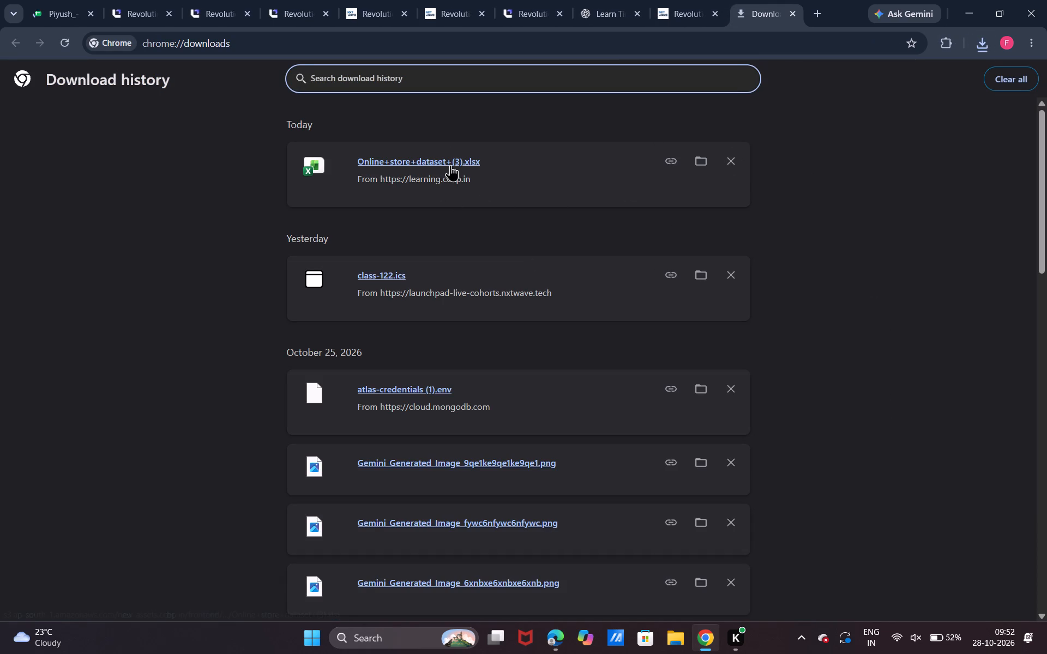
{"action": "left_click", "coordinate": [436, 161]}
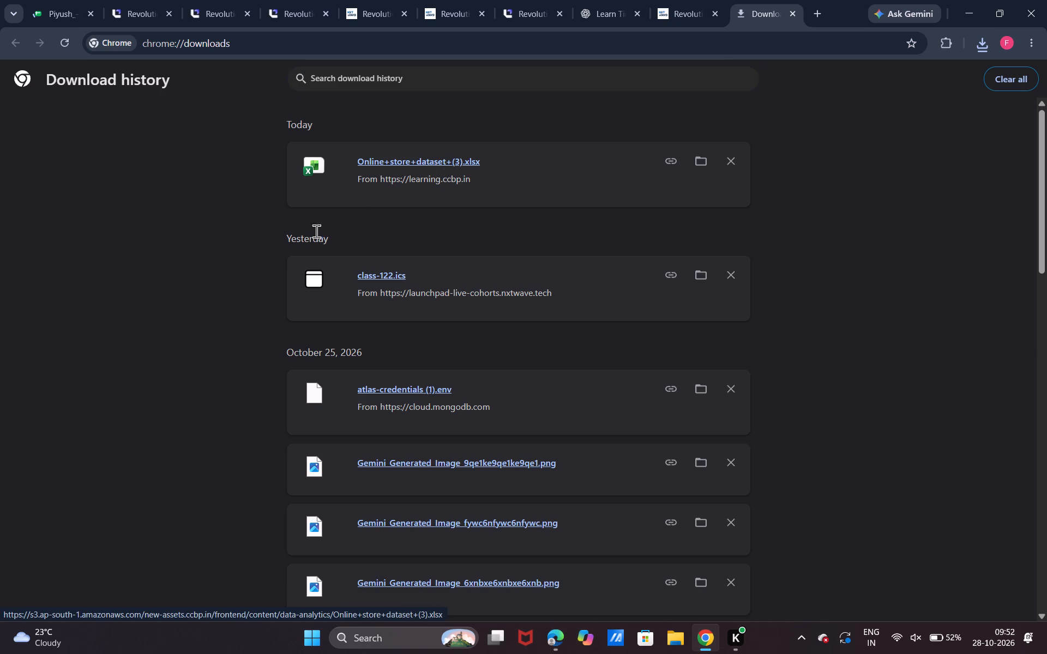
{"action": "left_click", "coordinate": [280, 186]}
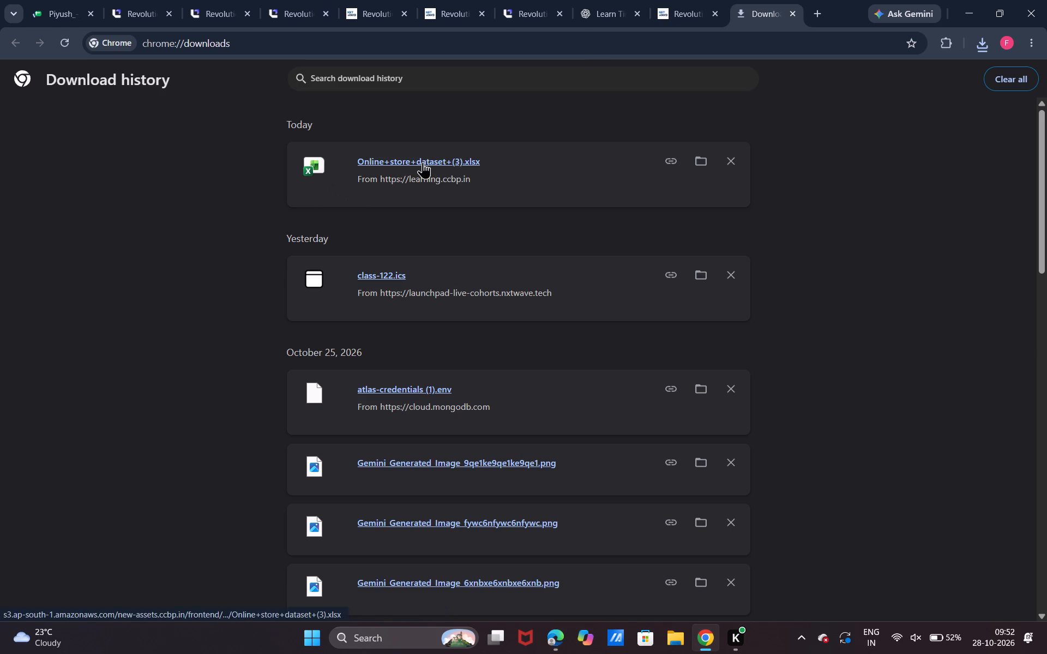
{"action": "left_click", "coordinate": [423, 162]}
{"action": "left_click", "coordinate": [423, 162]}
{"action": "double_click", "coordinate": [423, 162]}
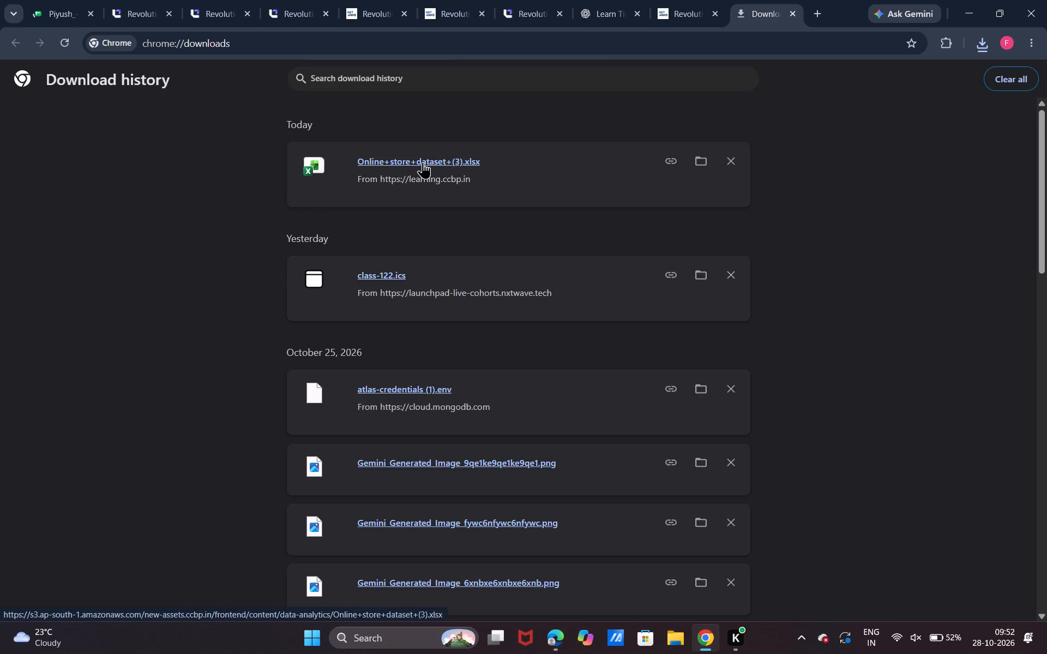
{"action": "left_click", "coordinate": [589, 102]}
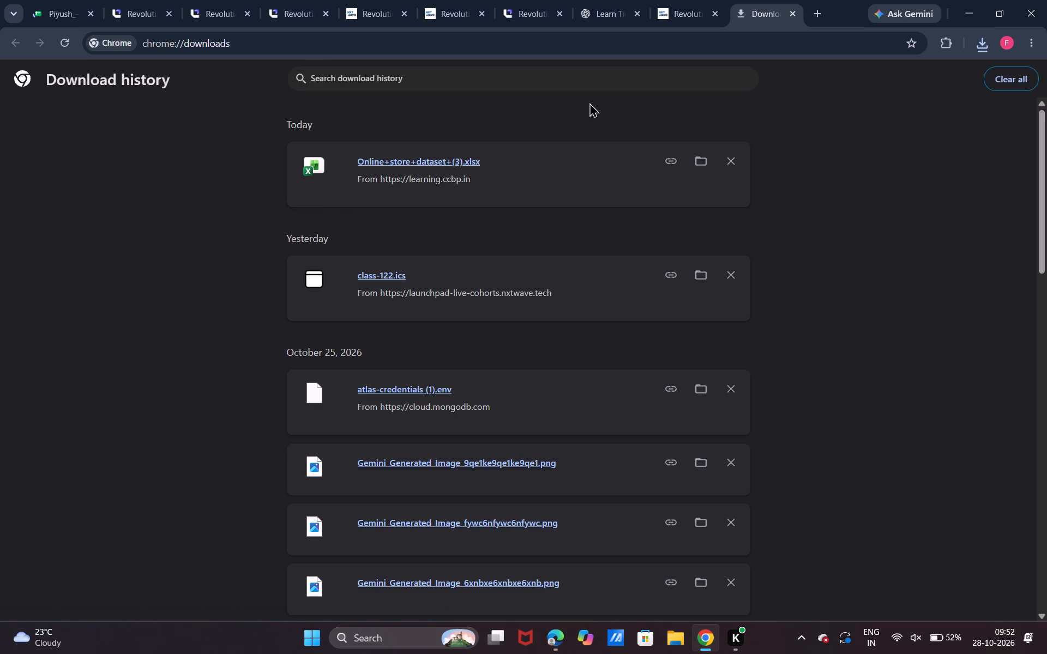
{"action": "left_click", "coordinate": [665, 0]}
{"action": "left_click", "coordinate": [790, 13]}
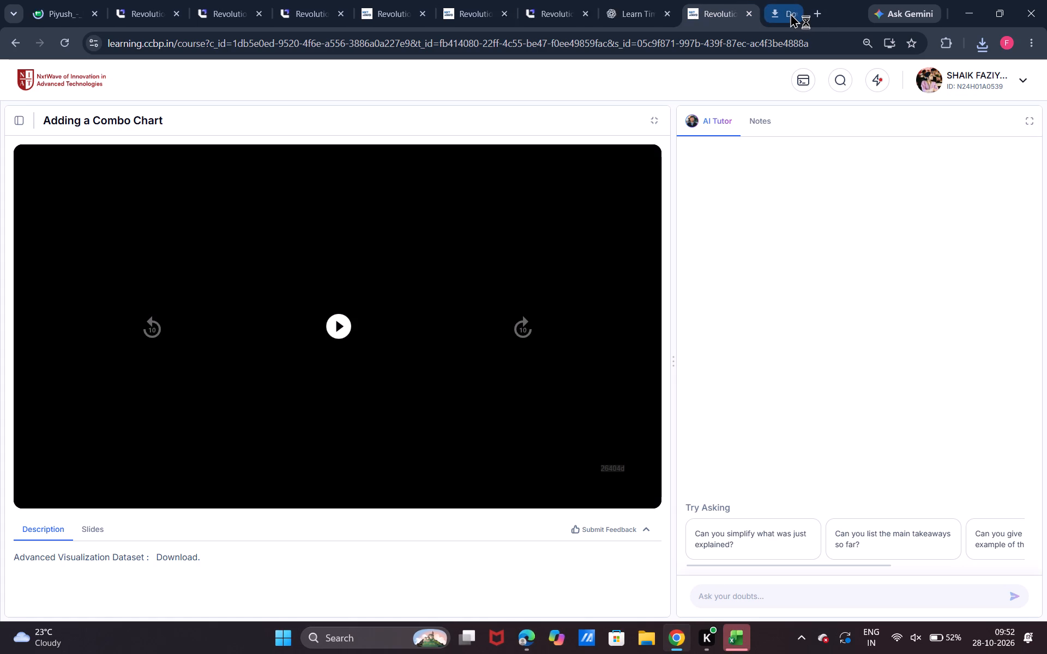
Switch to Excel and look through the order columns and records of the online store dataset in Sheet1.
{"action": "left_click", "coordinate": [738, 638]}
{"action": "scroll", "coordinate": [399, 288], "scroll_direction": "up", "scroll_amount": 2}
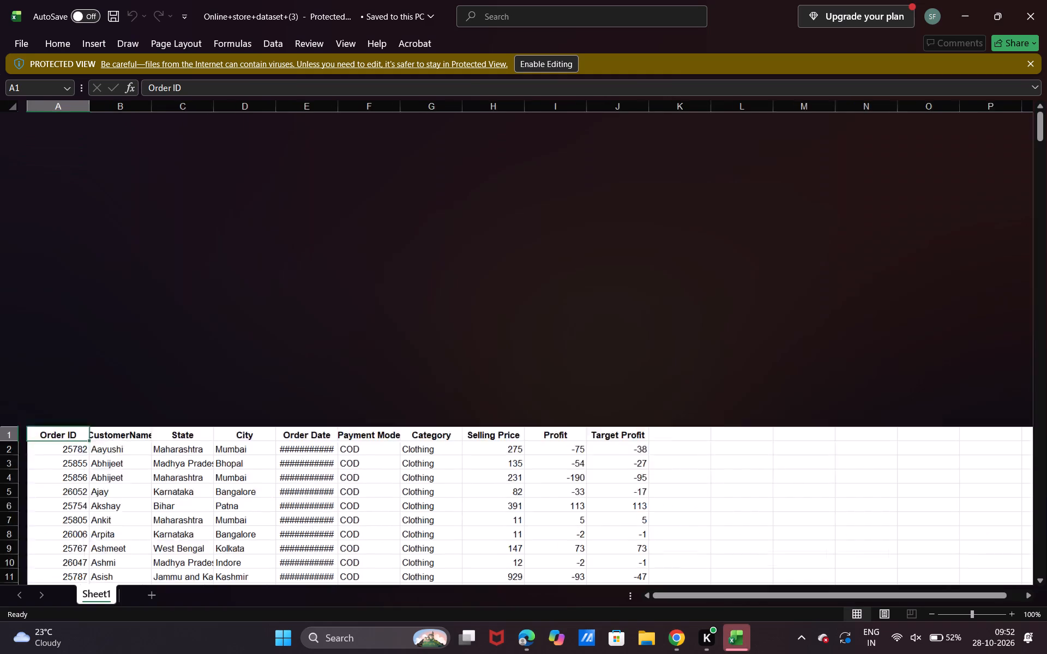
{"action": "scroll", "coordinate": [399, 288], "scroll_direction": "up", "scroll_amount": 2}
{"action": "scroll", "coordinate": [399, 288], "scroll_direction": "down", "scroll_amount": 9}
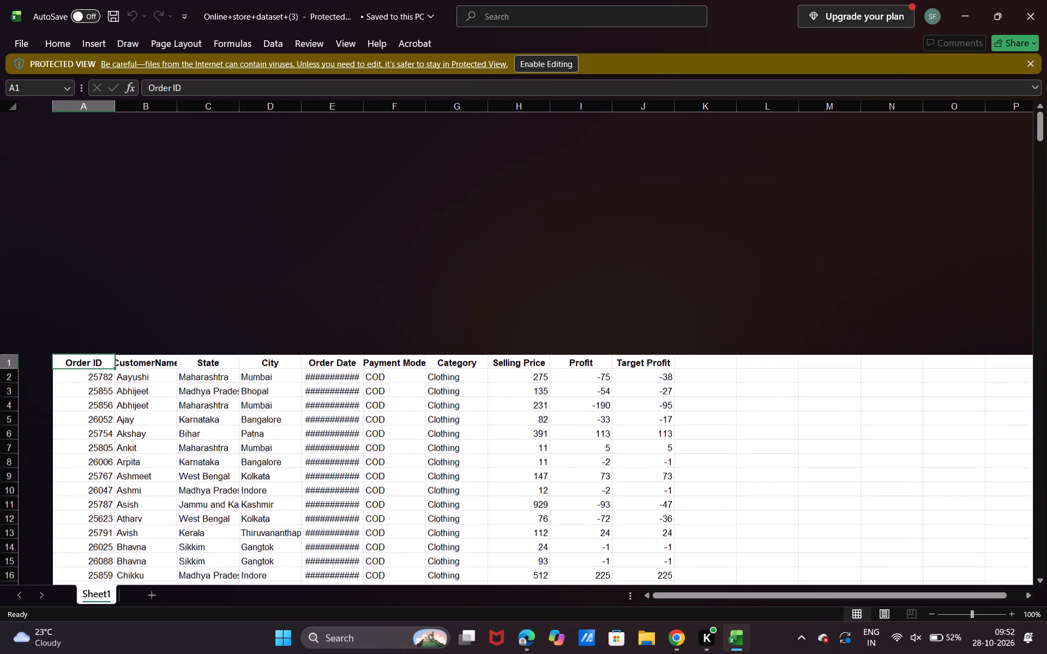
{"action": "scroll", "coordinate": [399, 288], "scroll_direction": "down", "scroll_amount": 1}
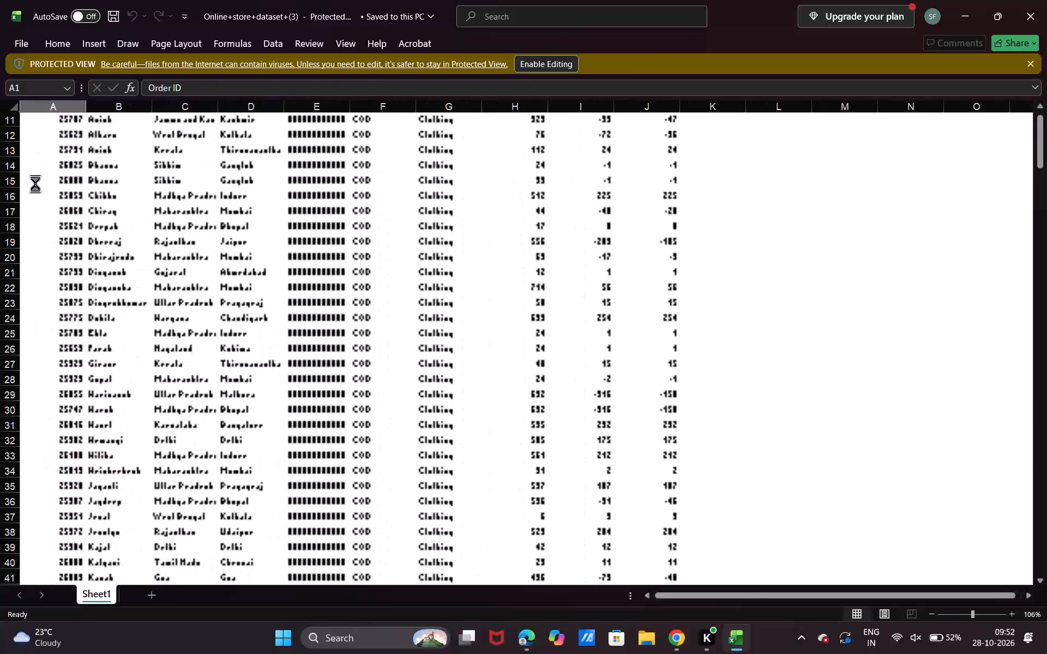
{"action": "scroll", "coordinate": [202, 265], "scroll_direction": "up", "scroll_amount": 1}
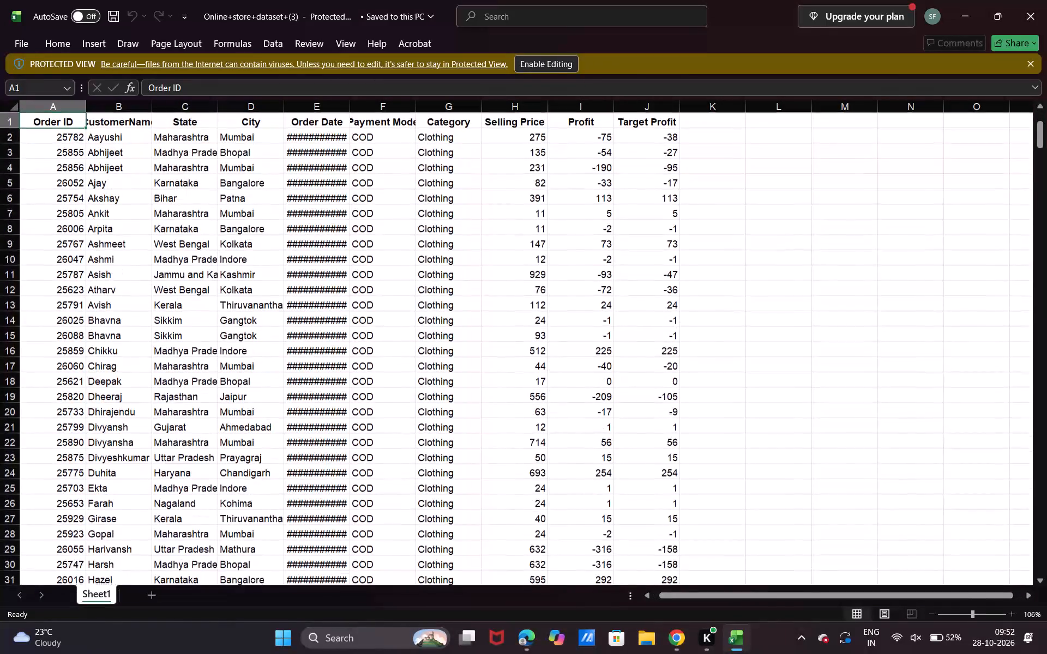
Switch back to the browser and return the learning portal to its home page.
{"action": "left_click", "coordinate": [669, 632]}
{"action": "left_click", "coordinate": [33, 86]}
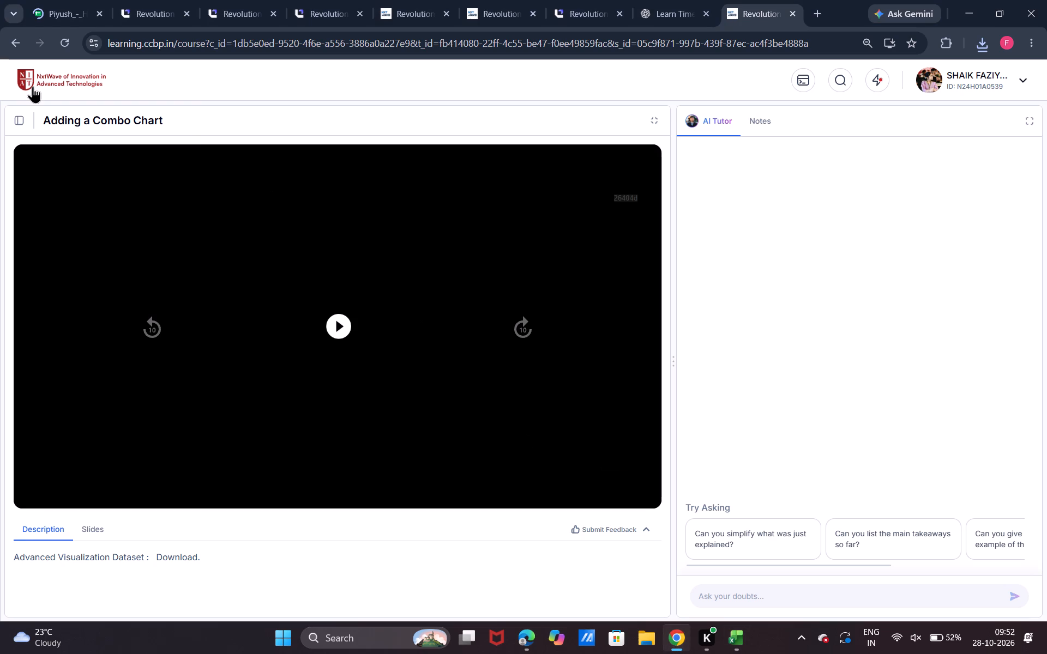
Launch Power BI Desktop and start a blank report.
{"action": "left_click", "coordinate": [364, 633]}
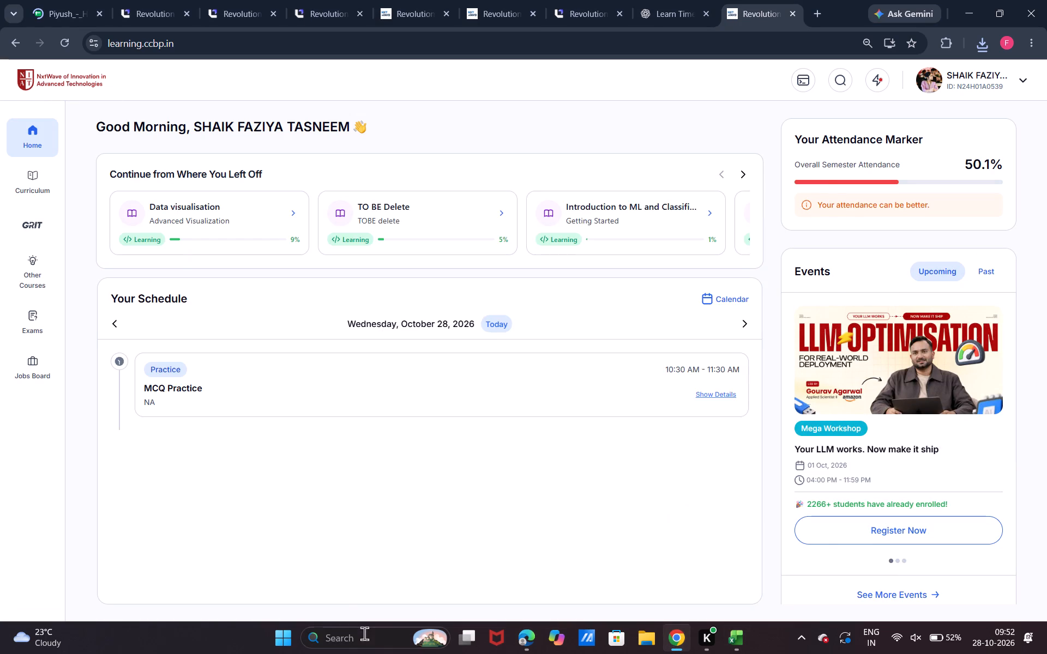
{"action": "left_click", "coordinate": [406, 370]}
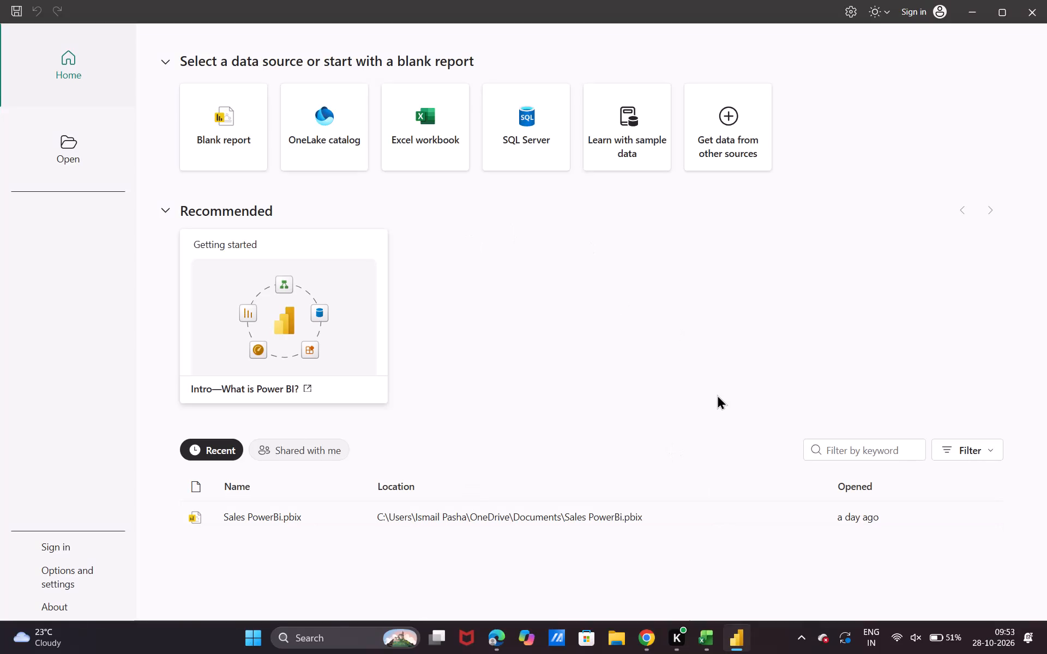
{"action": "scroll", "coordinate": [717, 395], "scroll_direction": "up", "scroll_amount": 3}
{"action": "left_click", "coordinate": [181, 108]}
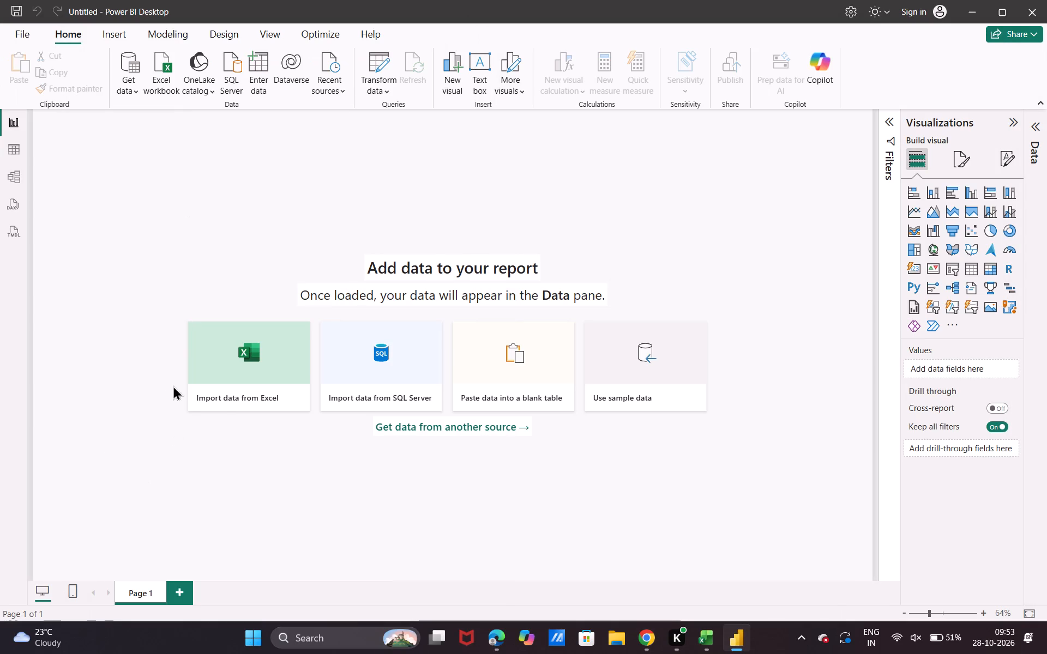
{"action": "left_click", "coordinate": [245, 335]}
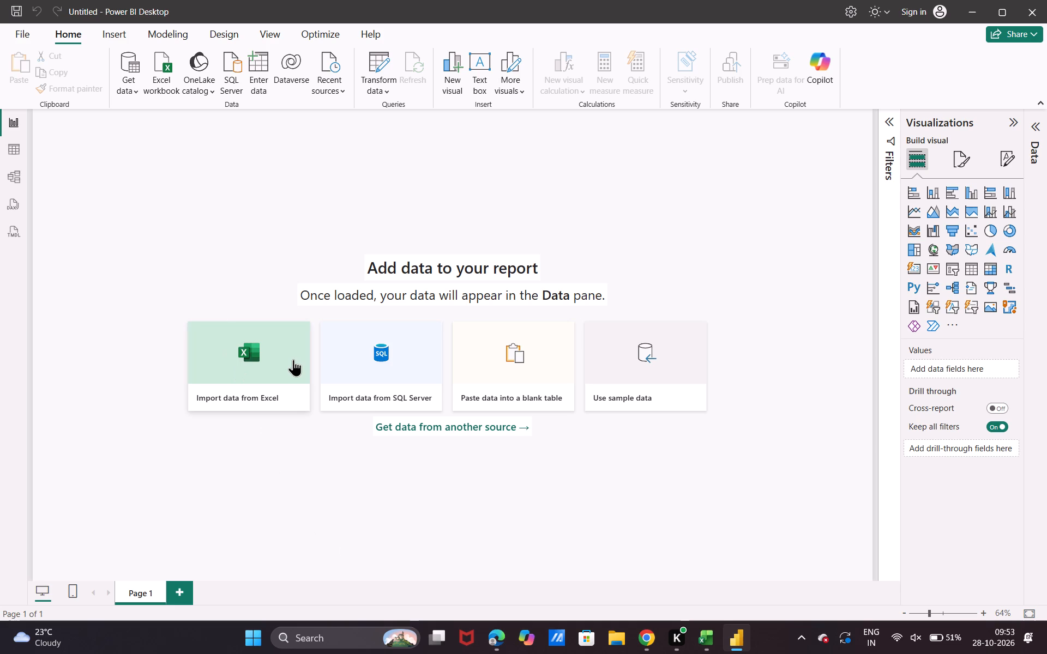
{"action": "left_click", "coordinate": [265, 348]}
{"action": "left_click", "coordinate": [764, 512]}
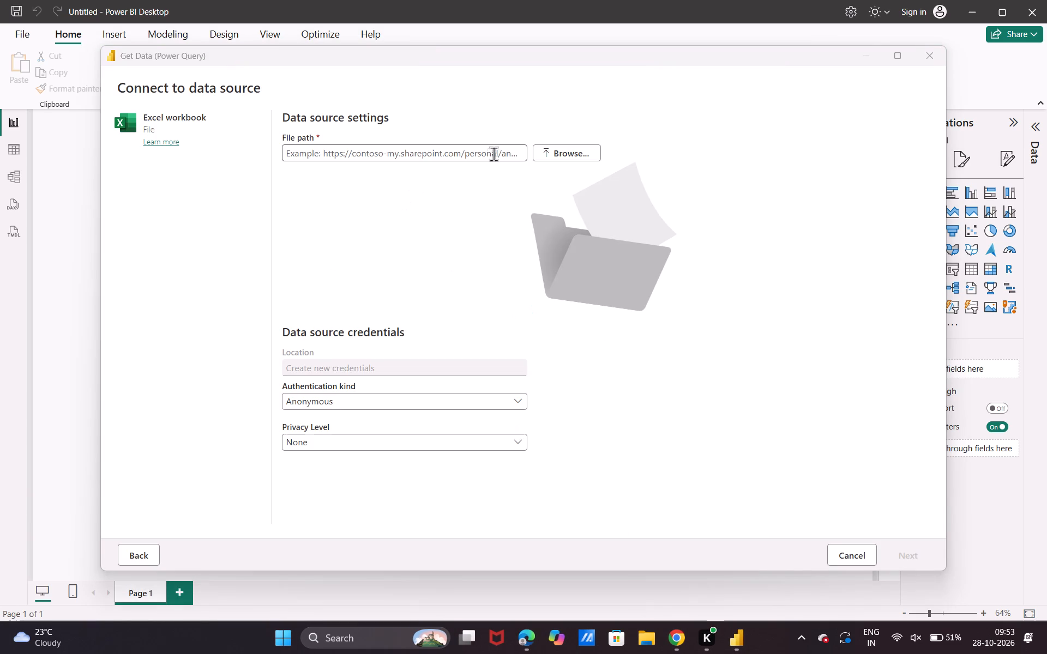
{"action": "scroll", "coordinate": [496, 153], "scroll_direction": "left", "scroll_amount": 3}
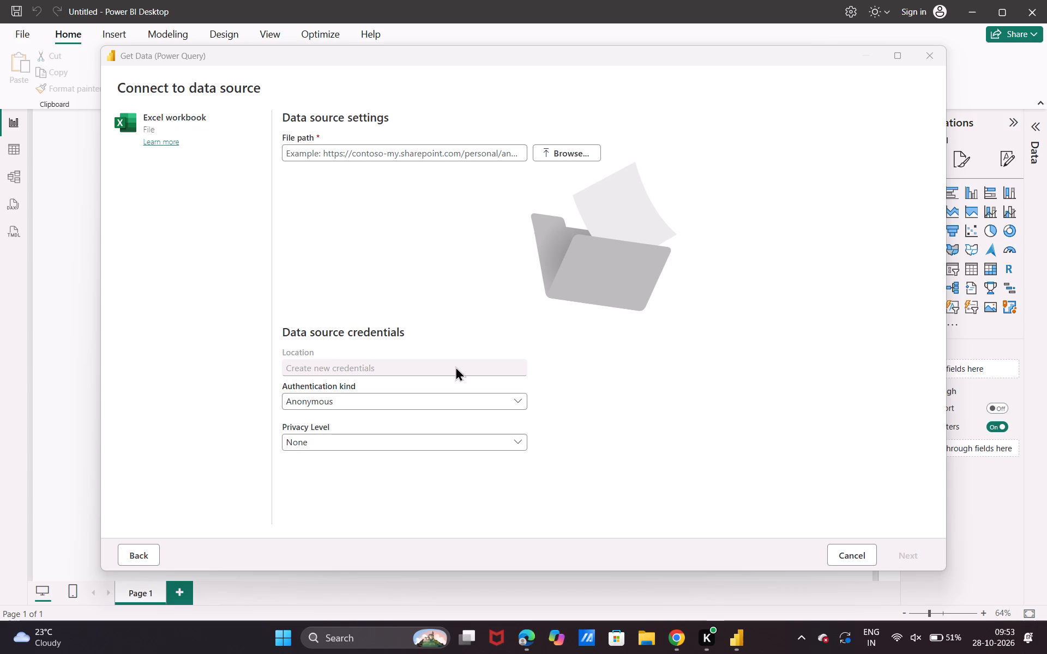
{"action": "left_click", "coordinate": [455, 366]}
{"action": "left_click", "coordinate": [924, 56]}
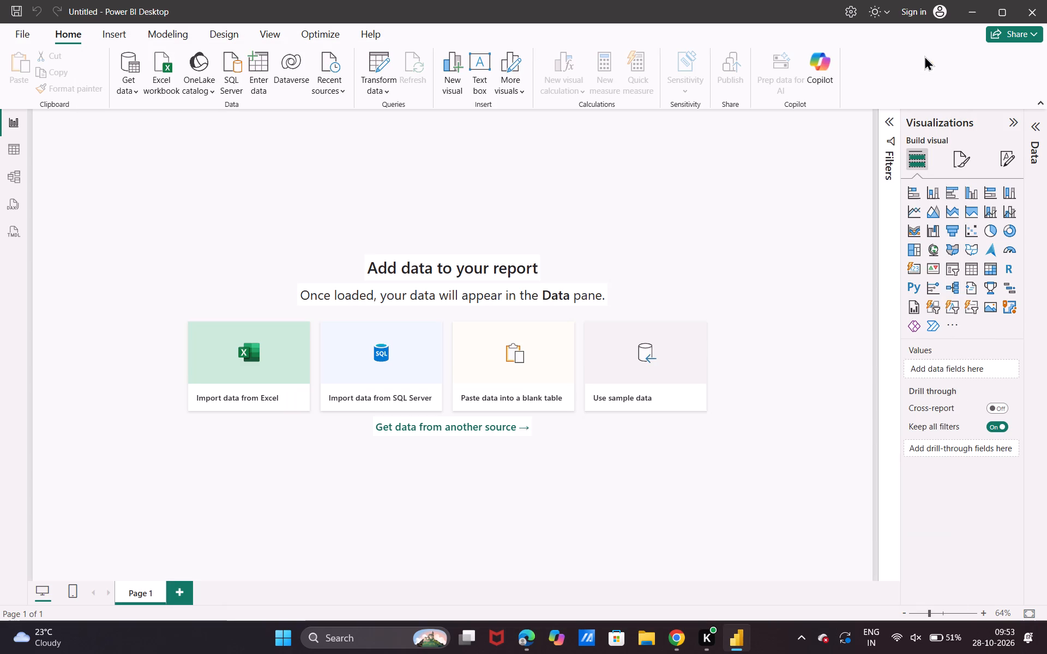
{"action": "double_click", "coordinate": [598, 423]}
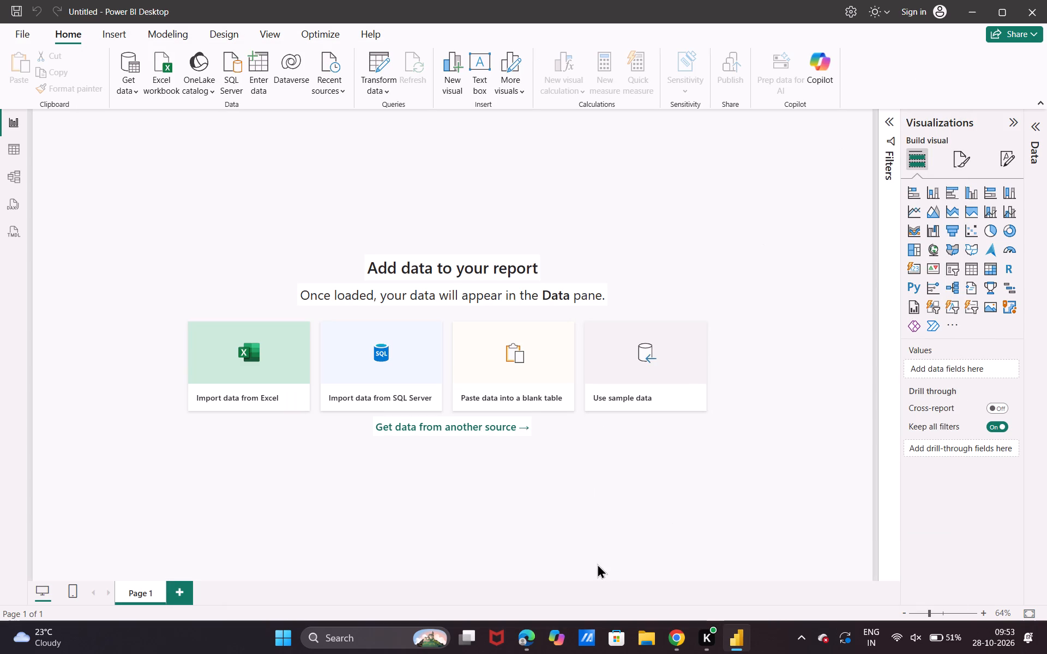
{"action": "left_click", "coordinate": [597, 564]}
Get data from another source, dismiss the sign-in request, and choose Excel workbook as the source type.
{"action": "left_click", "coordinate": [420, 430]}
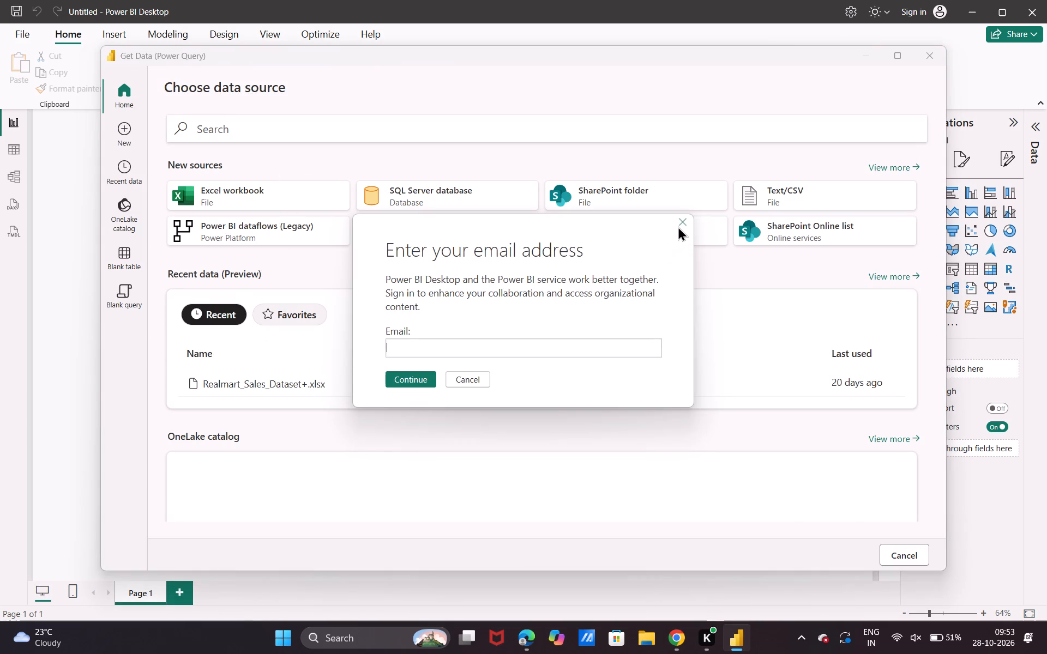
{"action": "left_click", "coordinate": [680, 225]}
{"action": "scroll", "coordinate": [253, 434], "scroll_direction": "up", "scroll_amount": 3}
{"action": "scroll", "coordinate": [253, 434], "scroll_direction": "down", "scroll_amount": 4}
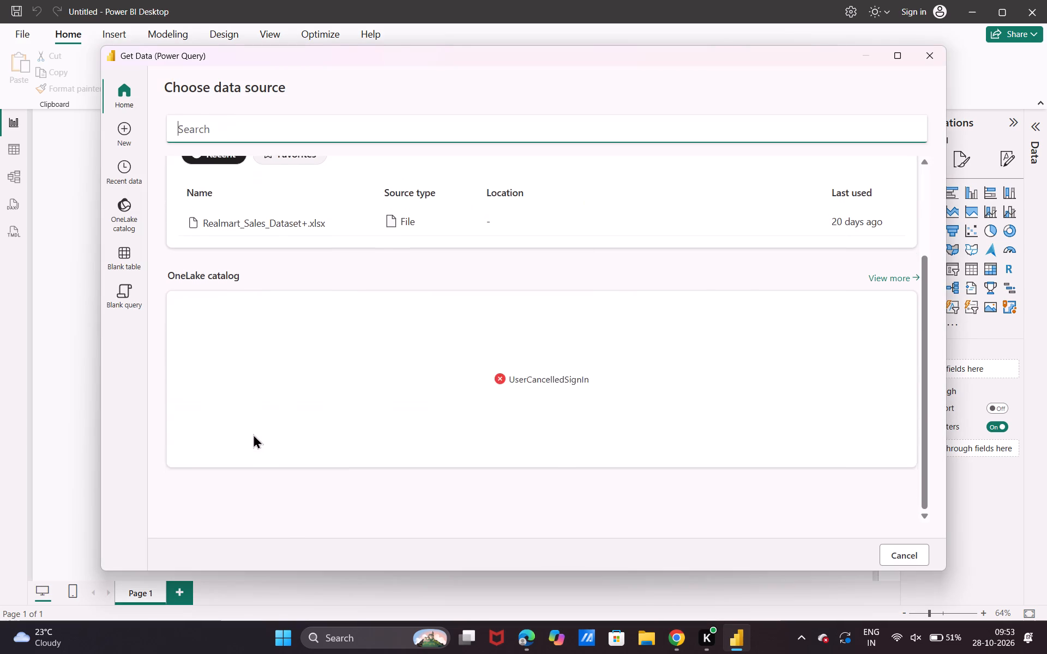
{"action": "scroll", "coordinate": [253, 434], "scroll_direction": "up", "scroll_amount": 2}
{"action": "double_click", "coordinate": [247, 195]}
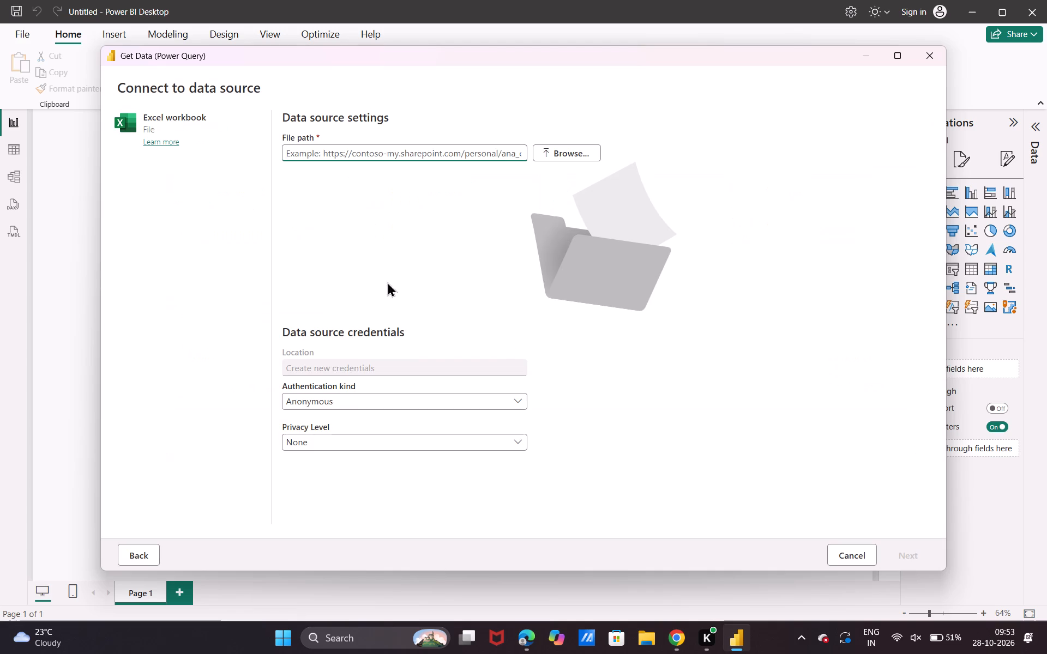
{"action": "scroll", "coordinate": [454, 336], "scroll_direction": "down", "scroll_amount": 1}
{"action": "left_click_drag", "start_coordinate": [377, 364], "coordinate": [159, 138]}
{"action": "left_click", "coordinate": [406, 361]}
{"action": "left_click", "coordinate": [495, 278]}
Browse to the Downloads folder and select Online+store+dataset+(3) as the Excel workbook to connect to.
{"action": "left_click", "coordinate": [582, 150]}
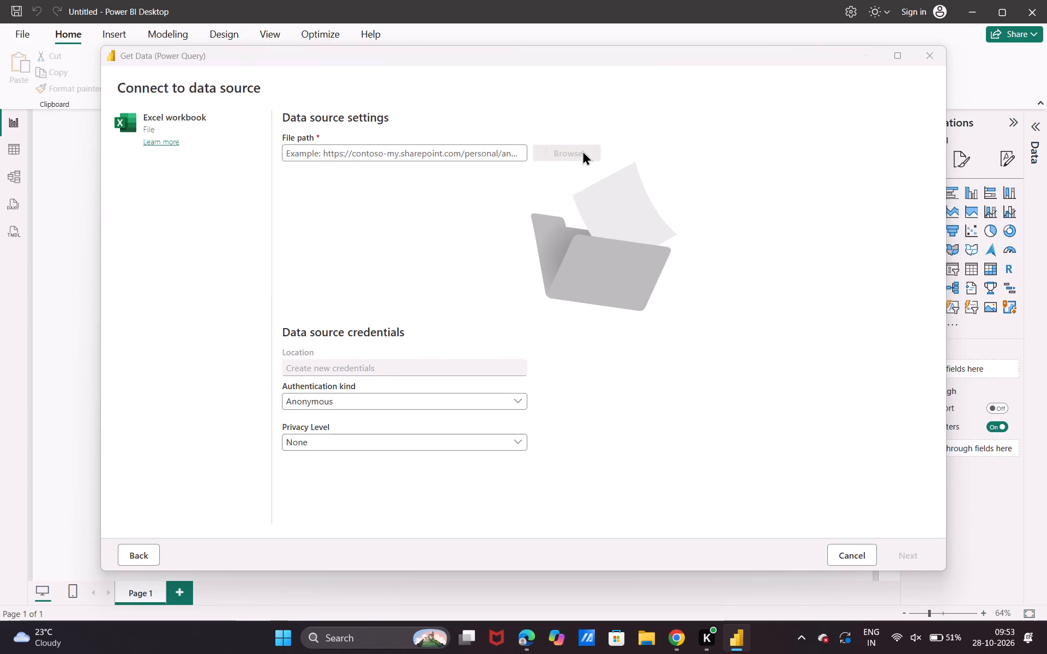
{"action": "left_click", "coordinate": [164, 204]}
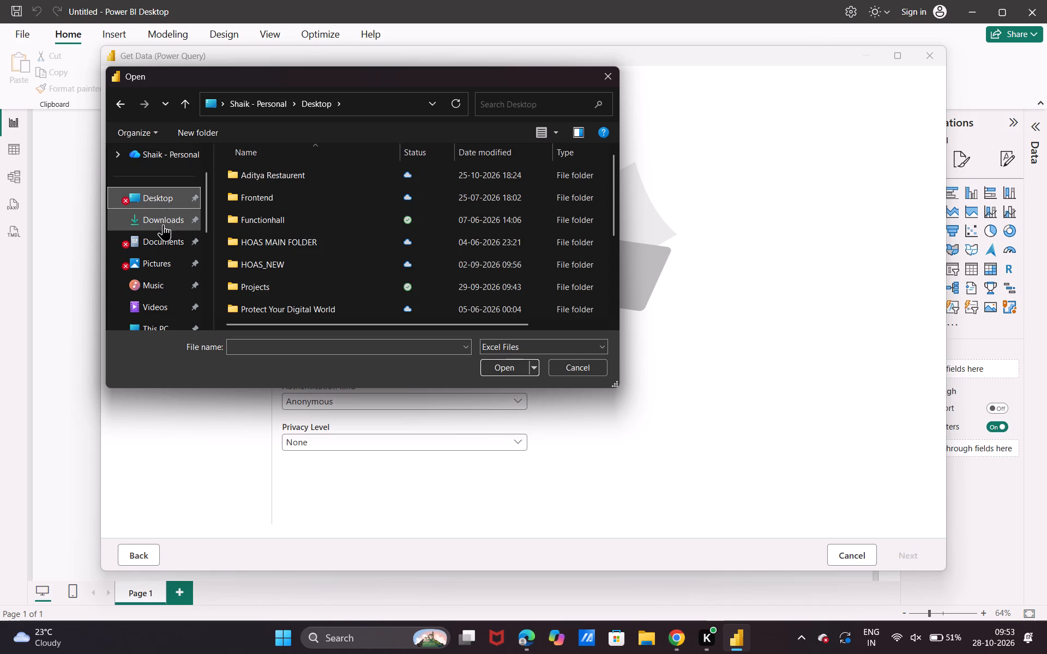
{"action": "left_click", "coordinate": [163, 224]}
{"action": "left_click", "coordinate": [300, 191]}
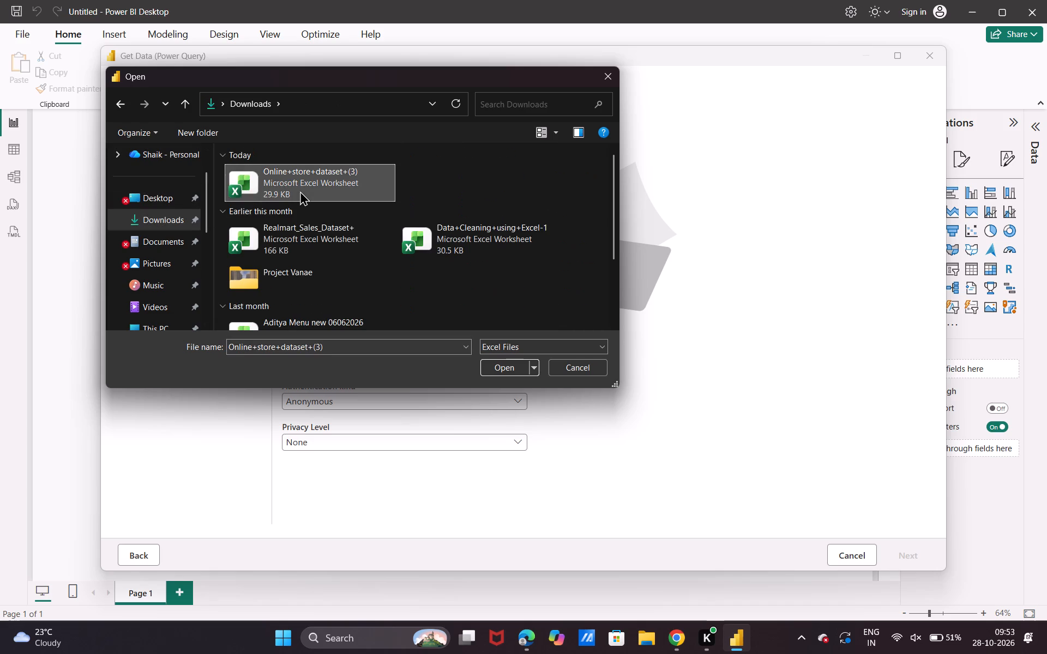
{"action": "left_click", "coordinate": [503, 369]}
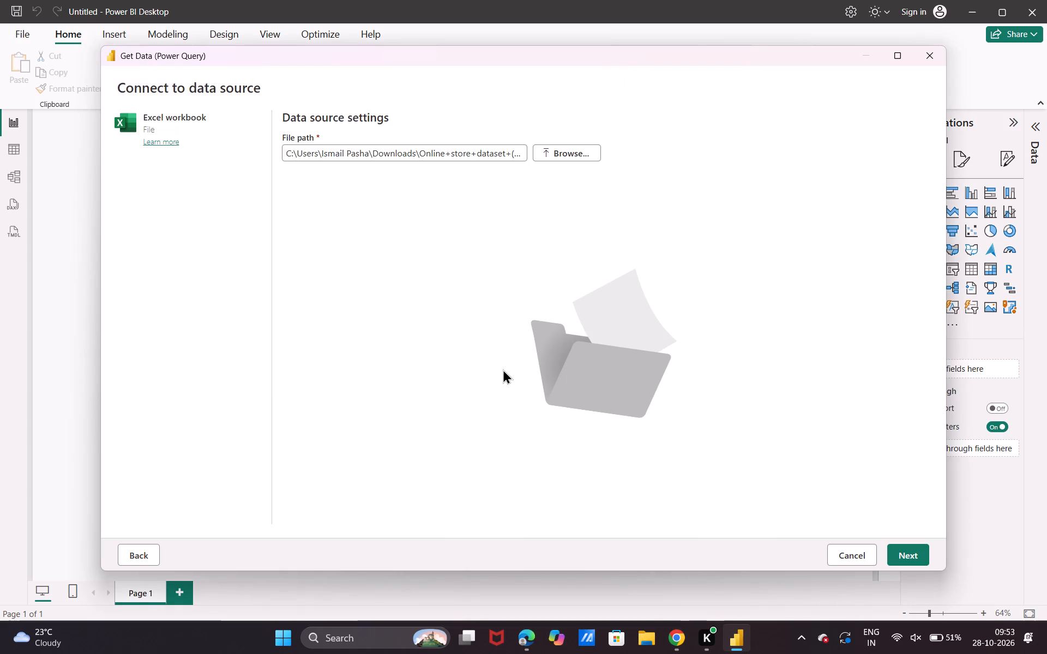
Proceed with the Excel workbook connection, preview Sheet1, select it and load it into the report.
{"action": "left_click", "coordinate": [906, 558]}
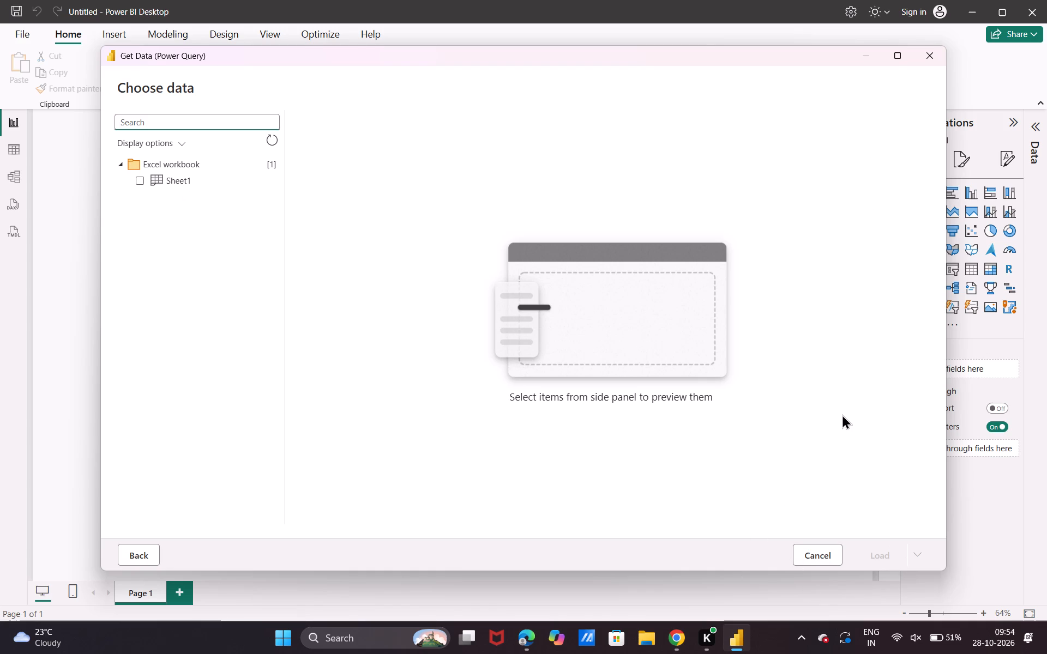
{"action": "scroll", "coordinate": [842, 414], "scroll_direction": "up", "scroll_amount": 1}
{"action": "left_click", "coordinate": [177, 164]}
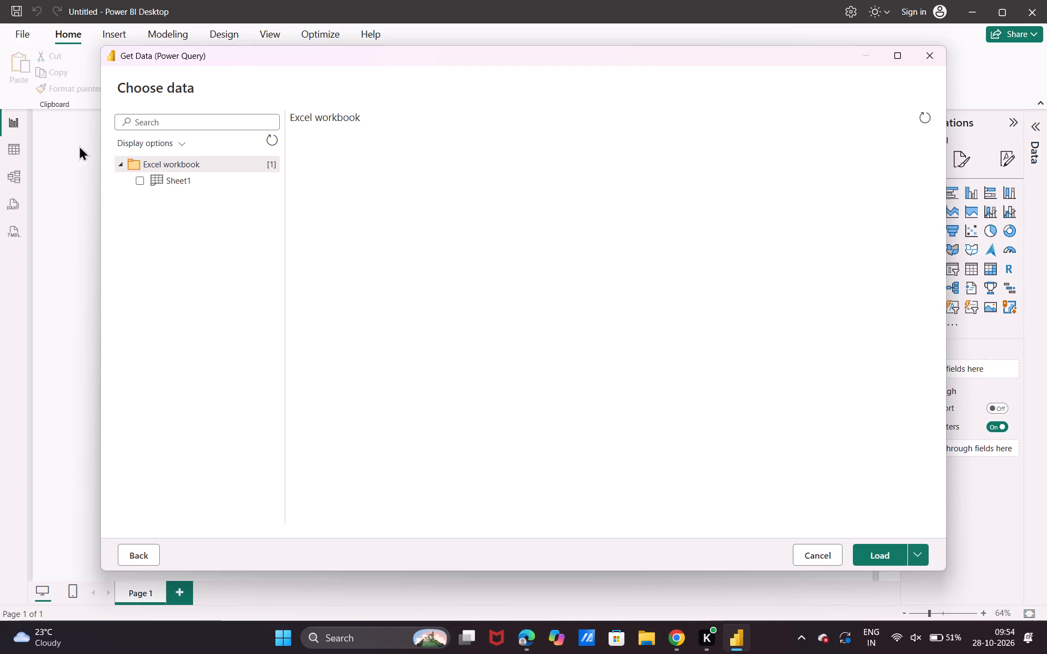
{"action": "left_click", "coordinate": [158, 185]}
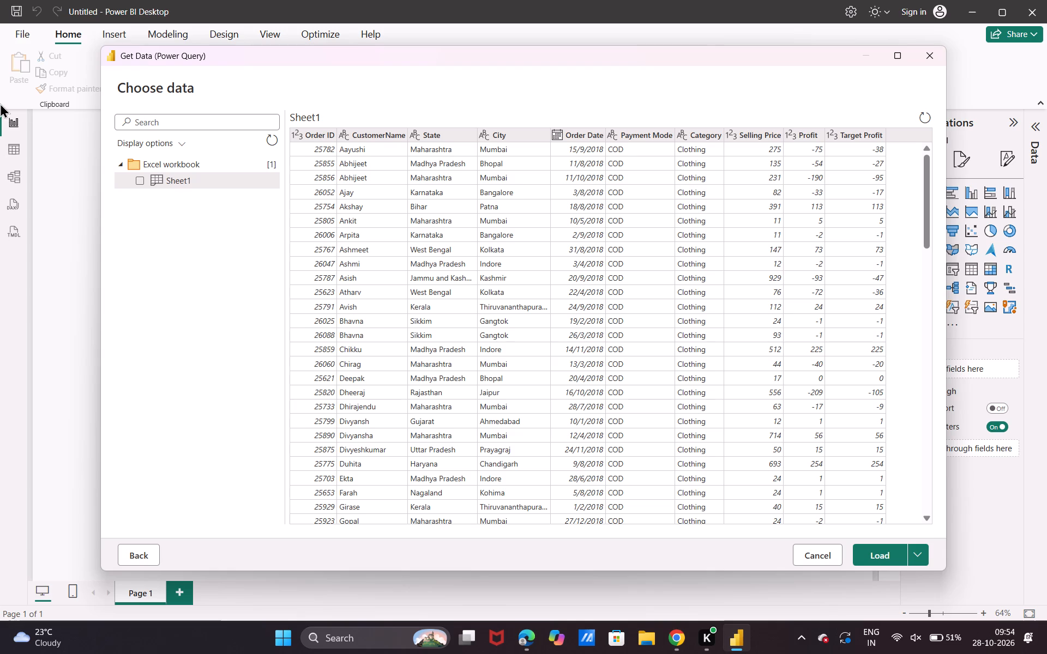
{"action": "left_click", "coordinate": [137, 176]}
{"action": "left_click", "coordinate": [922, 556]}
{"action": "left_click", "coordinate": [922, 556]}
{"action": "scroll", "coordinate": [838, 371], "scroll_direction": "left", "scroll_amount": 3}
{"action": "scroll", "coordinate": [838, 371], "scroll_direction": "down", "scroll_amount": 7}
{"action": "scroll", "coordinate": [838, 371], "scroll_direction": "up", "scroll_amount": 8}
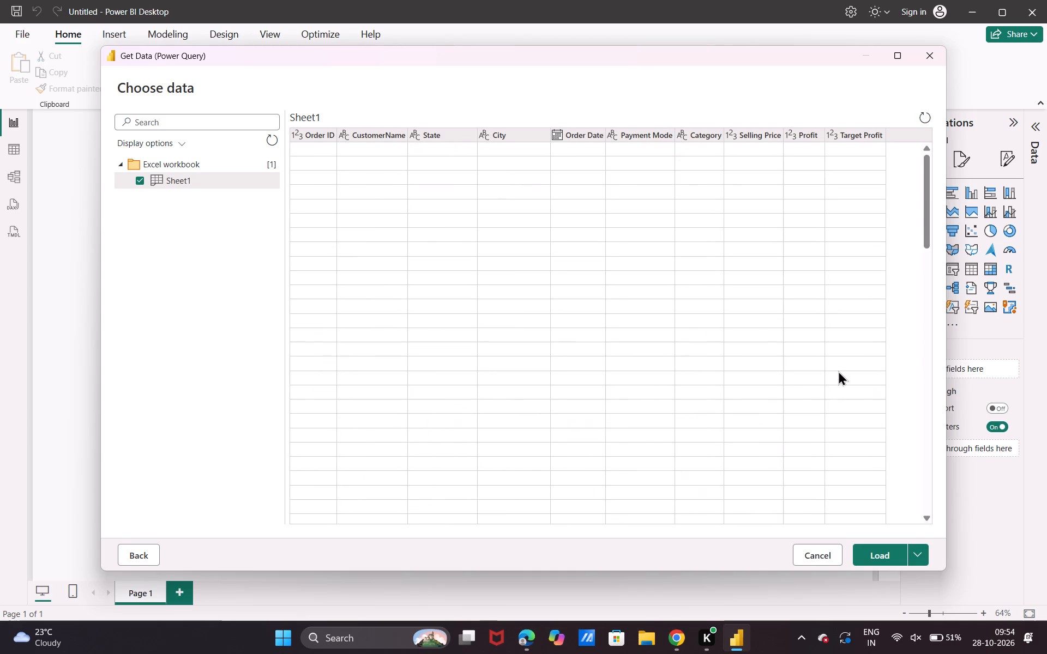
{"action": "scroll", "coordinate": [838, 371], "scroll_direction": "up", "scroll_amount": 7}
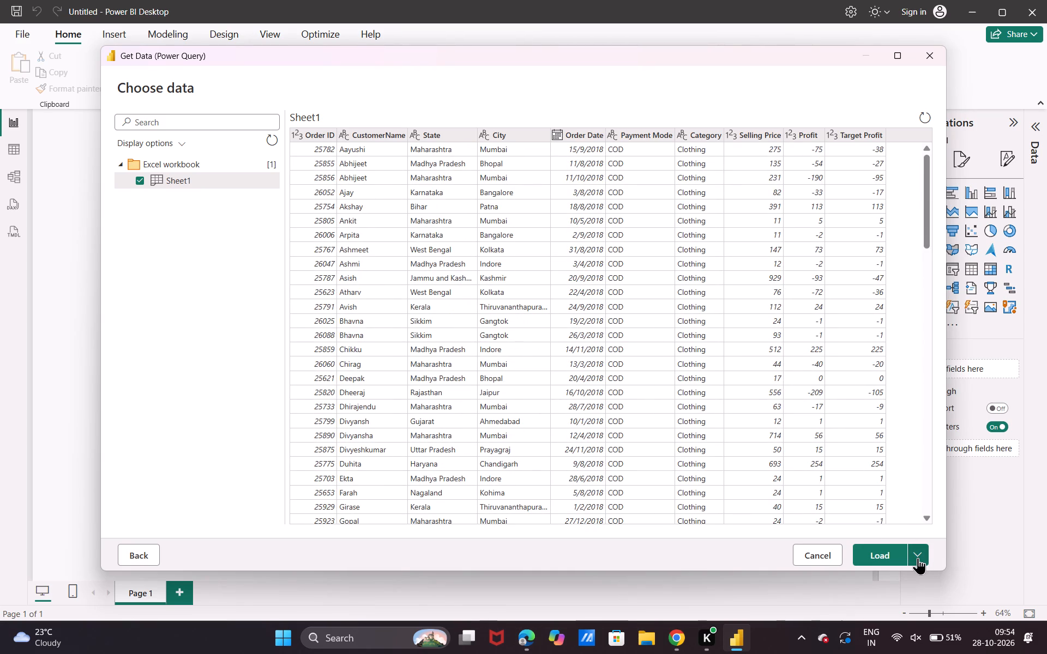
{"action": "left_click", "coordinate": [875, 557]}
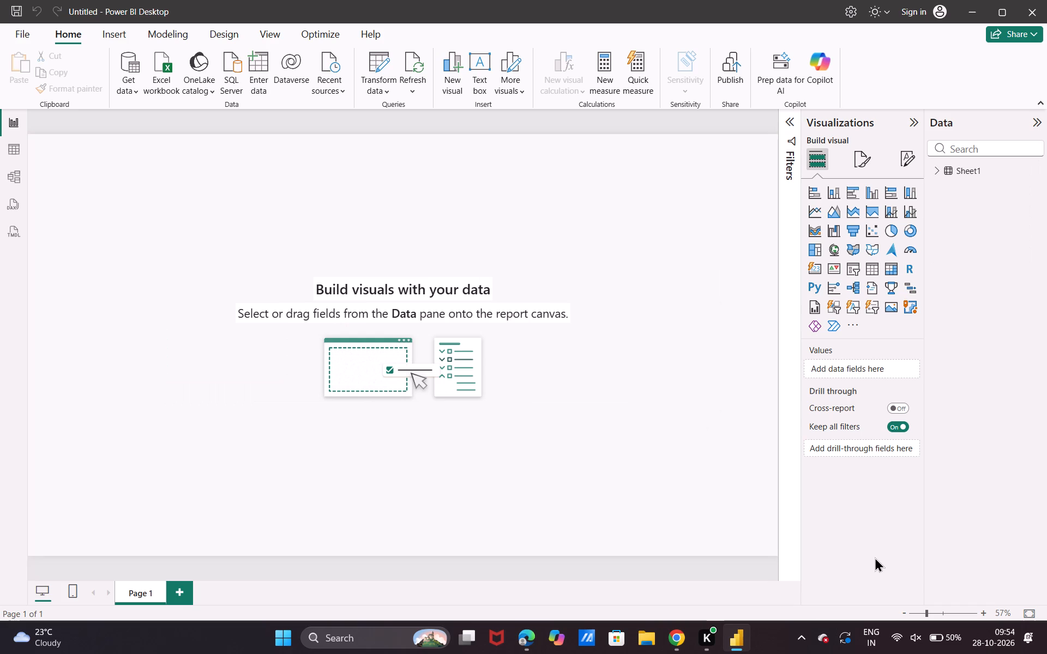
Expand the loaded Sheet1 table in the report view to look over its fields.
{"action": "left_click", "coordinate": [948, 168]}
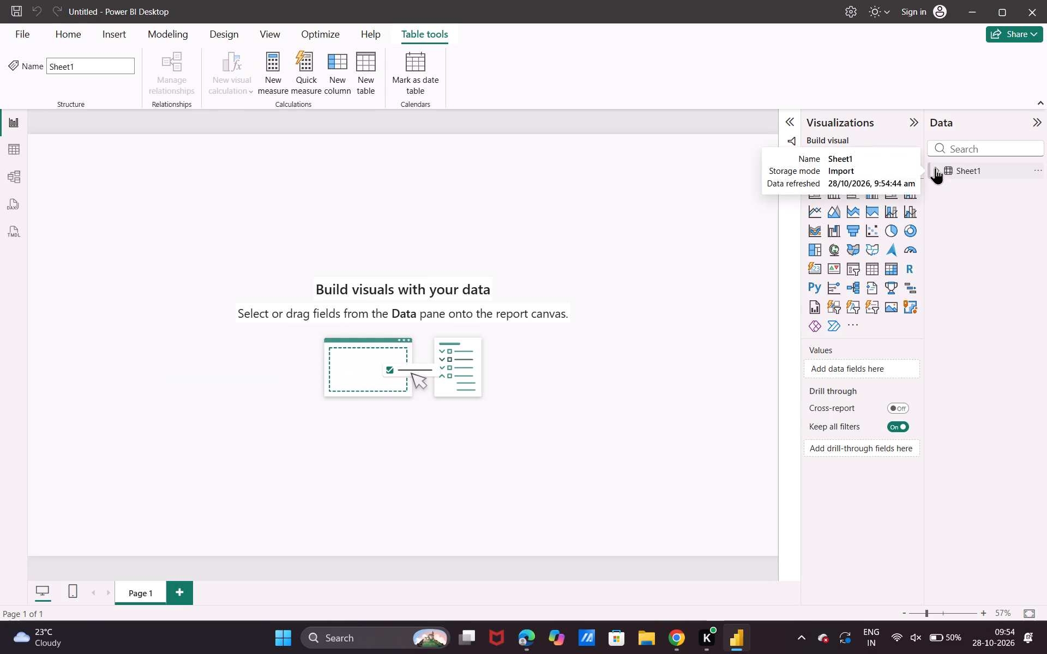
{"action": "left_click", "coordinate": [935, 167]}
{"action": "scroll", "coordinate": [1046, 542], "scroll_direction": "up", "scroll_amount": 2}
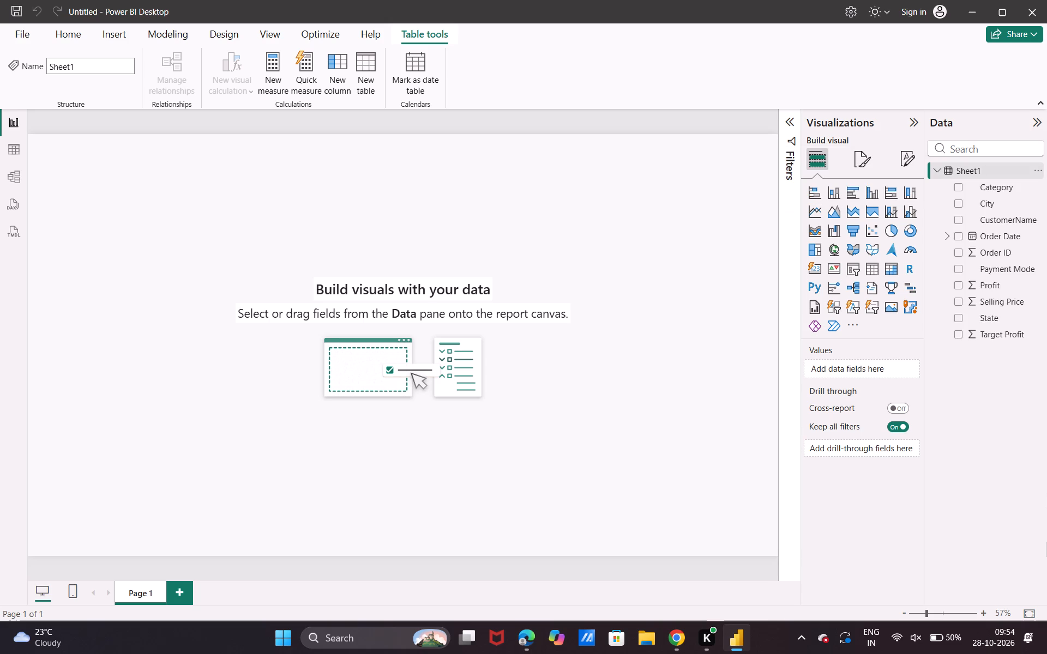
{"action": "scroll", "coordinate": [972, 430], "scroll_direction": "up", "scroll_amount": 5}
Switch to the table view and look over the rows of Sheet1.
{"action": "left_click", "coordinate": [20, 150]}
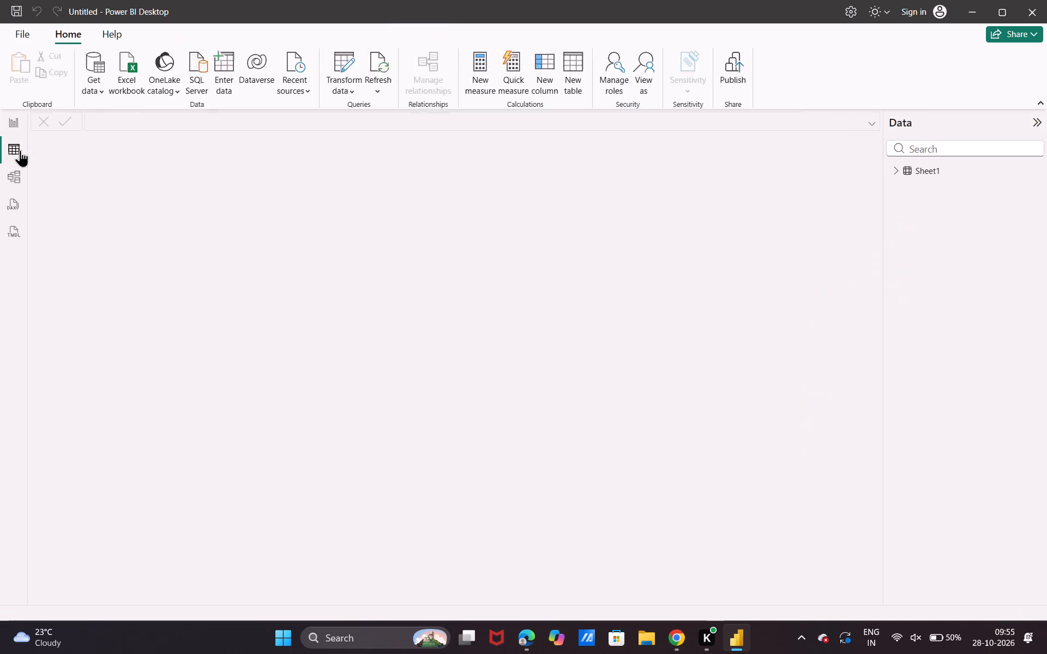
{"action": "scroll", "coordinate": [308, 257], "scroll_direction": "up", "scroll_amount": 8}
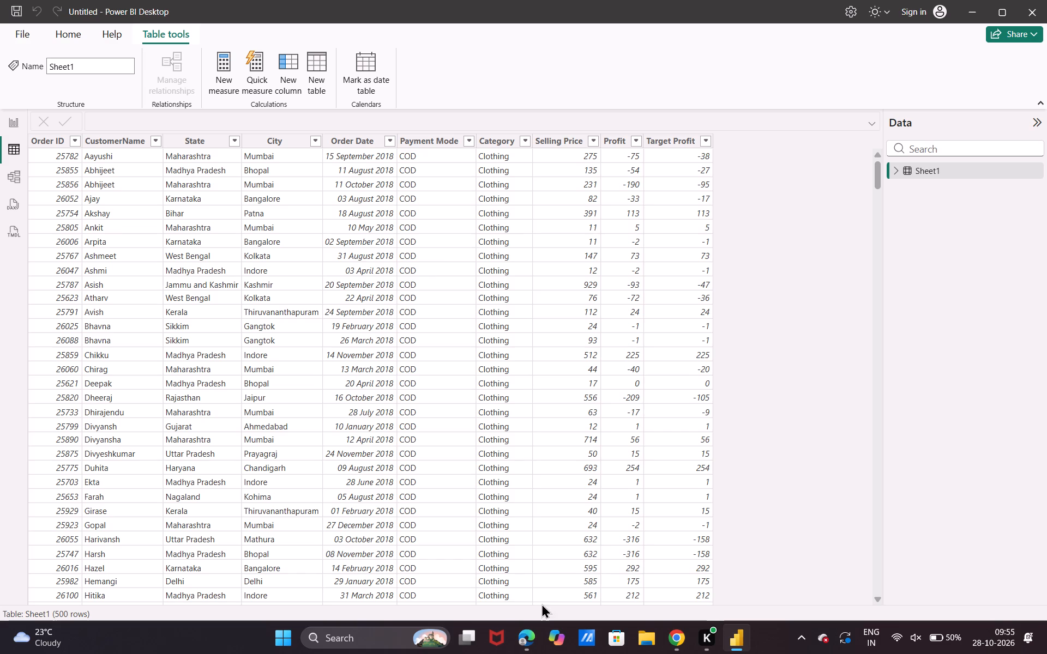
{"action": "scroll", "coordinate": [677, 587], "scroll_direction": "left", "scroll_amount": 3}
{"action": "scroll", "coordinate": [612, 231], "scroll_direction": "up", "scroll_amount": 3}
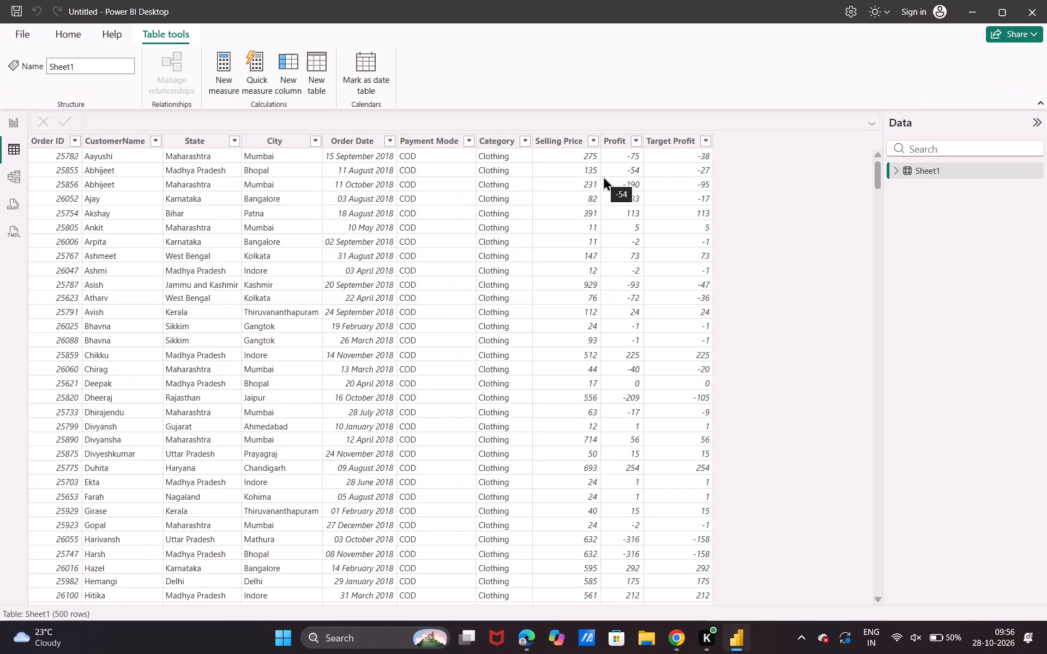
Examine the Profit, Selling Price, Order ID and Target Profit columns of Sheet1, including the options available for Profit.
{"action": "left_click", "coordinate": [636, 143]}
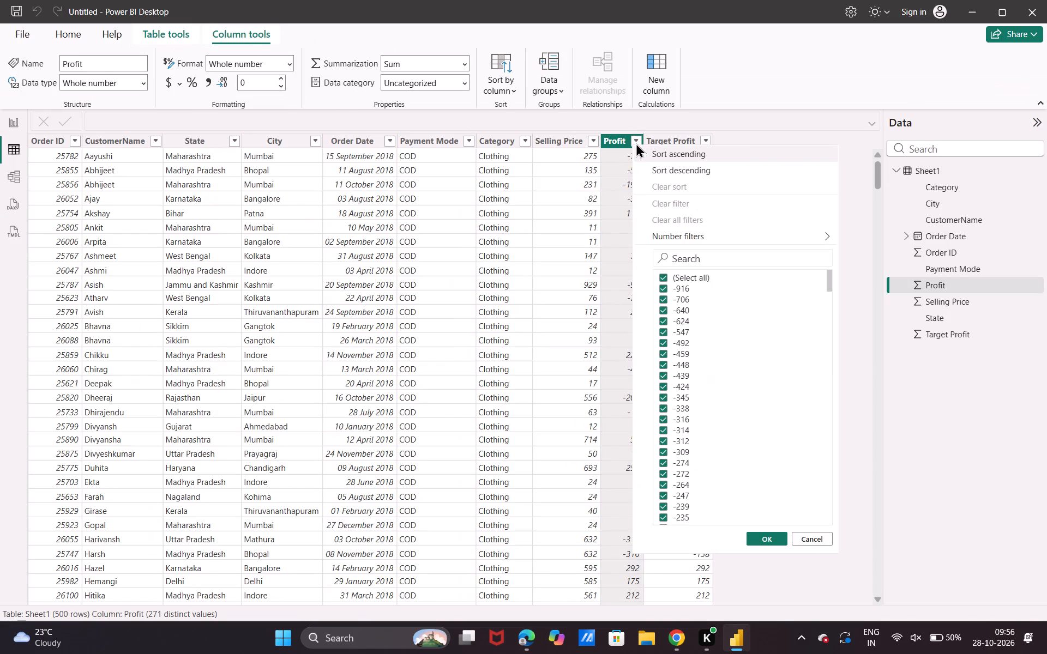
{"action": "left_click", "coordinate": [717, 114]}
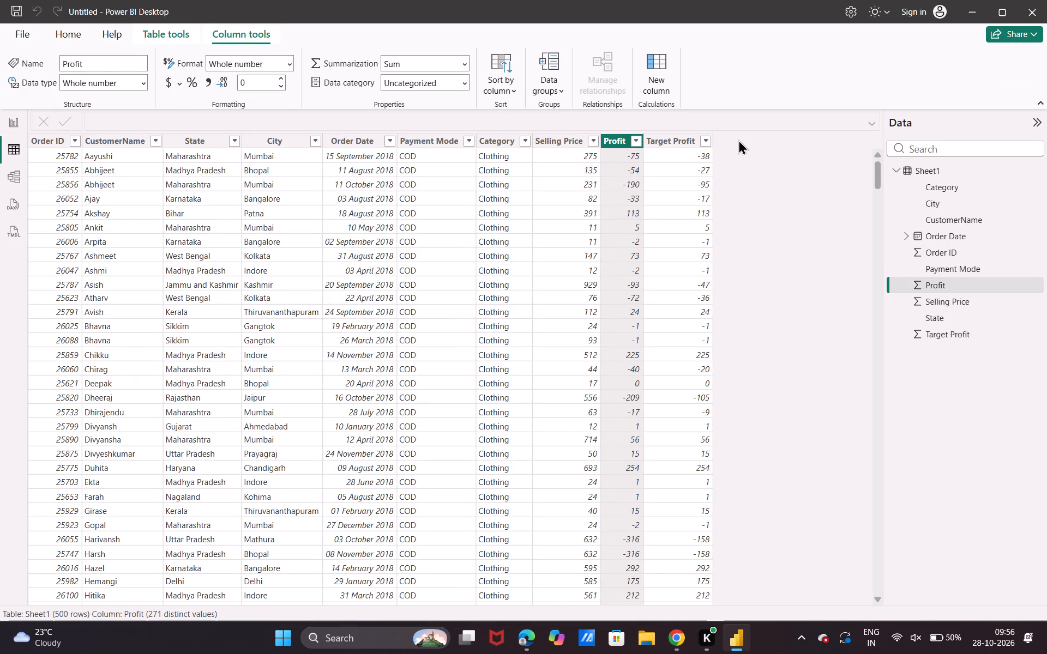
{"action": "left_click", "coordinate": [738, 140]}
{"action": "left_click", "coordinate": [637, 130]}
{"action": "left_click", "coordinate": [617, 140]}
{"action": "left_click", "coordinate": [542, 128]}
{"action": "left_click", "coordinate": [552, 136]}
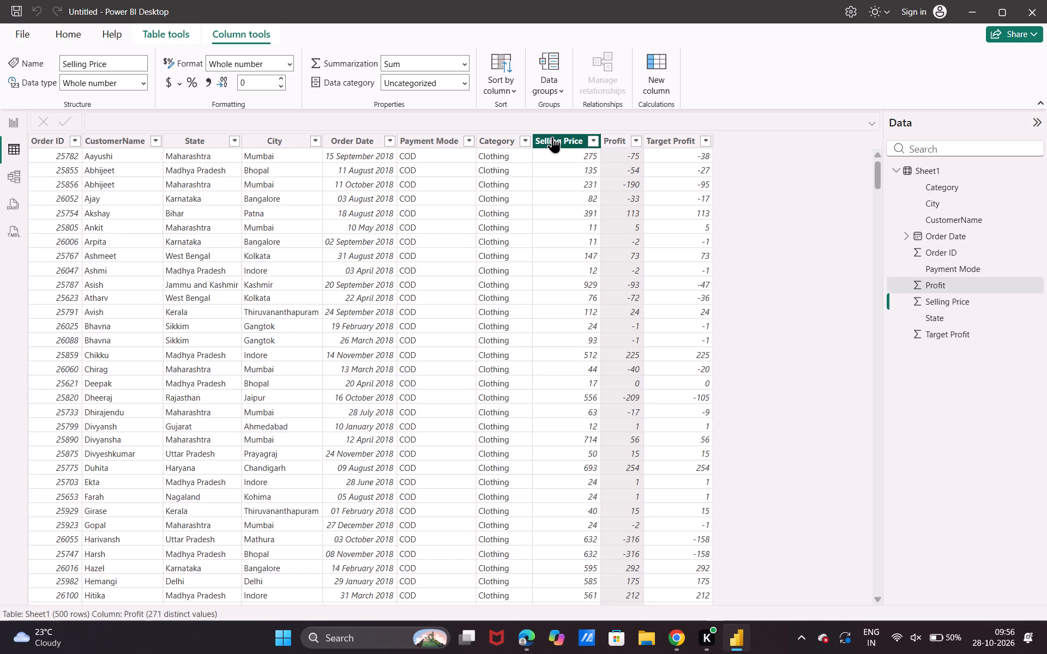
{"action": "scroll", "coordinate": [195, 189], "scroll_direction": "up", "scroll_amount": 1}
{"action": "left_click", "coordinate": [45, 142]}
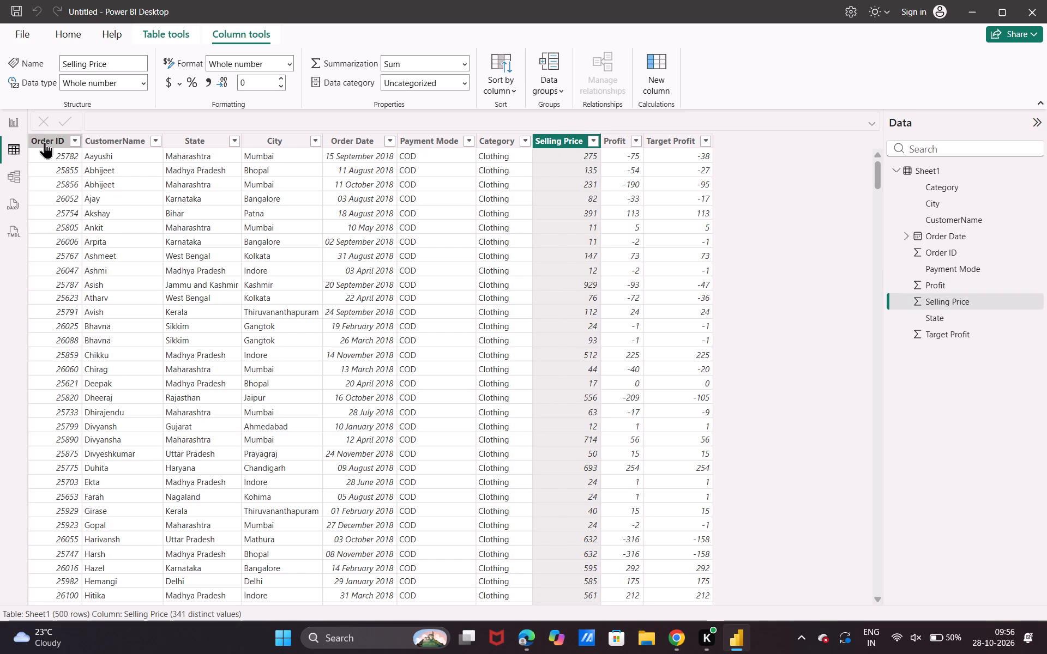
{"action": "scroll", "coordinate": [109, 370], "scroll_direction": "up", "scroll_amount": 3}
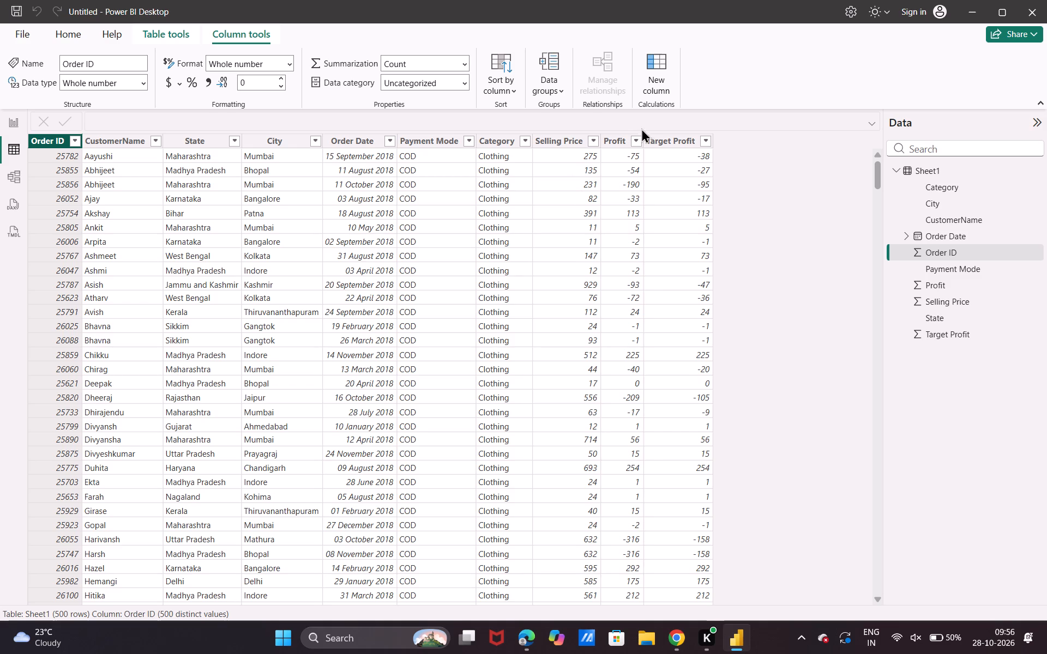
{"action": "right_click", "coordinate": [619, 137]}
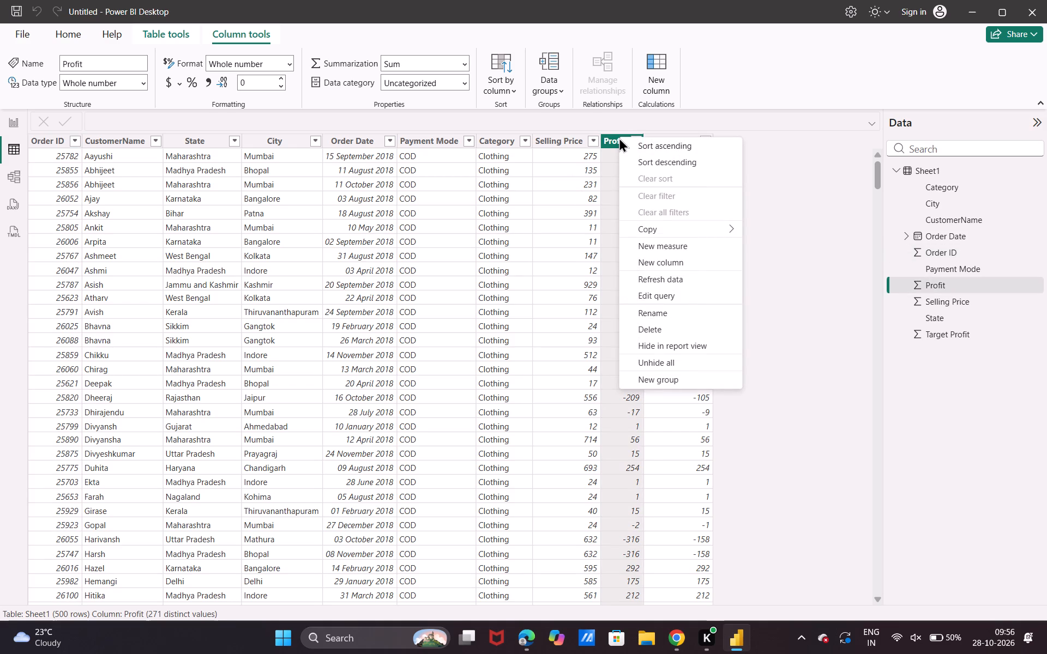
{"action": "left_click", "coordinate": [866, 137]}
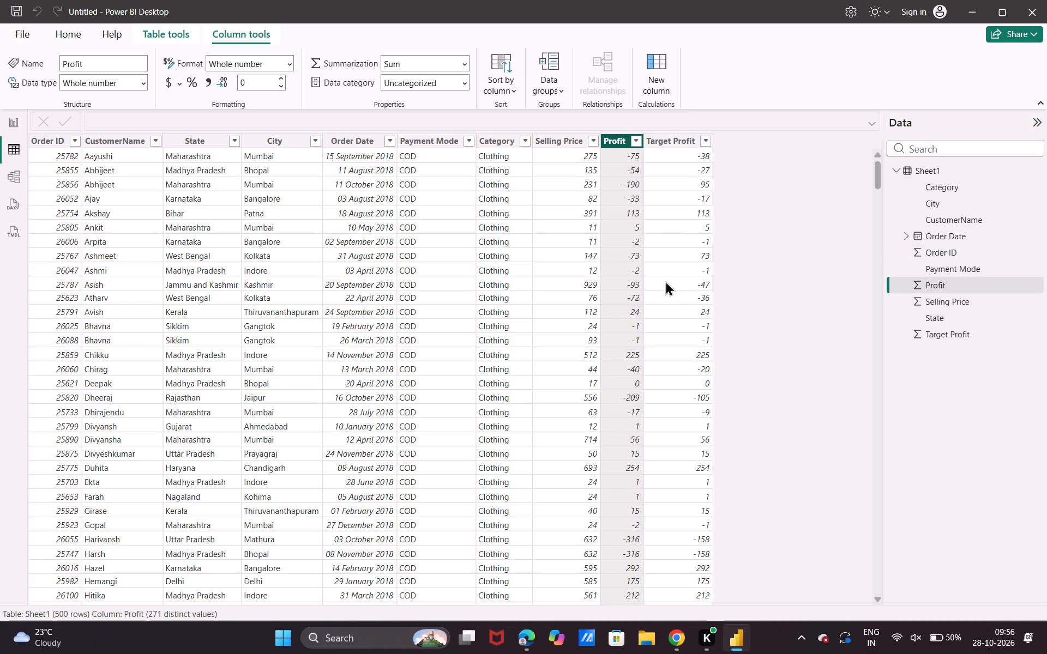
{"action": "left_click", "coordinate": [779, 307]}
{"action": "double_click", "coordinate": [779, 307]}
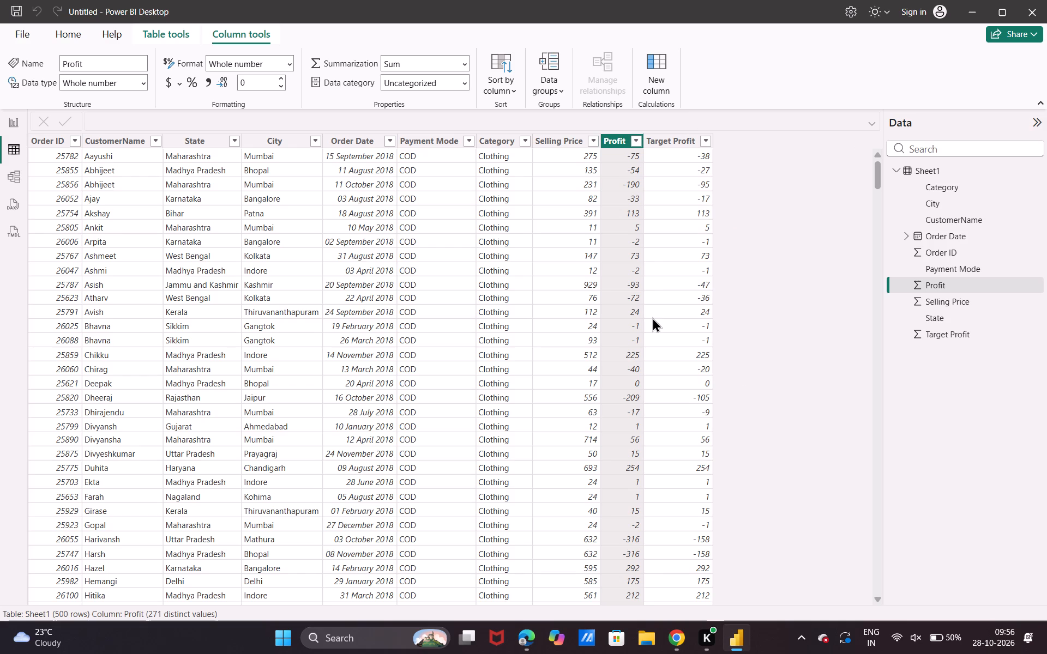
{"action": "left_click", "coordinate": [652, 317]}
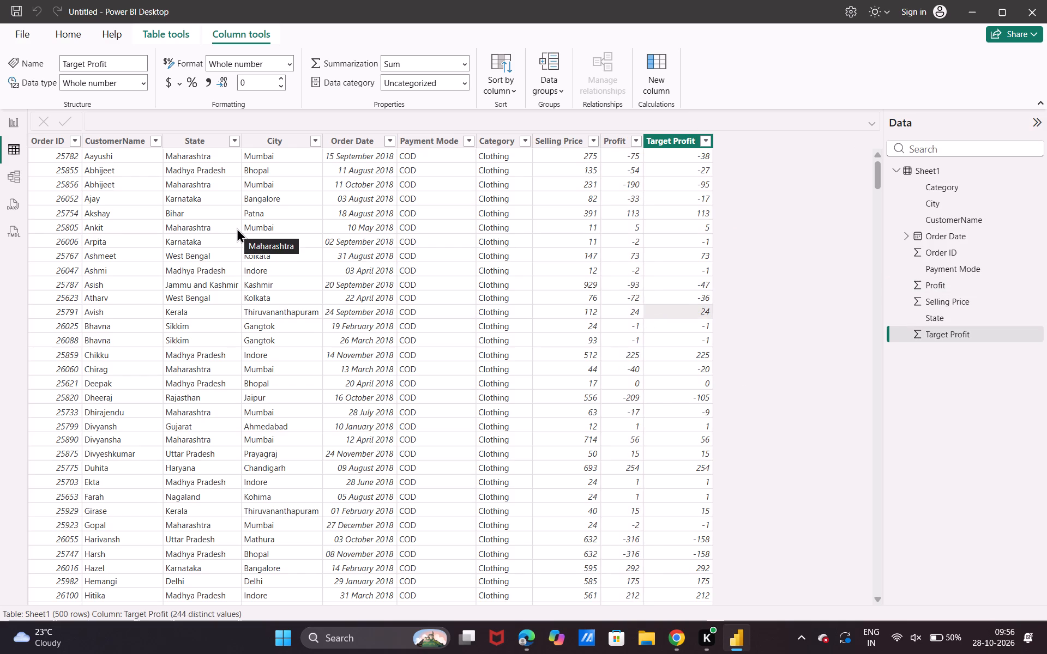
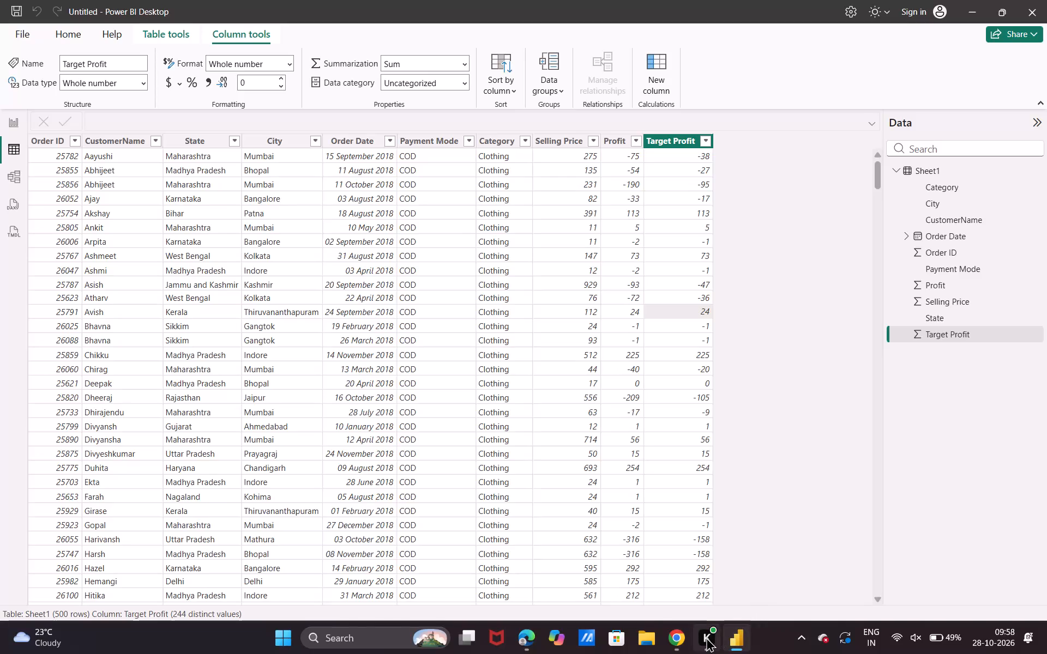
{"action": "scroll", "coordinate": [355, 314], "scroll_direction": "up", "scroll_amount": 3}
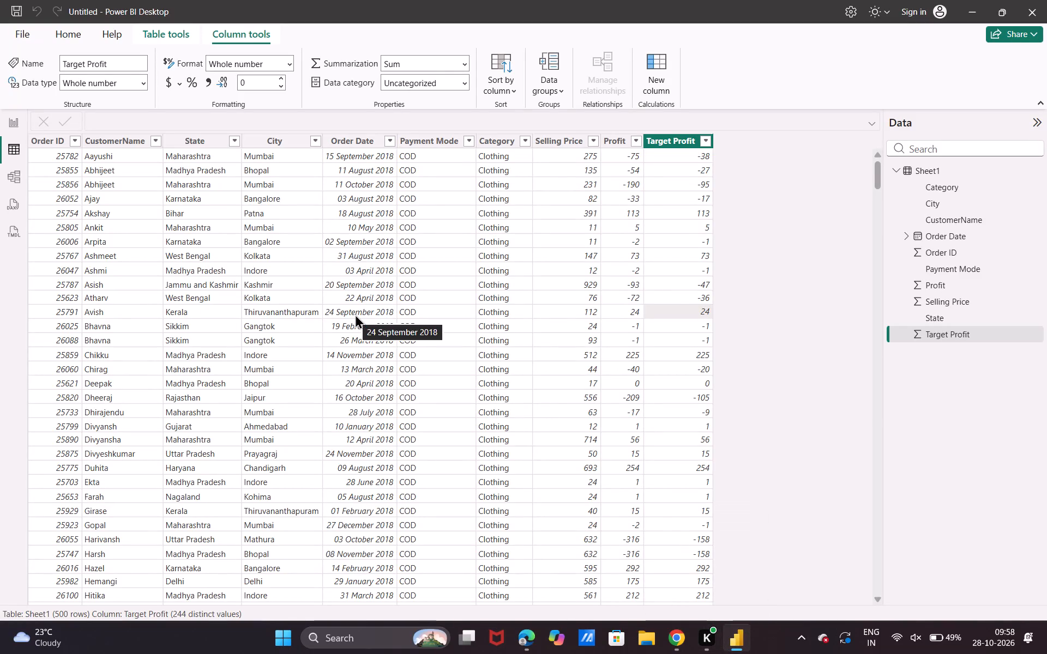
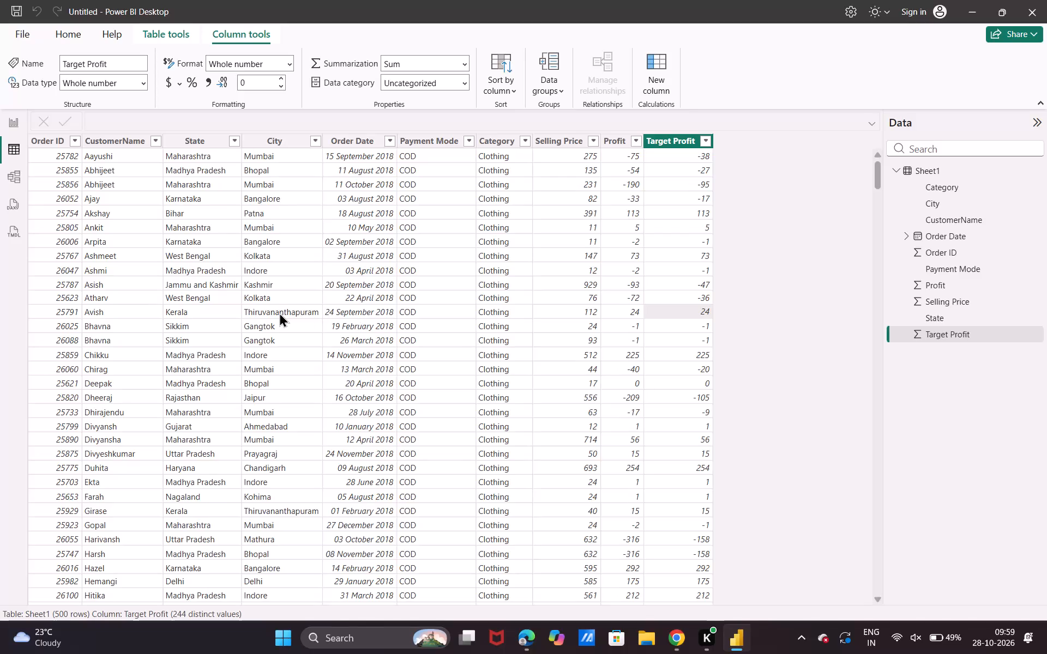
Switch to the report view and set Page 1's canvas background to the lightest grey theme colour.
{"action": "left_click", "coordinate": [10, 123]}
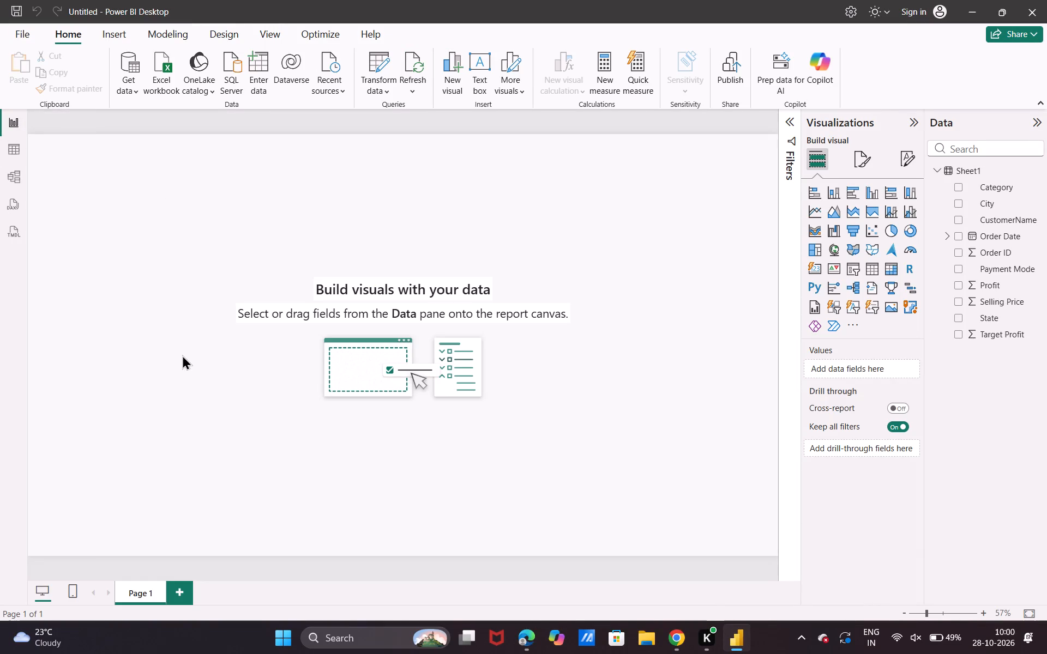
{"action": "left_click", "coordinate": [859, 156]}
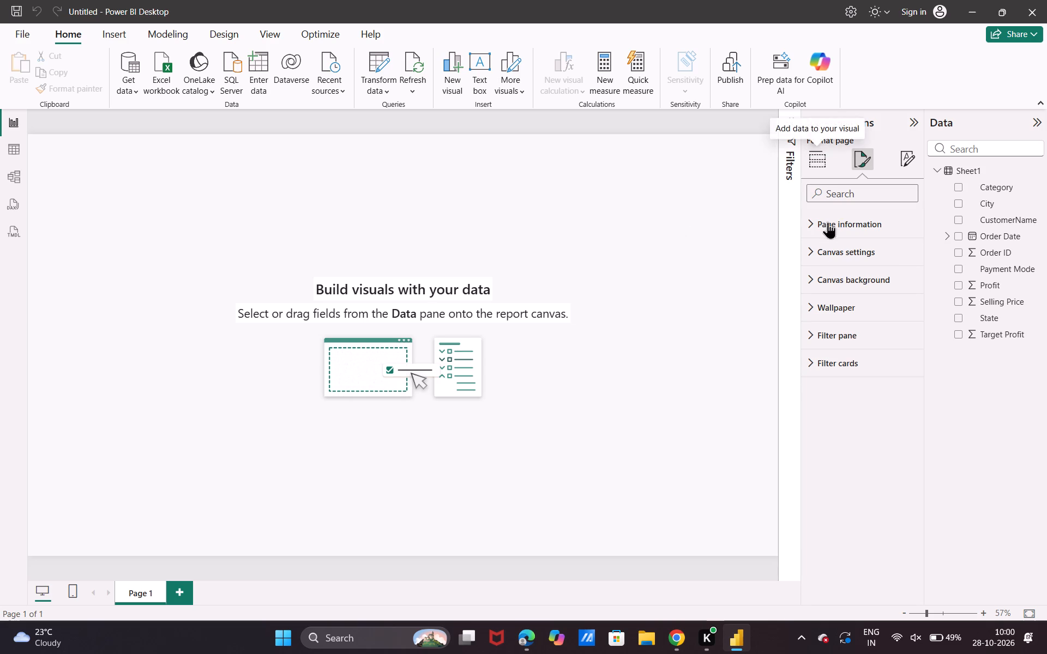
{"action": "left_click", "coordinate": [847, 261]}
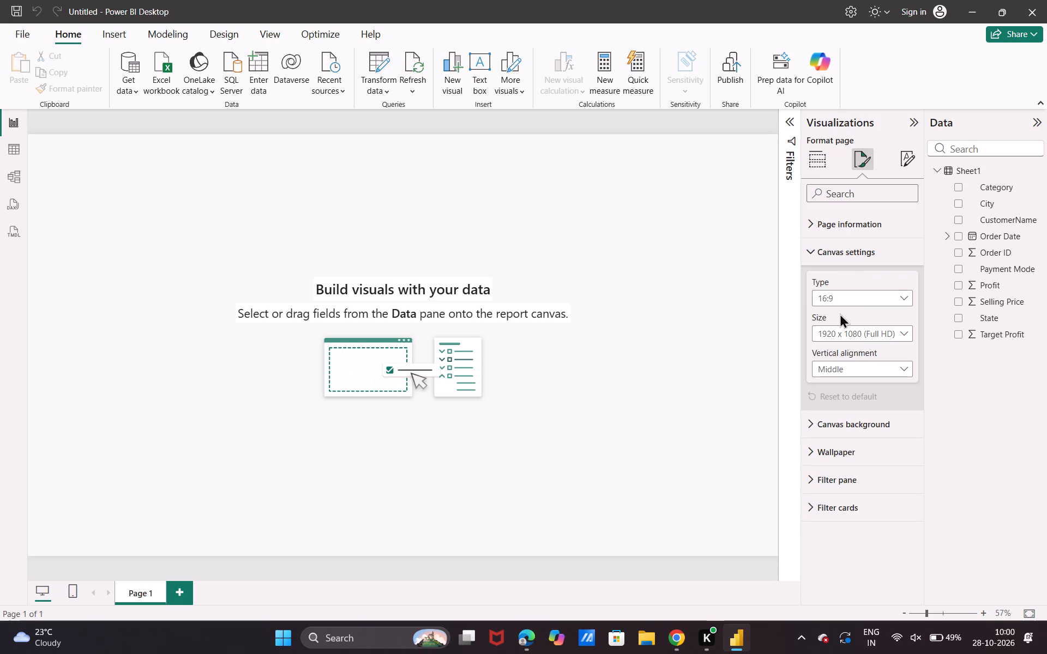
{"action": "scroll", "coordinate": [840, 313], "scroll_direction": "up", "scroll_amount": 1}
{"action": "left_click", "coordinate": [869, 250]}
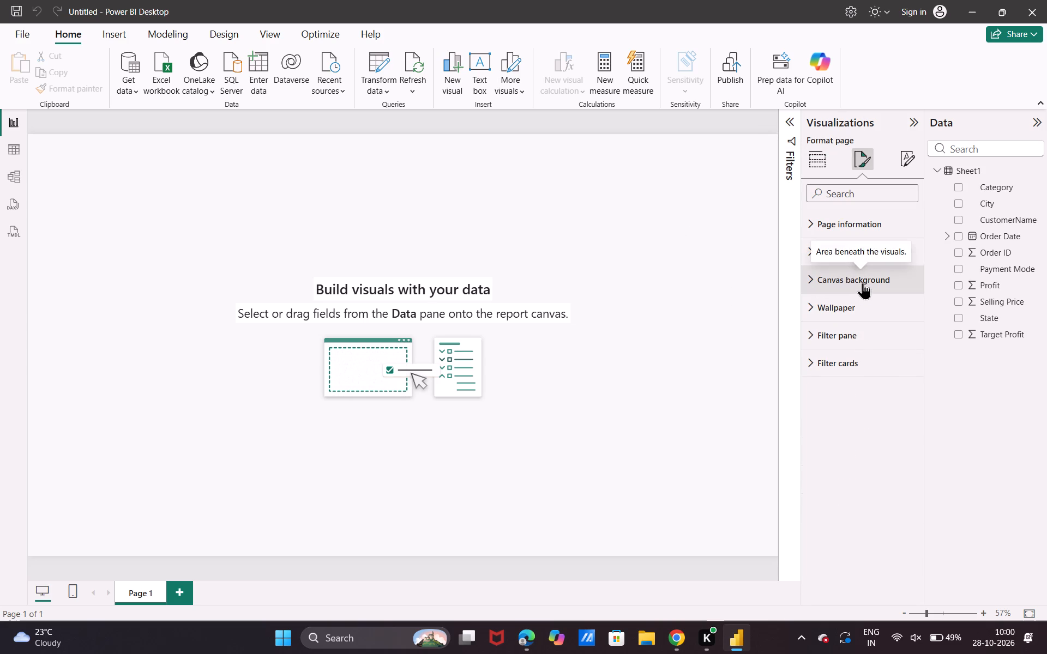
{"action": "left_click", "coordinate": [863, 282]}
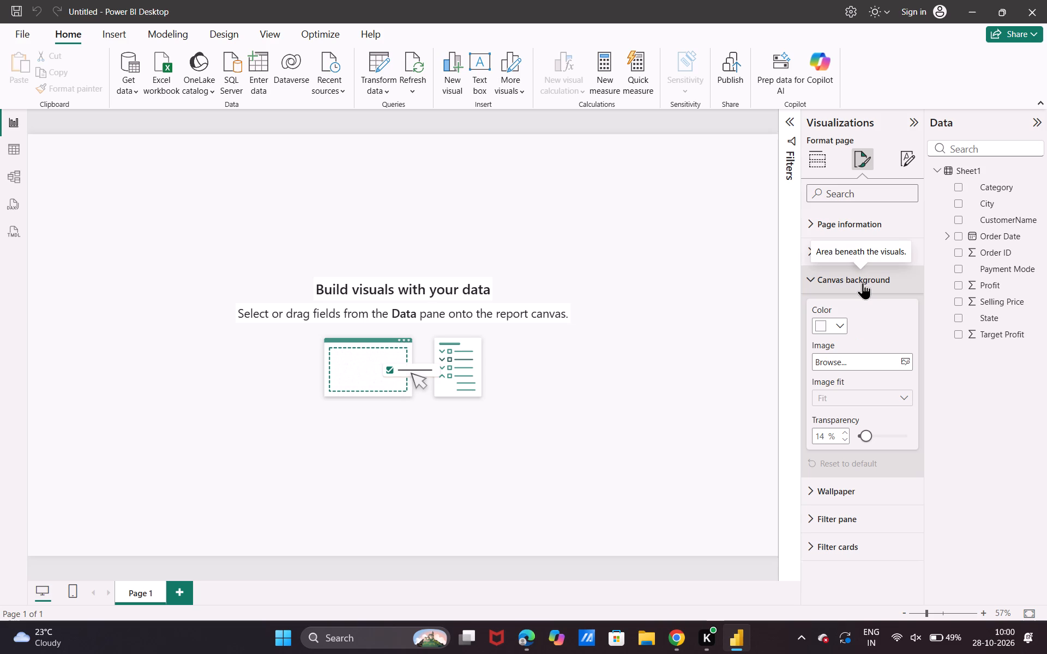
{"action": "left_click", "coordinate": [823, 325]}
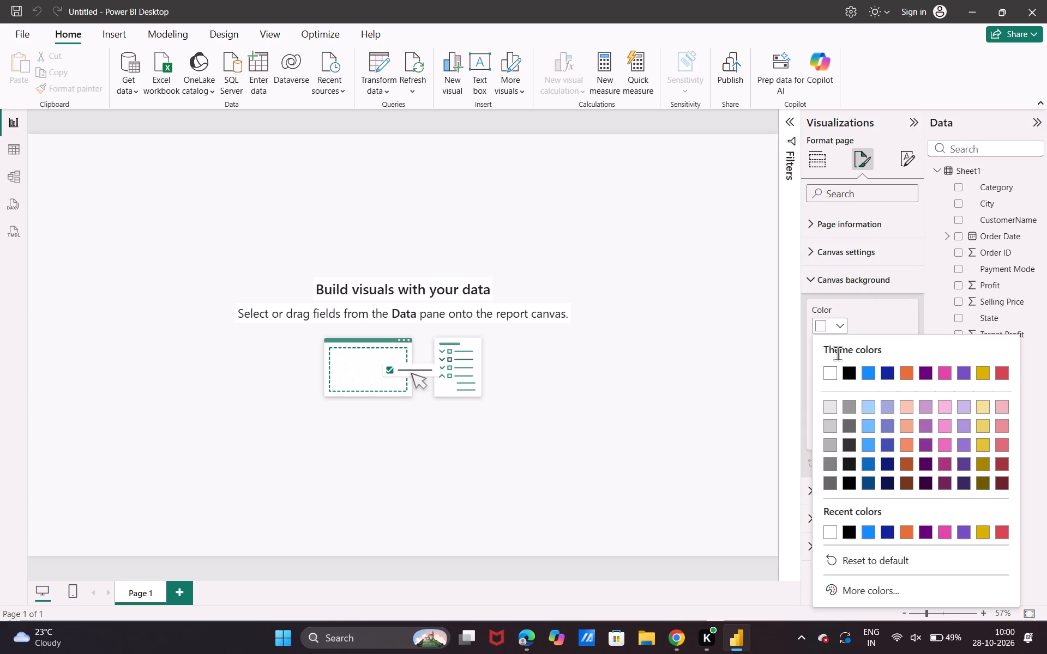
{"action": "left_click", "coordinate": [831, 405]}
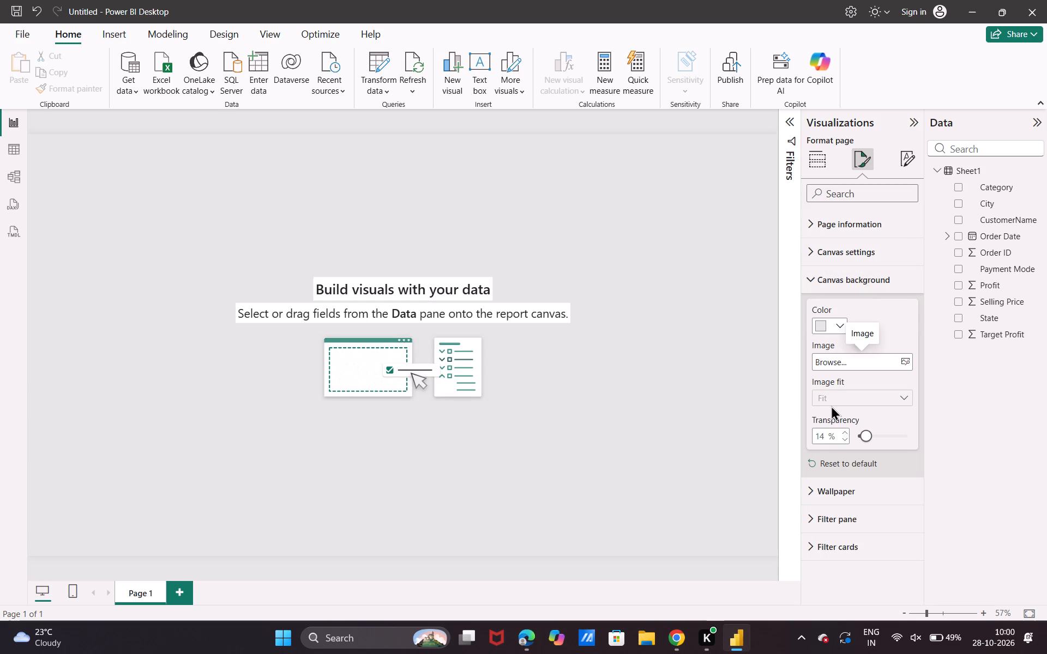
{"action": "left_click", "coordinate": [876, 323]}
Set the canvas background's transparency to 2%.
{"action": "left_click", "coordinate": [869, 435]}
{"action": "left_click_drag", "start_coordinate": [869, 435], "coordinate": [867, 435]}
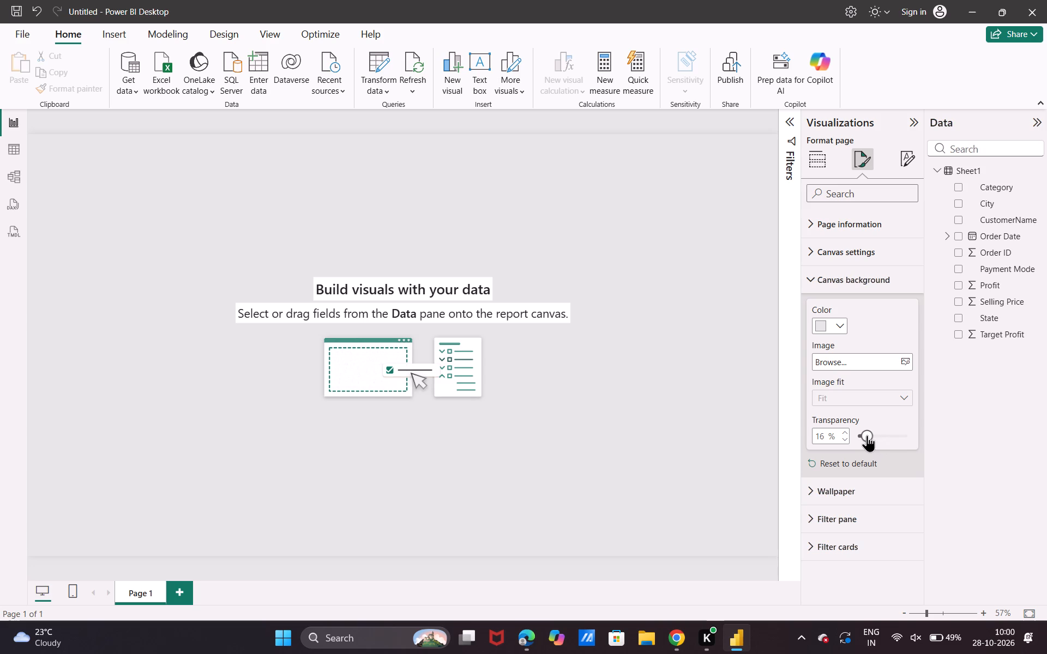
{"action": "left_click_drag", "start_coordinate": [867, 435], "coordinate": [891, 435]}
{"action": "left_click_drag", "start_coordinate": [891, 435], "coordinate": [907, 435]}
{"action": "left_click", "coordinate": [907, 435]}
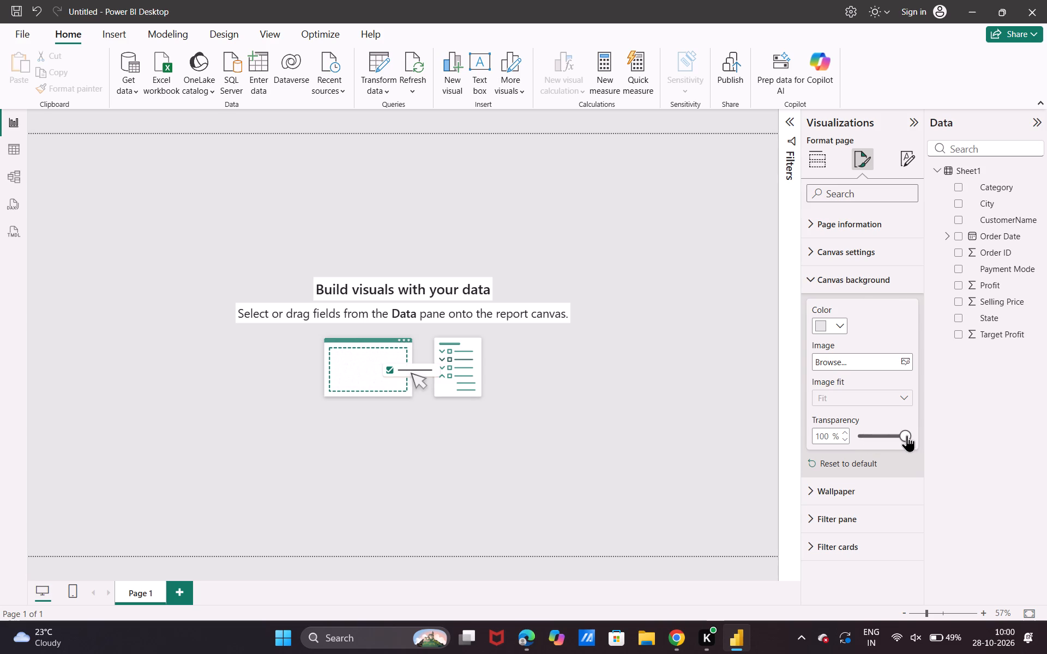
{"action": "left_click_drag", "start_coordinate": [907, 435], "coordinate": [861, 446]}
{"action": "left_click", "coordinate": [861, 446]}
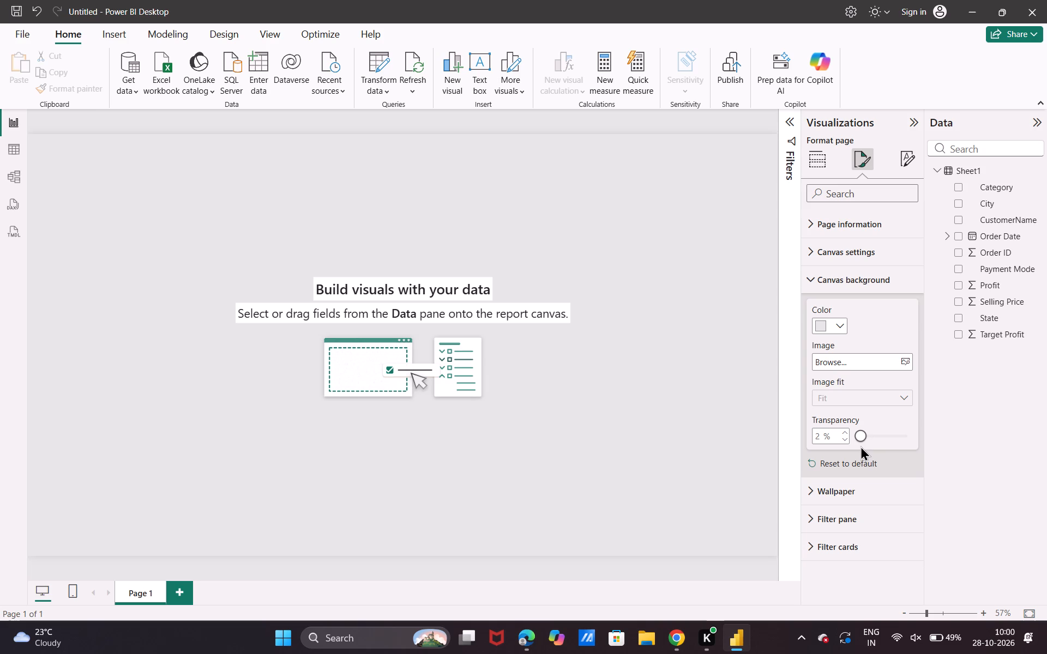
{"action": "left_click", "coordinate": [831, 330]}
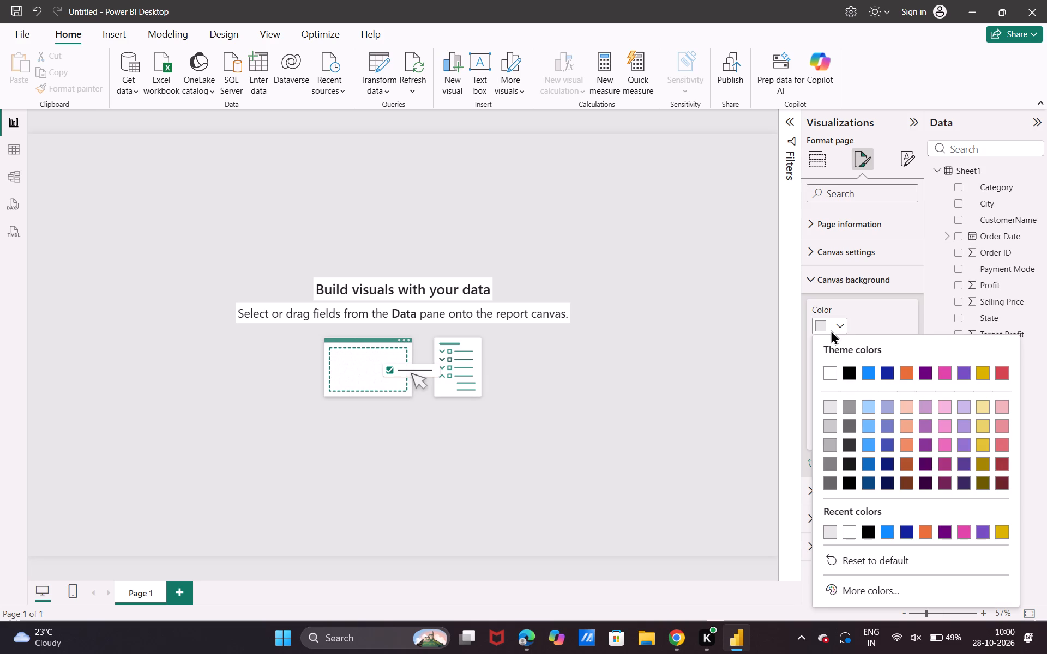
{"action": "left_click", "coordinate": [831, 330]}
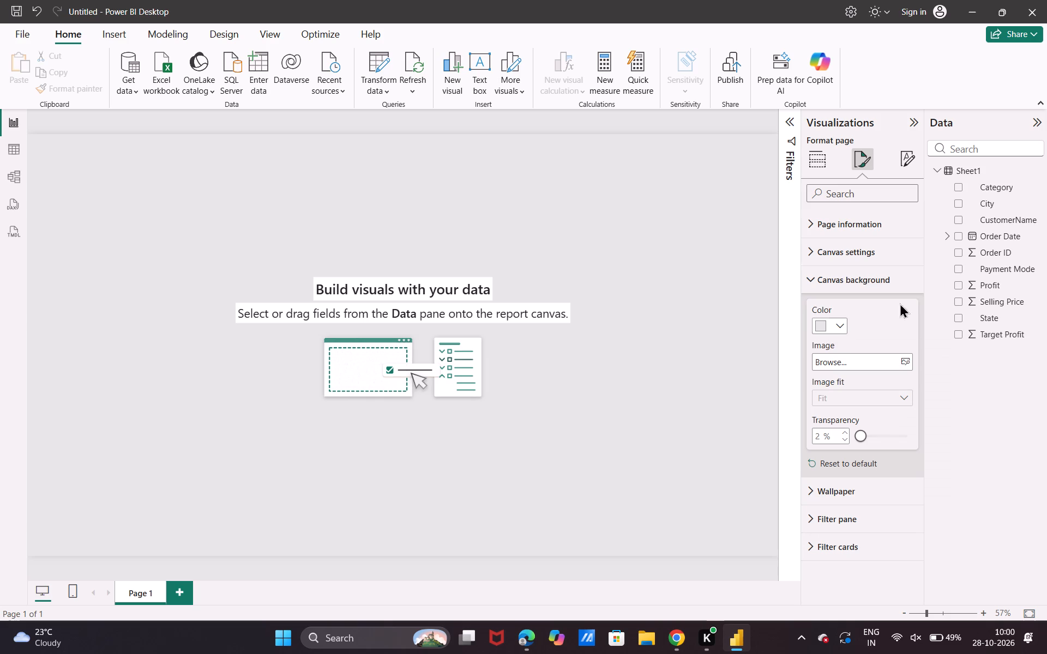
Examine Page 1's canvas settings, including the available canvas types, and its page information options.
{"action": "left_click", "coordinate": [858, 267]}
{"action": "left_click", "coordinate": [858, 267]}
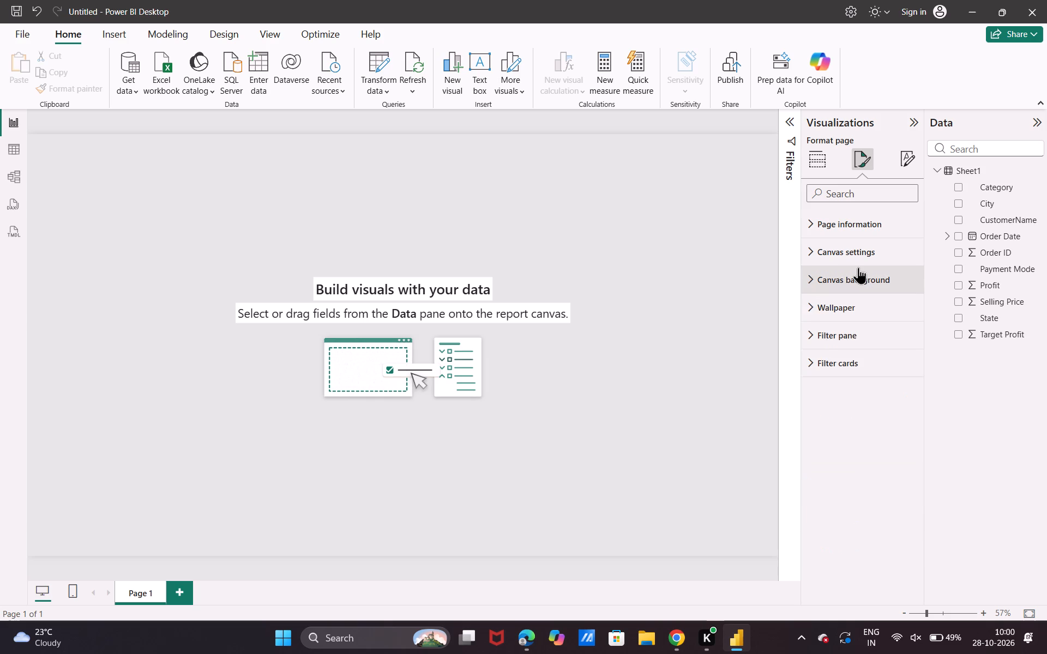
{"action": "left_click", "coordinate": [859, 254]}
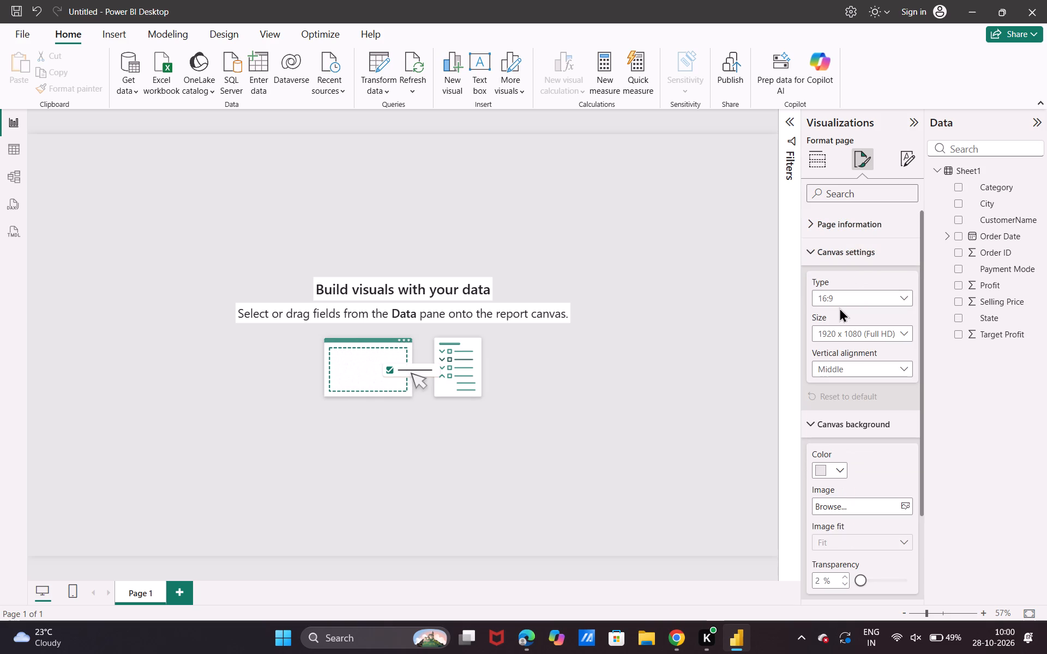
{"action": "left_click", "coordinate": [850, 301]}
{"action": "left_click", "coordinate": [850, 301]}
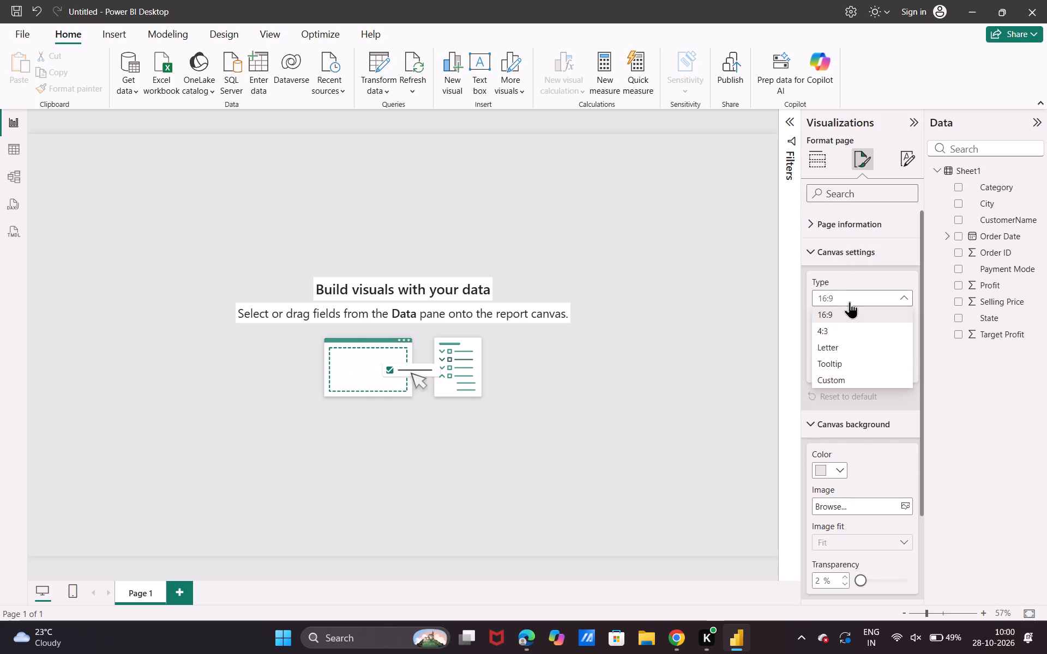
{"action": "double_click", "coordinate": [847, 328]}
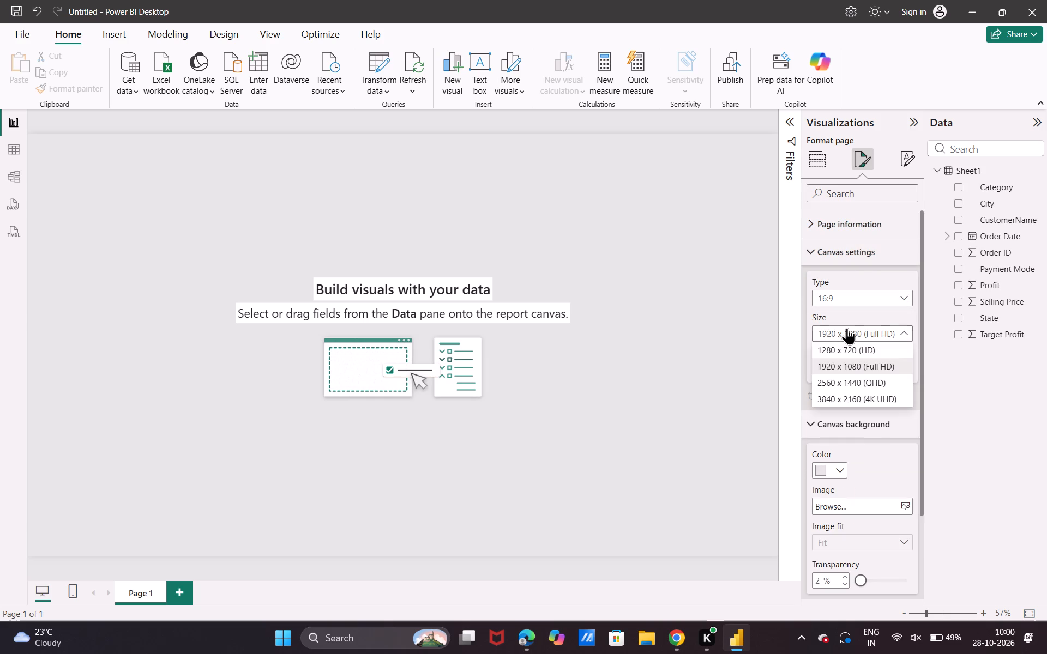
{"action": "left_click", "coordinate": [839, 259]}
{"action": "left_click_drag", "start_coordinate": [849, 239], "coordinate": [884, 227]}
{"action": "left_click", "coordinate": [884, 227]}
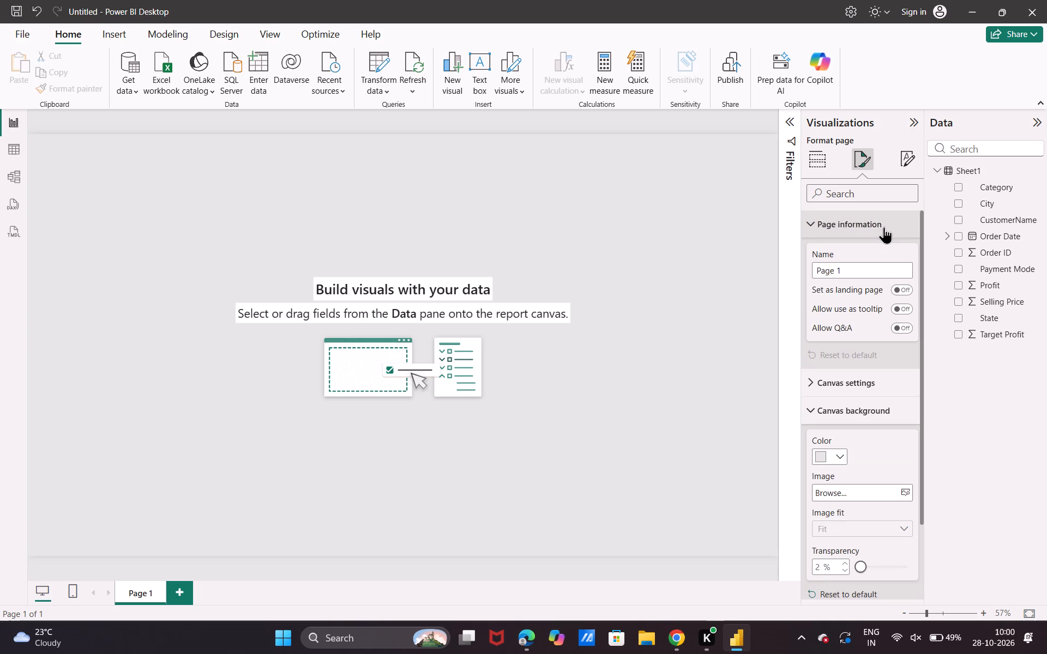
{"action": "left_click", "coordinate": [835, 233]}
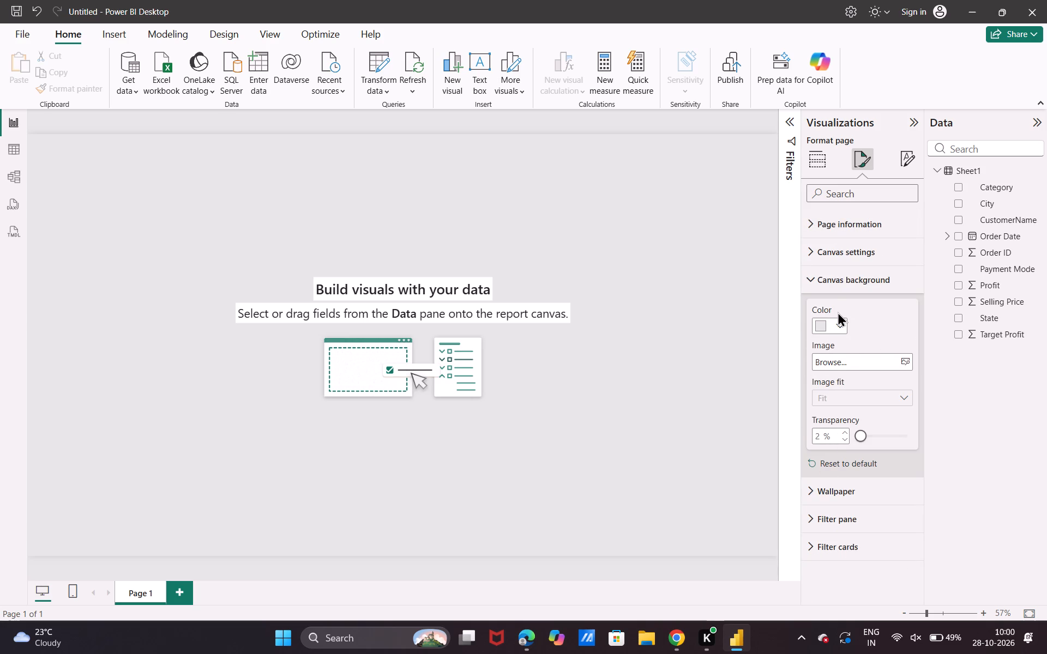
{"action": "left_click", "coordinate": [821, 287]}
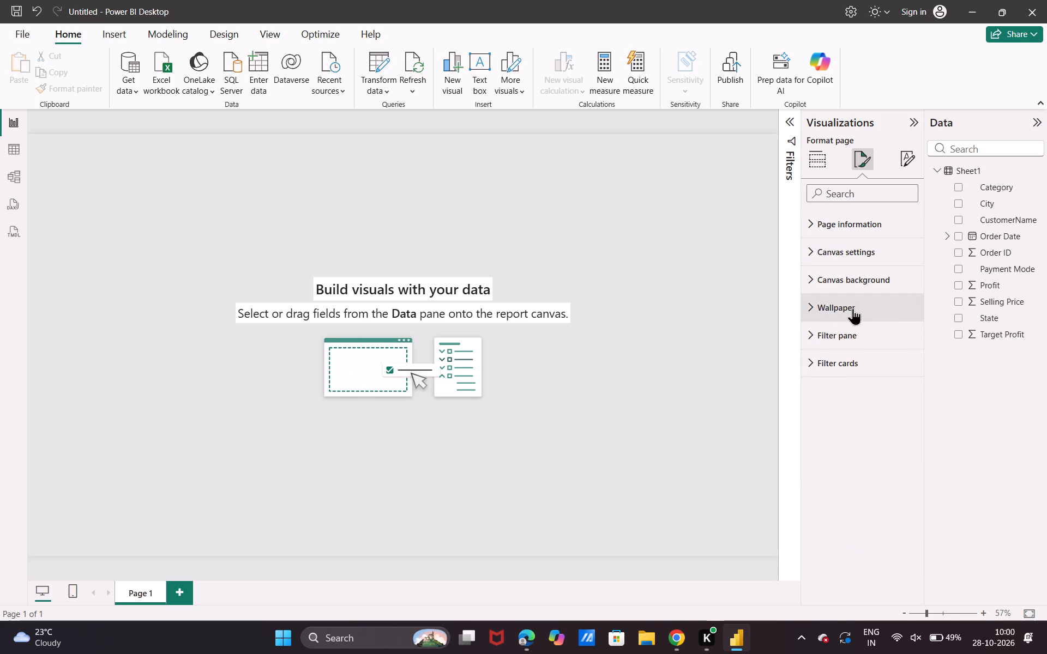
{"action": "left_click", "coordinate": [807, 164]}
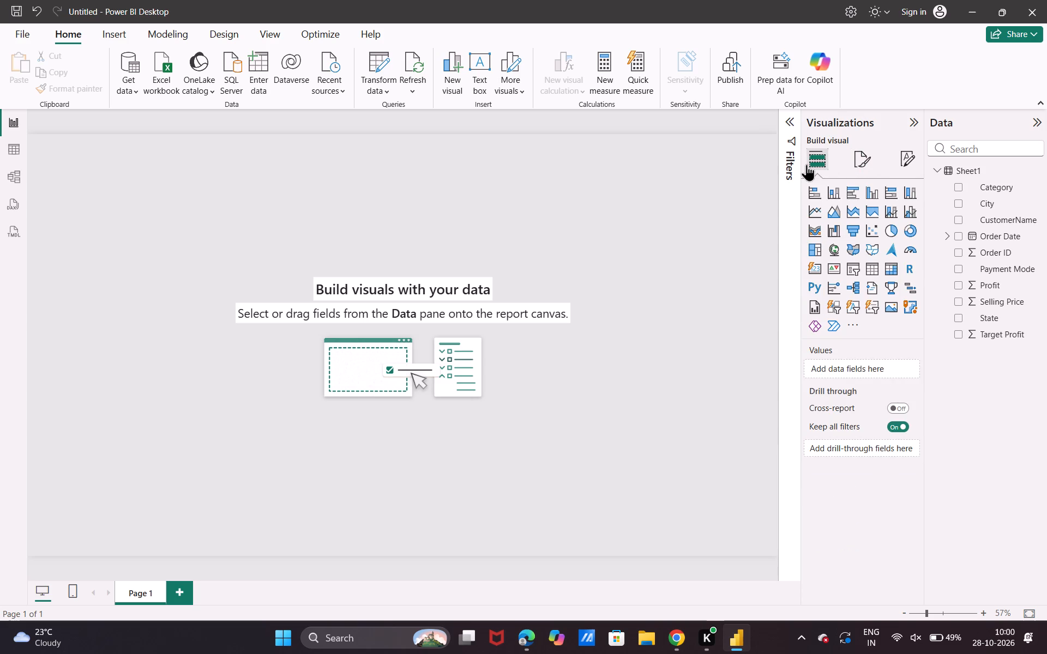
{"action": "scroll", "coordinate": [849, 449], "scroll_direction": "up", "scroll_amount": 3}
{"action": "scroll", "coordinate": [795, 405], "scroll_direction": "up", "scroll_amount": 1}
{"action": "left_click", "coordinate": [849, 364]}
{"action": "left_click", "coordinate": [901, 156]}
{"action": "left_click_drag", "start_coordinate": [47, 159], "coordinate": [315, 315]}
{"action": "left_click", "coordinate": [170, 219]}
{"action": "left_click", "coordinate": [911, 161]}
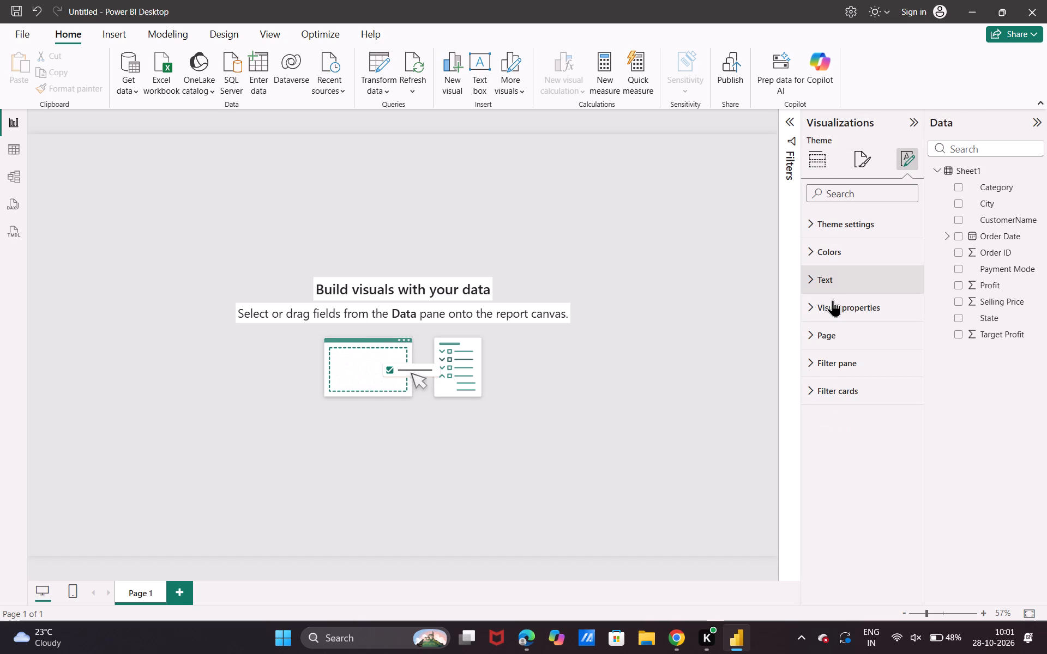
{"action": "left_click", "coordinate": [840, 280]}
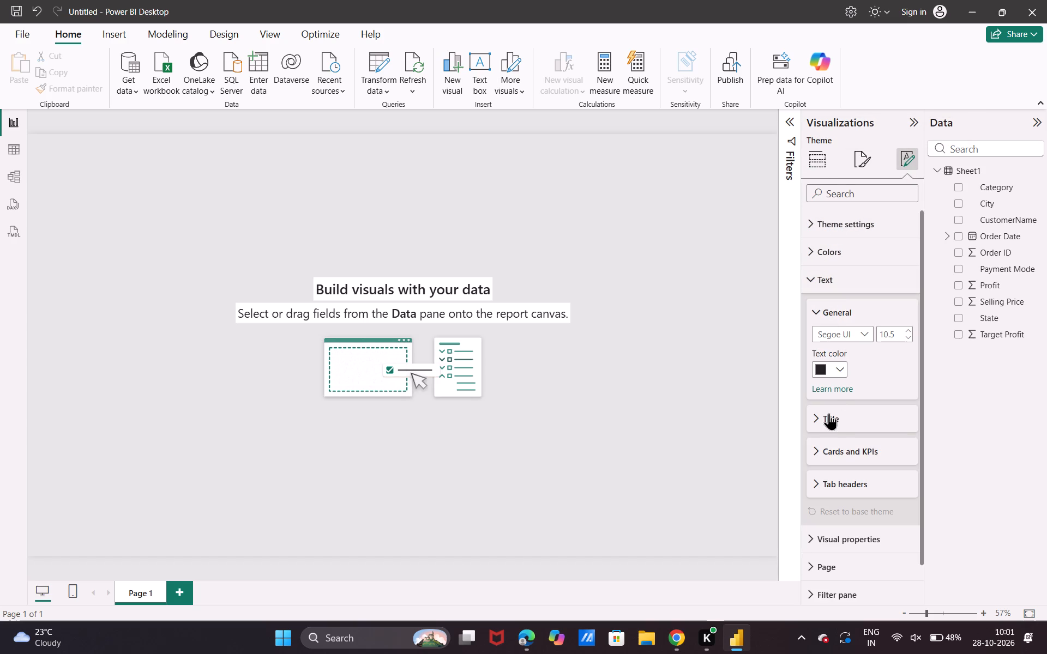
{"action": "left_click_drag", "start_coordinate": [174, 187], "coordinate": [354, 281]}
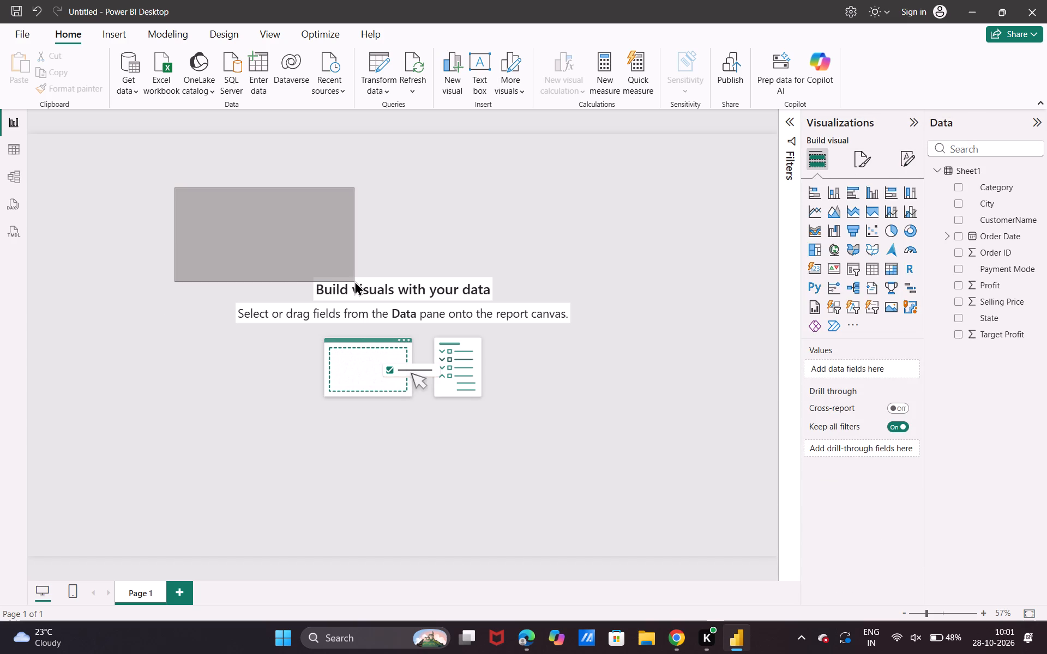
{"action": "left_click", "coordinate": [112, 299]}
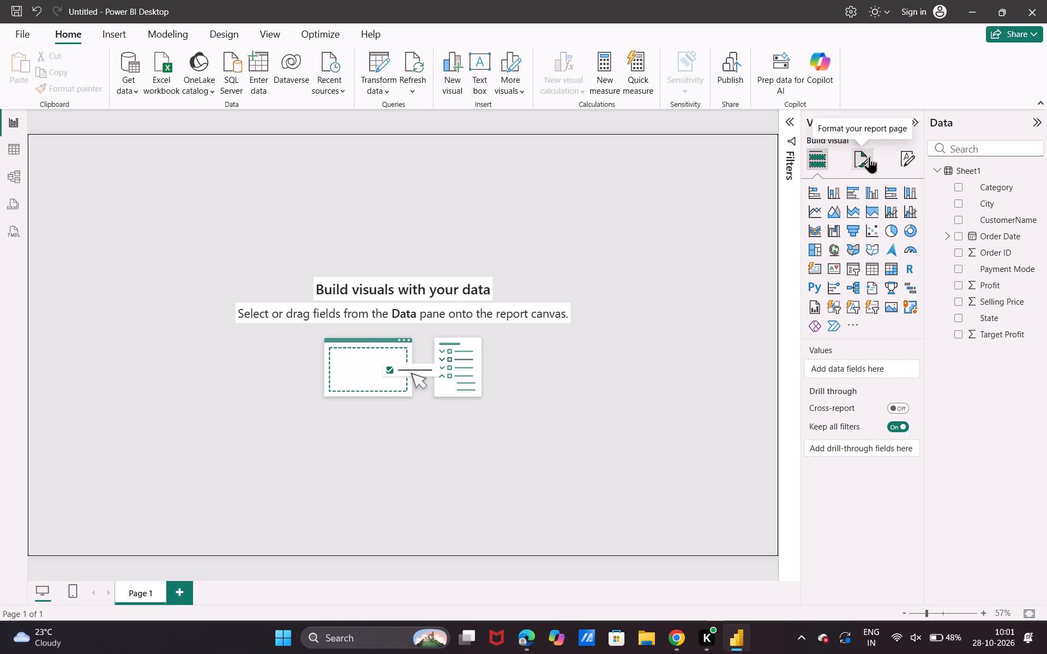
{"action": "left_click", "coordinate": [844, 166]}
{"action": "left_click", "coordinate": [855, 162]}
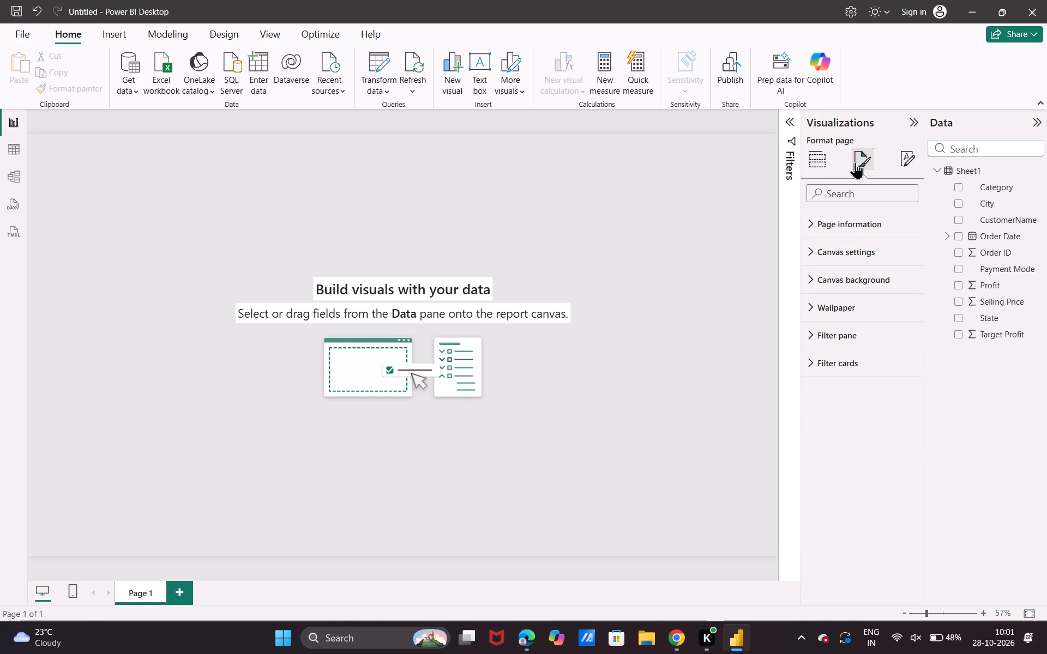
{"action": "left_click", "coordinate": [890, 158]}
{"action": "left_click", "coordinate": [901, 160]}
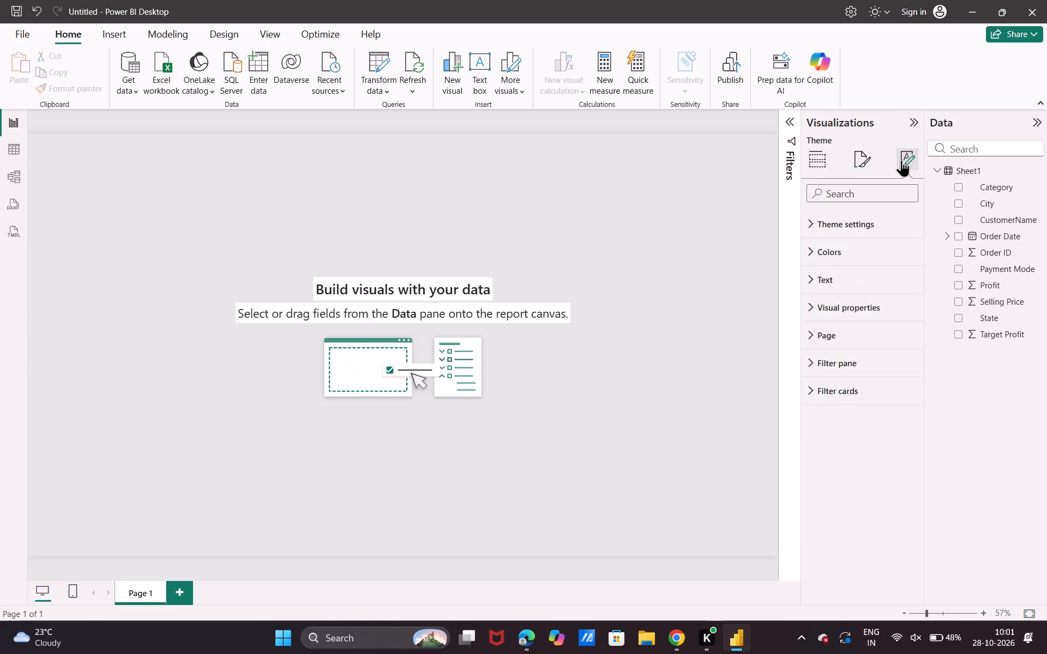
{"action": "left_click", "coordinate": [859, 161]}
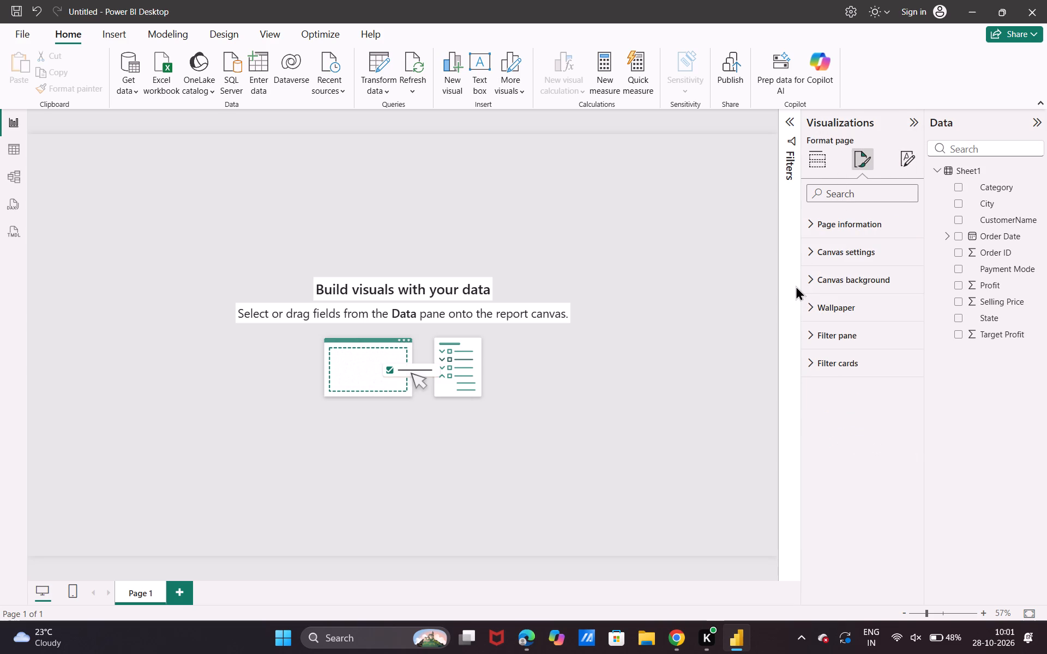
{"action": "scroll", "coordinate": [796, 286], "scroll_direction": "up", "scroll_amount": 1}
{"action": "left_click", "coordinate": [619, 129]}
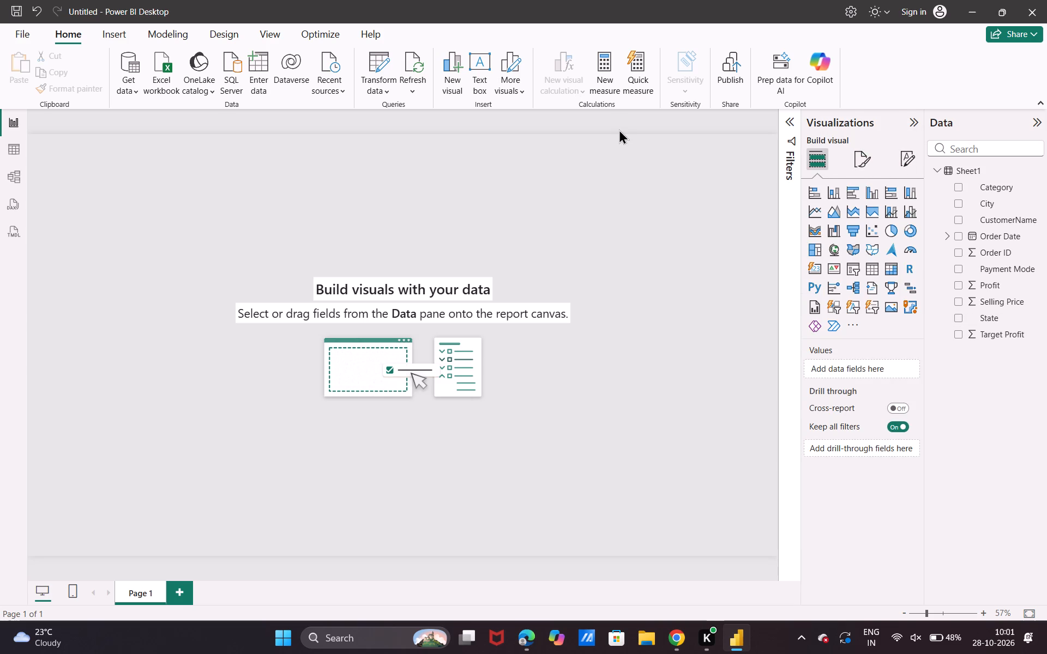
Set Page 1's canvas background colour to the white theme colour.
{"action": "left_click", "coordinate": [863, 156]}
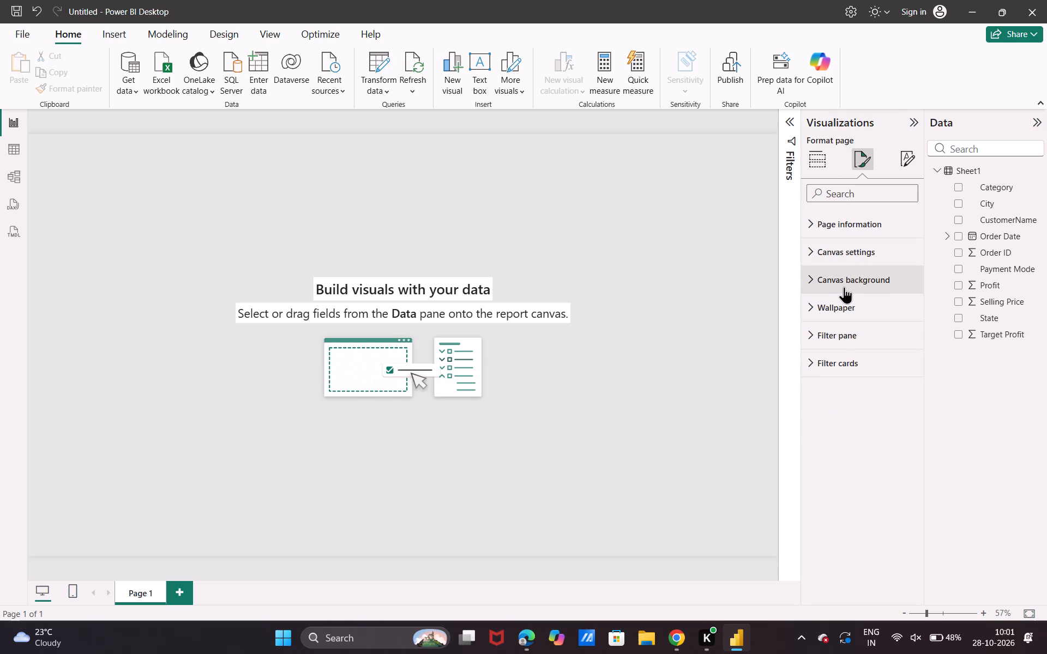
{"action": "left_click", "coordinate": [839, 337]}
{"action": "left_click", "coordinate": [839, 337]}
{"action": "left_click", "coordinate": [839, 337]}
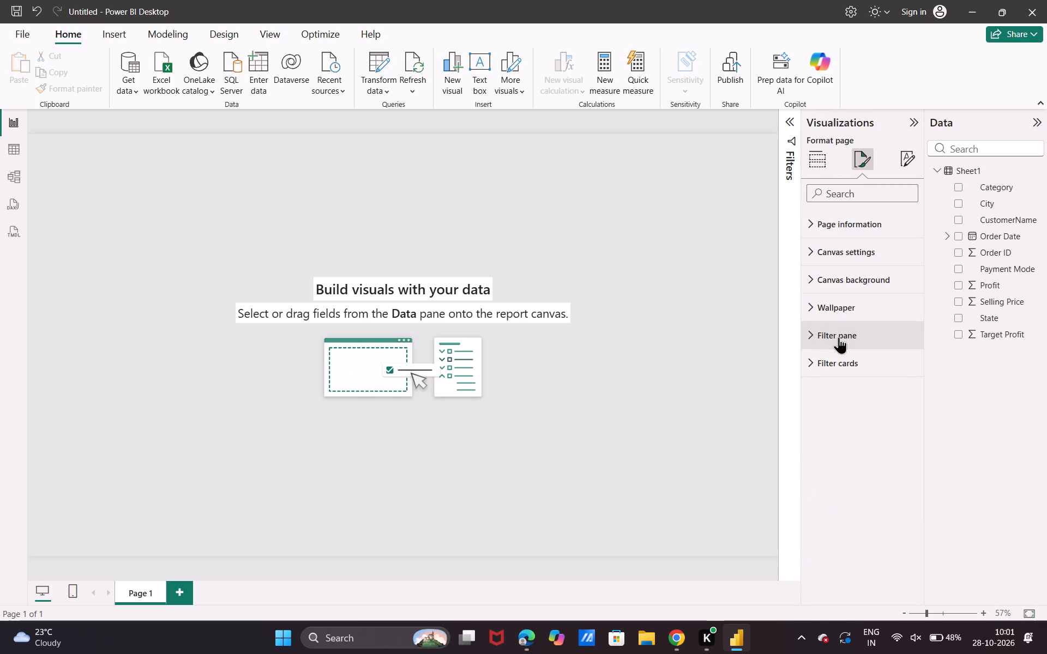
{"action": "left_click", "coordinate": [839, 337]}
{"action": "left_click", "coordinate": [862, 273]}
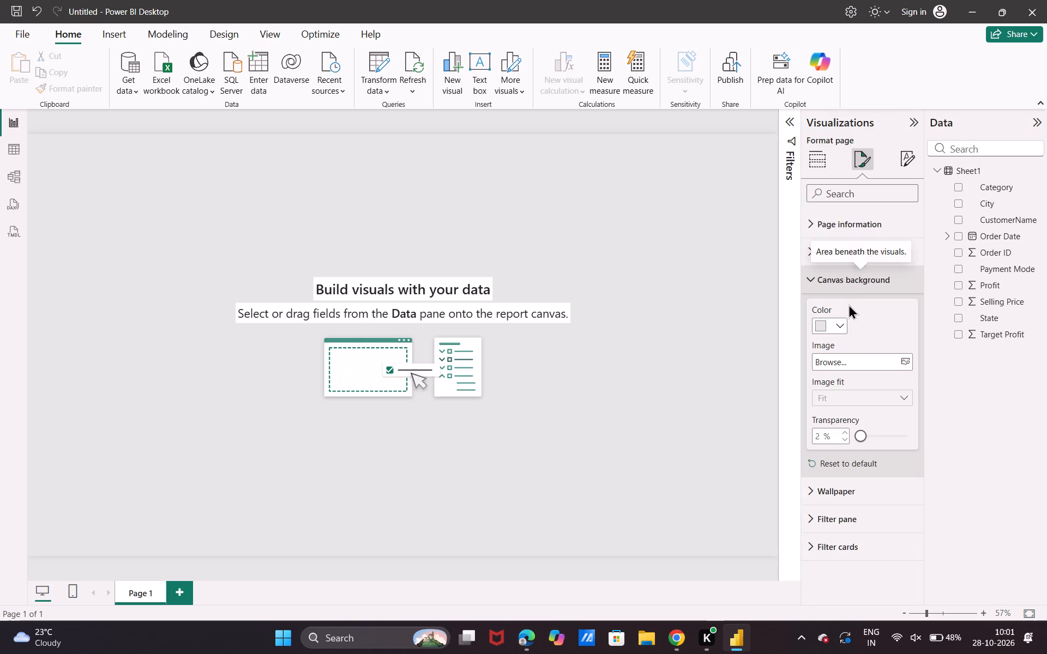
{"action": "left_click", "coordinate": [815, 328]}
{"action": "left_click", "coordinate": [835, 372]}
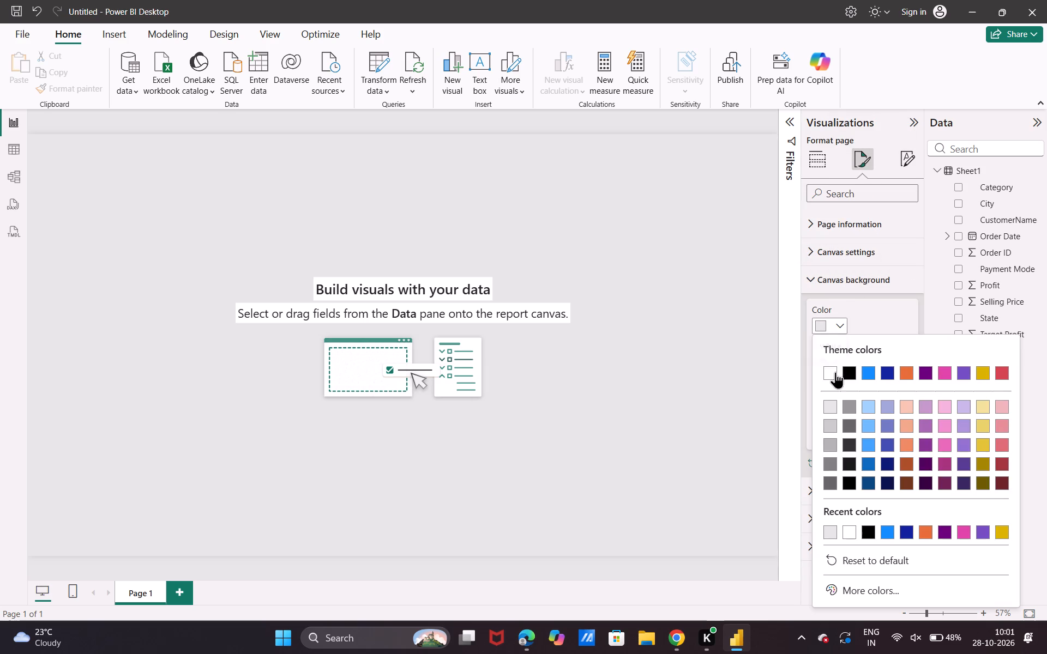
{"action": "left_click", "coordinate": [871, 328]}
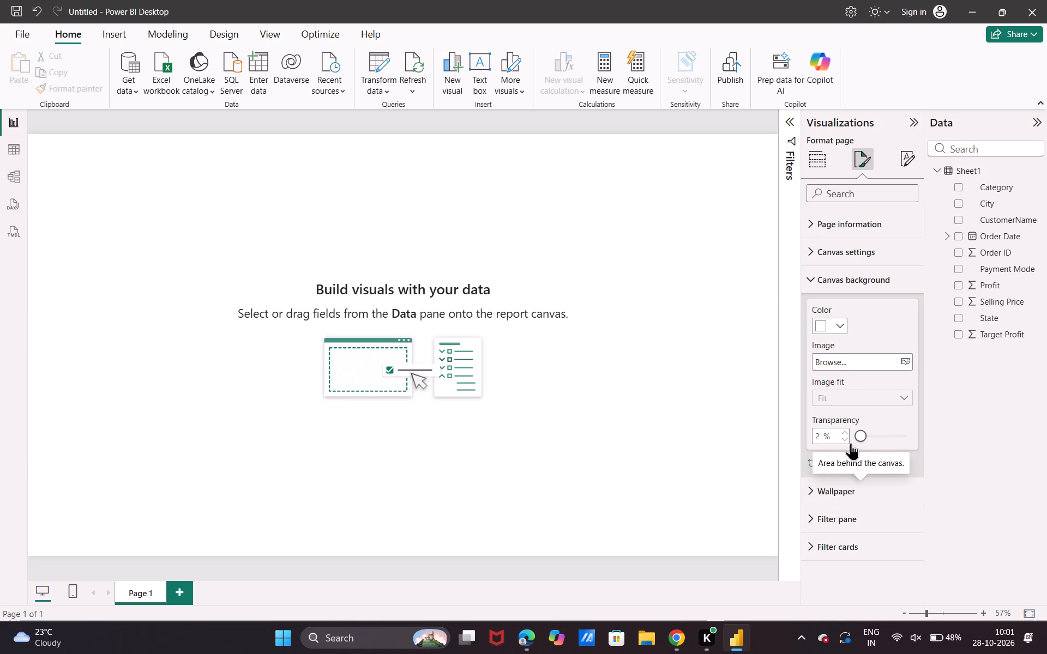
Set the canvas background's transparency to 13%.
{"action": "left_click_drag", "start_coordinate": [863, 442], "coordinate": [892, 439]}
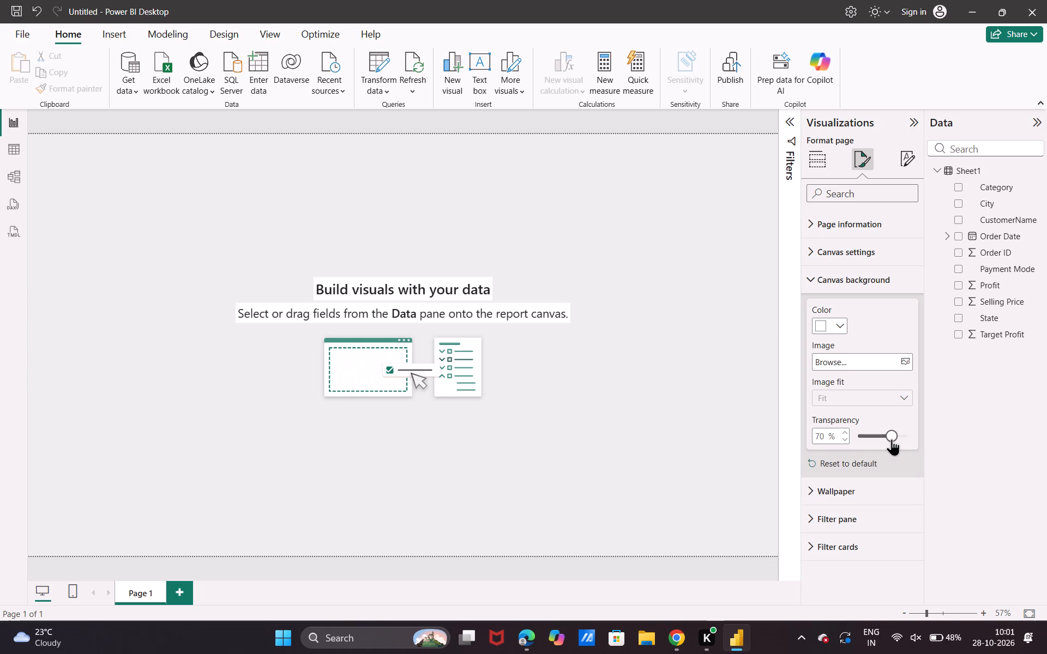
{"action": "left_click_drag", "start_coordinate": [892, 439], "coordinate": [865, 433]}
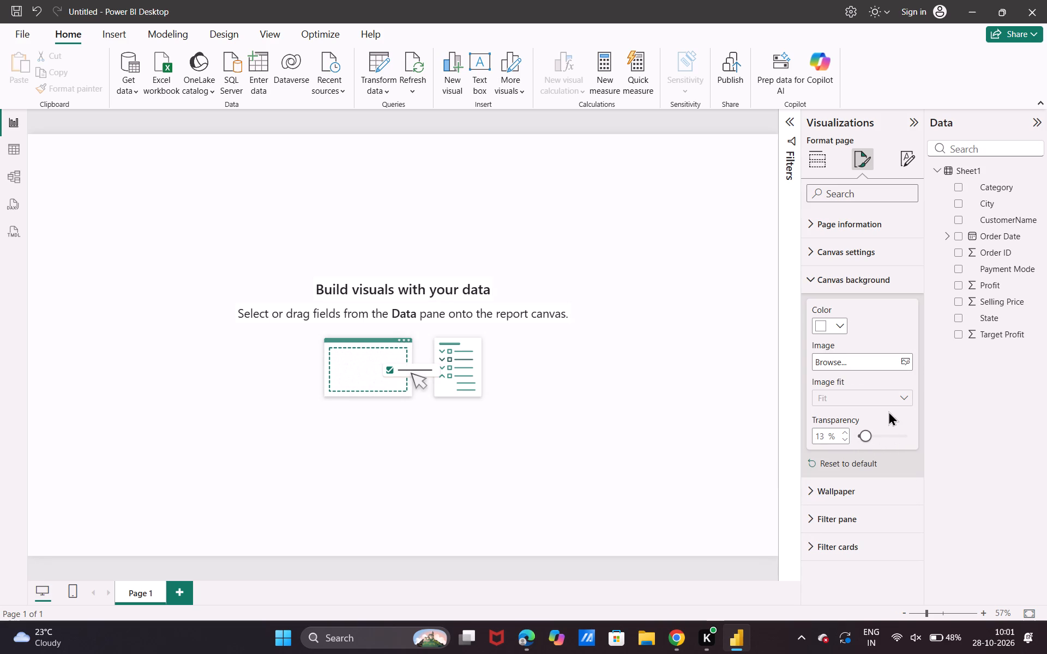
{"action": "left_click", "coordinate": [890, 410]}
{"action": "left_click", "coordinate": [833, 282]}
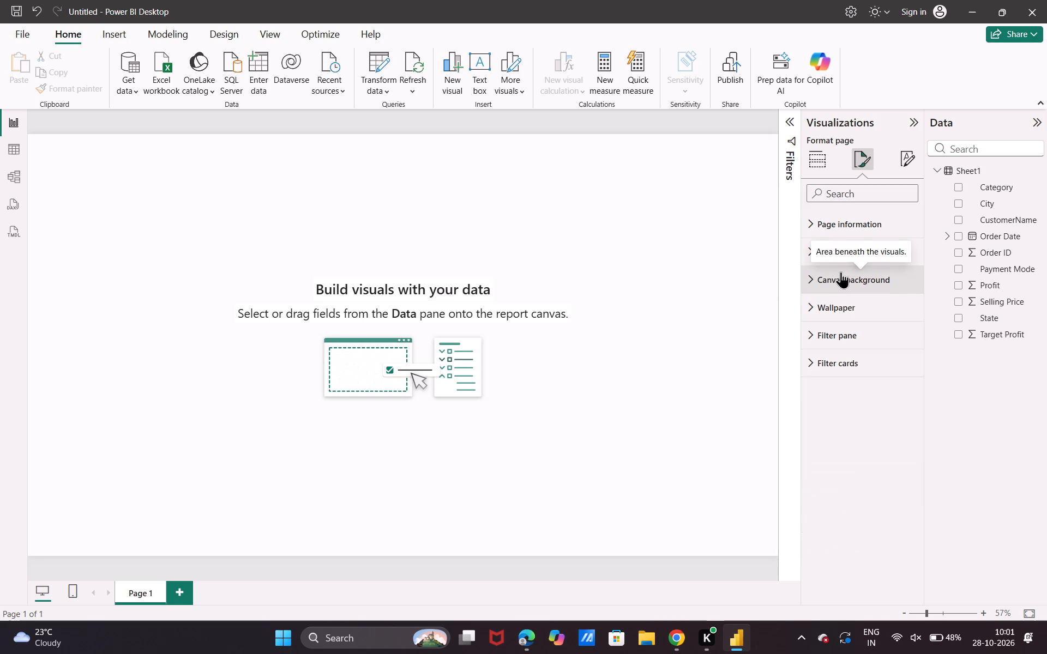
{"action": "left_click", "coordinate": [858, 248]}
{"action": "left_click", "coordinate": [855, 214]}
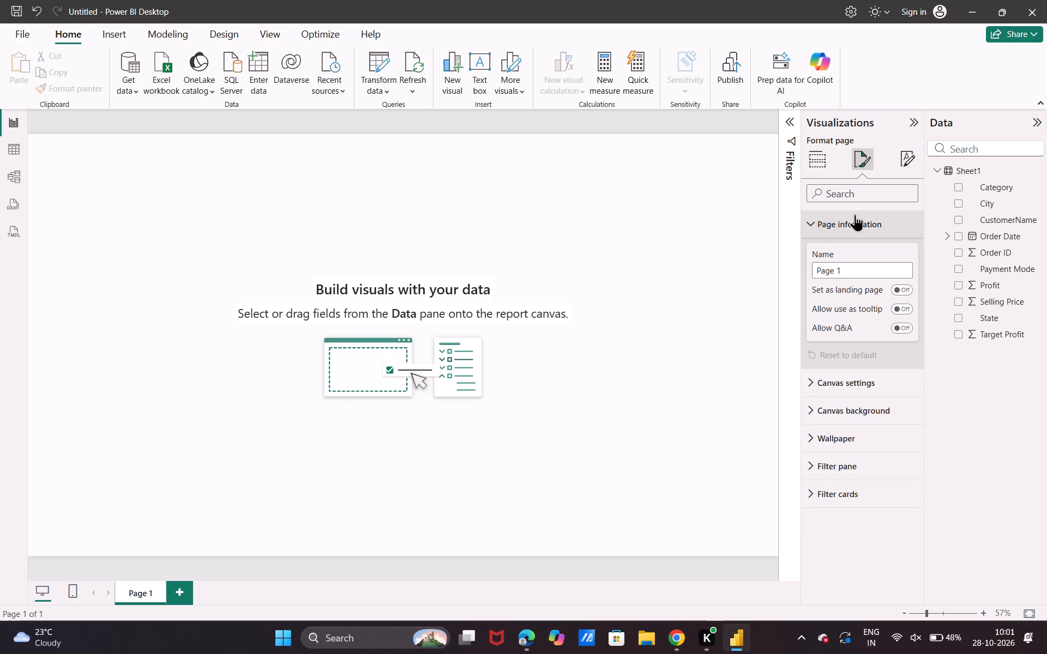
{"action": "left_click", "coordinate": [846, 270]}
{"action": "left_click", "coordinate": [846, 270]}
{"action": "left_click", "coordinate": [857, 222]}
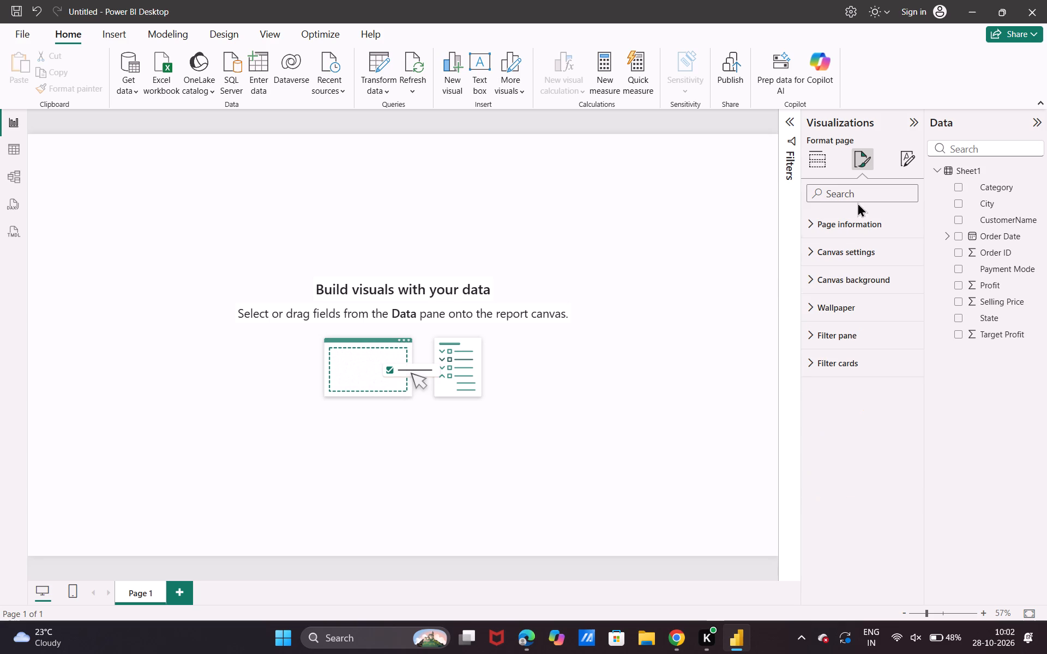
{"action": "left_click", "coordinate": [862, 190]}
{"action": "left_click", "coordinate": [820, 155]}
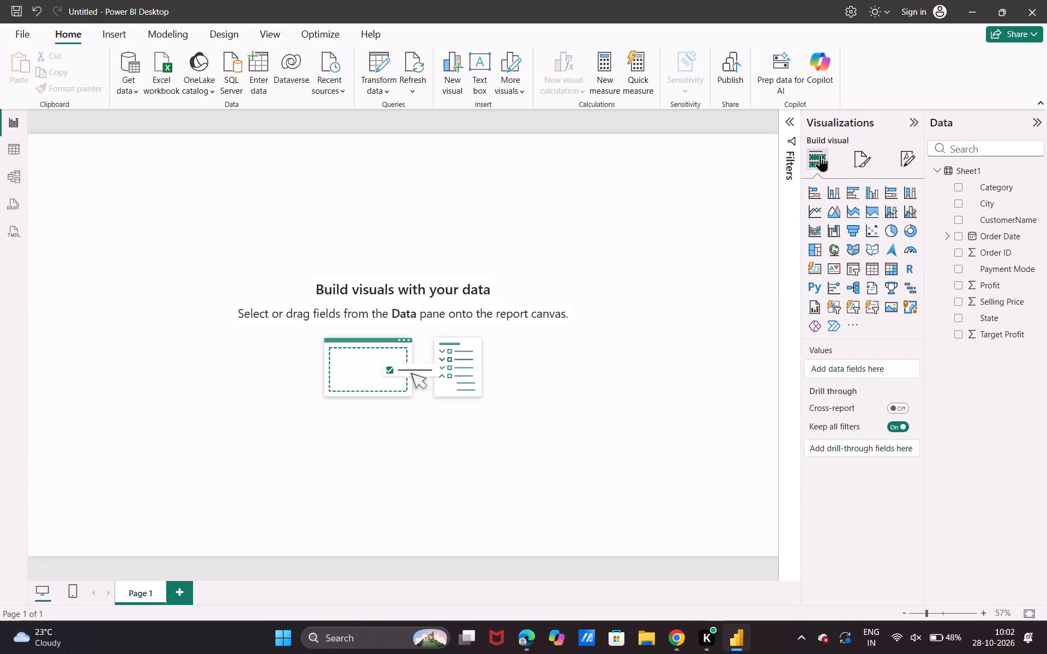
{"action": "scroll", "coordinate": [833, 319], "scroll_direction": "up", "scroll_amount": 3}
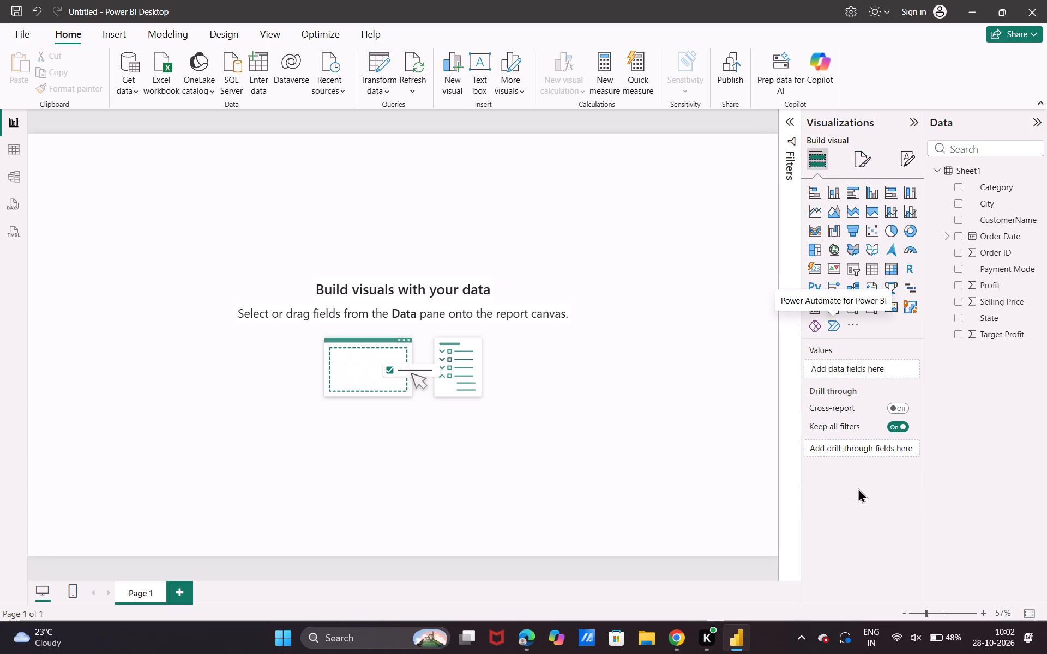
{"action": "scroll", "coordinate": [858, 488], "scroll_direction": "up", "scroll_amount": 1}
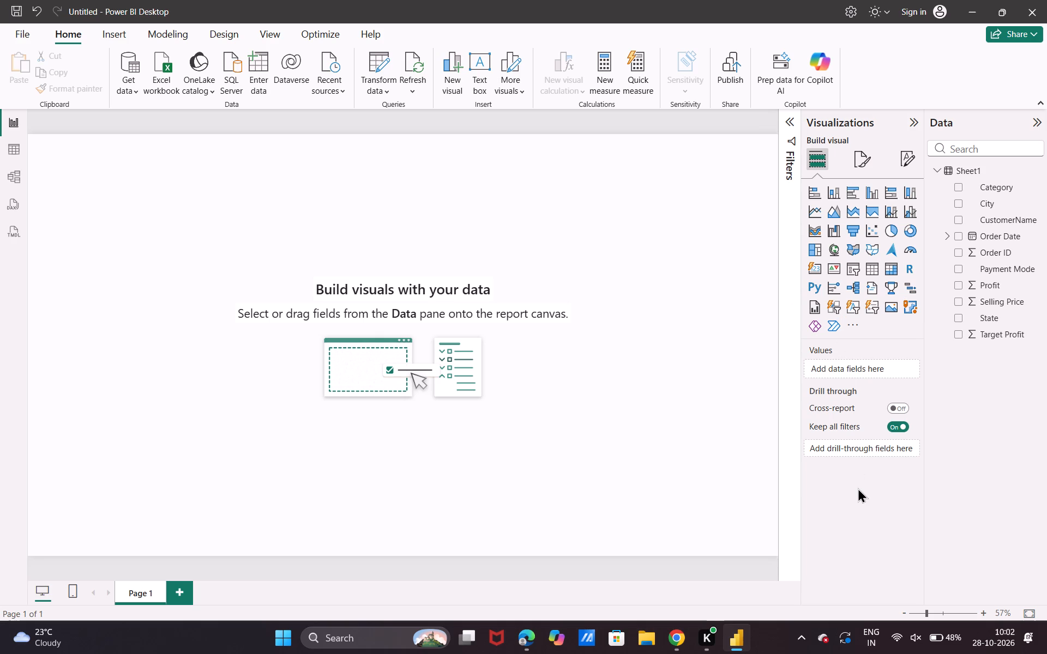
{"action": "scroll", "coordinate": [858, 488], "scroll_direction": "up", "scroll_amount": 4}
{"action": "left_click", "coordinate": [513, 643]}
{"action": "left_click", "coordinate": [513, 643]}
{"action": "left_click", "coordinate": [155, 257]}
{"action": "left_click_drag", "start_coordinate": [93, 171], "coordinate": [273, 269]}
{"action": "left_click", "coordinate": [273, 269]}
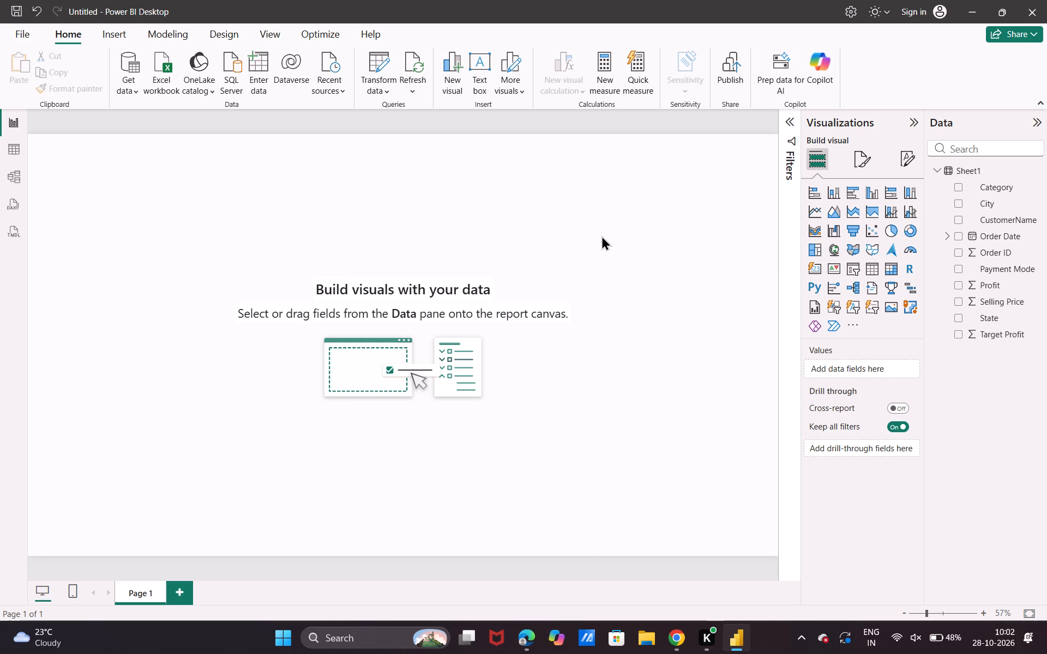
Insert a text box in the page's upper-left corner and reduce its height by lowering its top edge.
{"action": "left_click", "coordinate": [479, 75]}
{"action": "left_click_drag", "start_coordinate": [124, 258], "coordinate": [233, 246]}
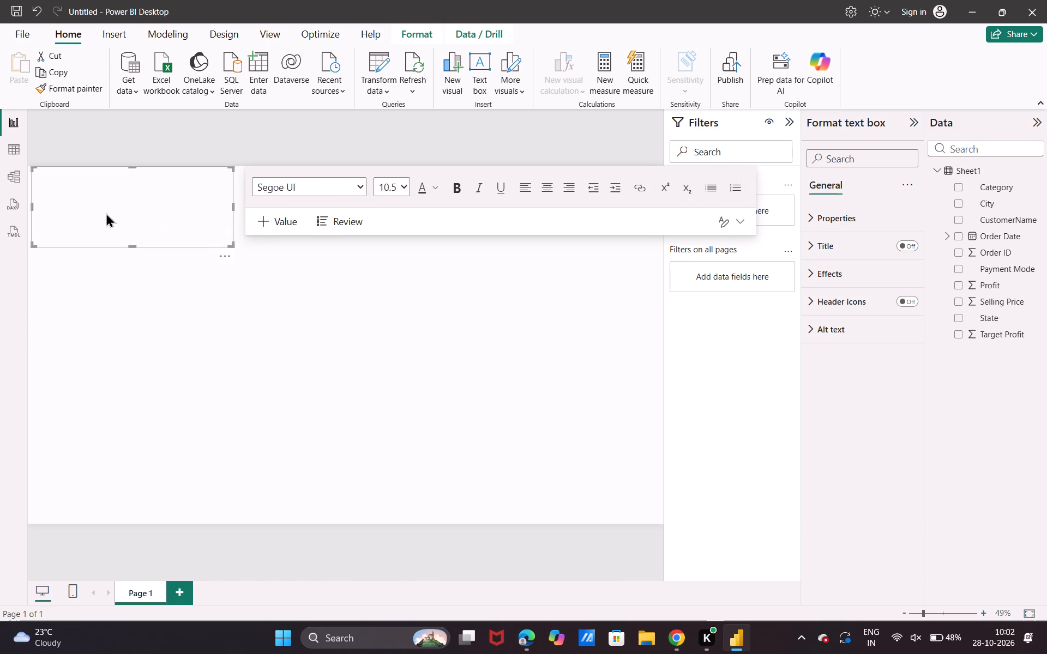
{"action": "left_click_drag", "start_coordinate": [133, 167], "coordinate": [140, 188]}
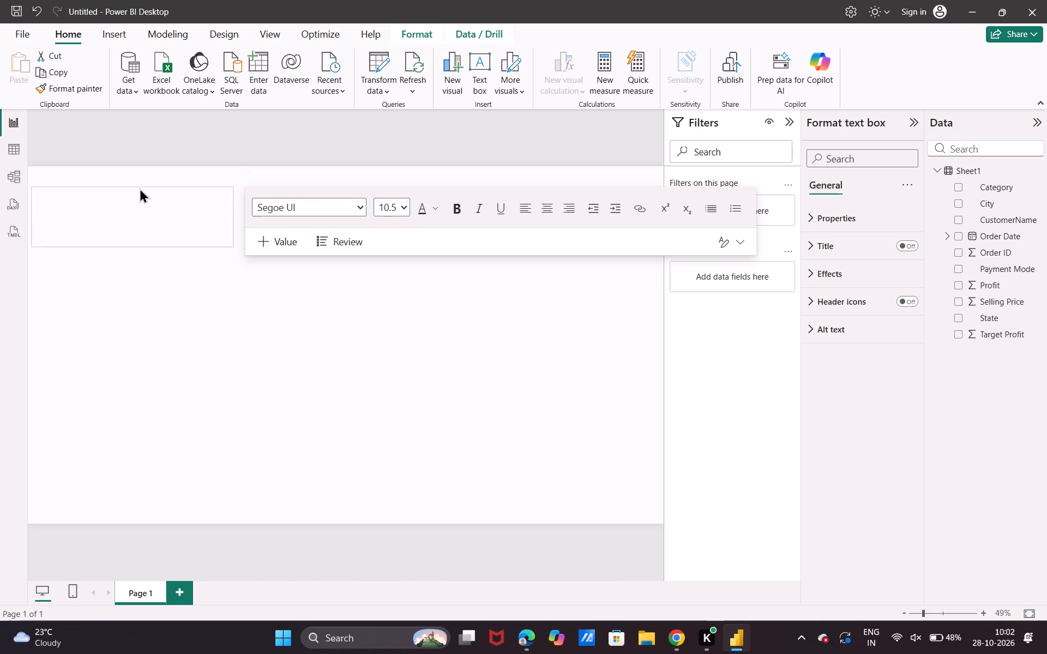
{"action": "left_click_drag", "start_coordinate": [140, 188], "coordinate": [143, 193]}
Enter the title "Online Store Dashboard" in the text box.
{"action": "left_click", "coordinate": [46, 223]}
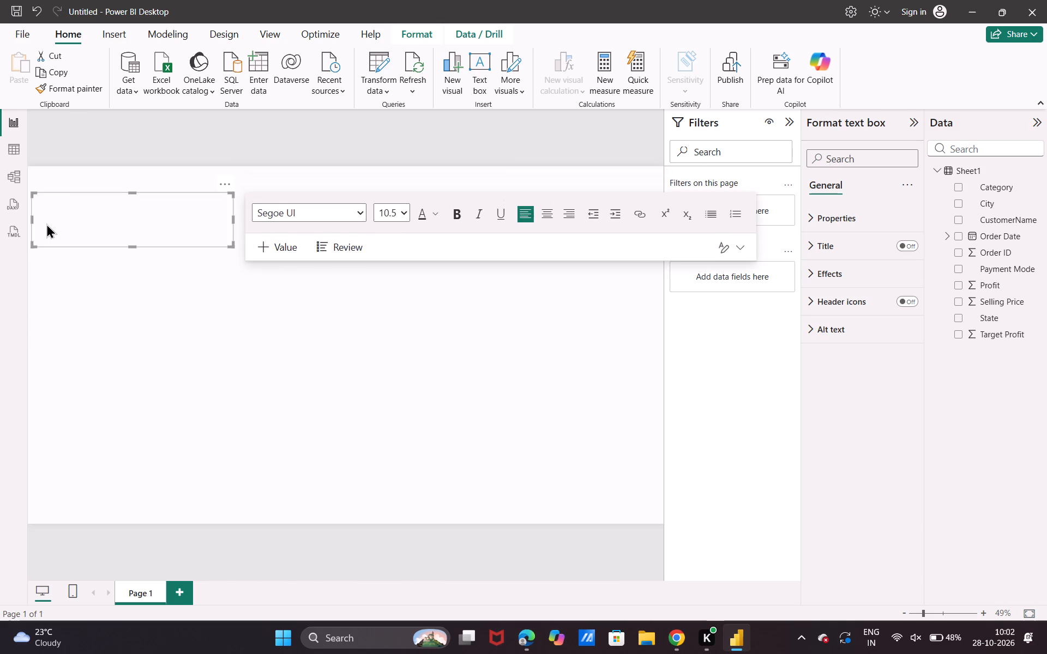
{"action": "left_click", "coordinate": [44, 207]}
{"action": "type", "text": "nline"}
{"action": "key", "text": "space"}
{"action": "type", "text": "hboard"}
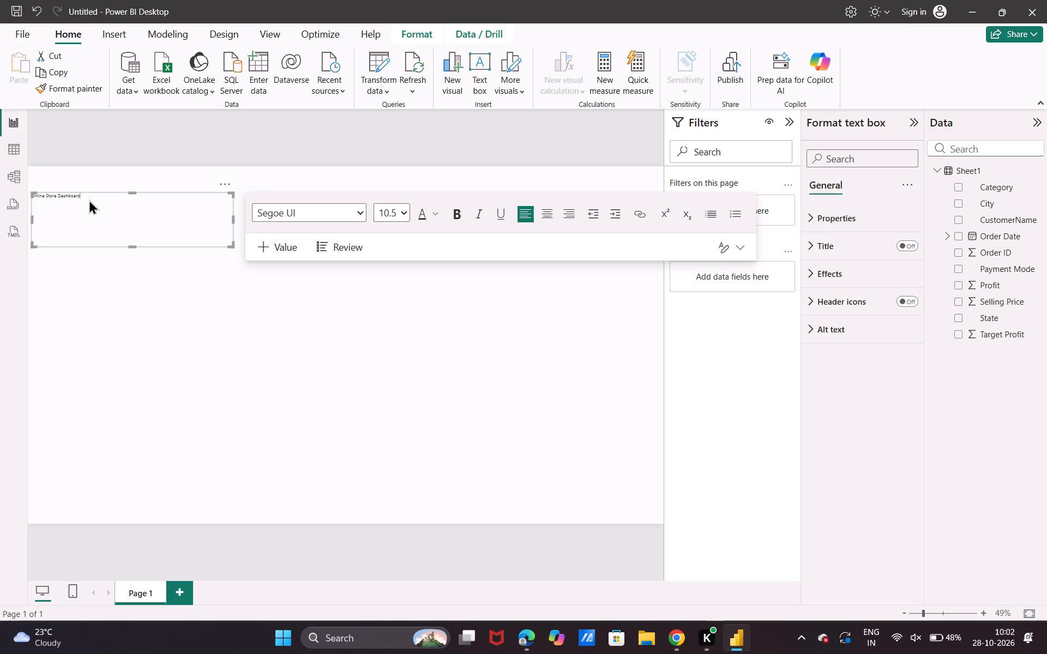
Set the font size of the whole Online Store Dashboard title to 40.
{"action": "triple_click", "coordinate": [89, 199]}
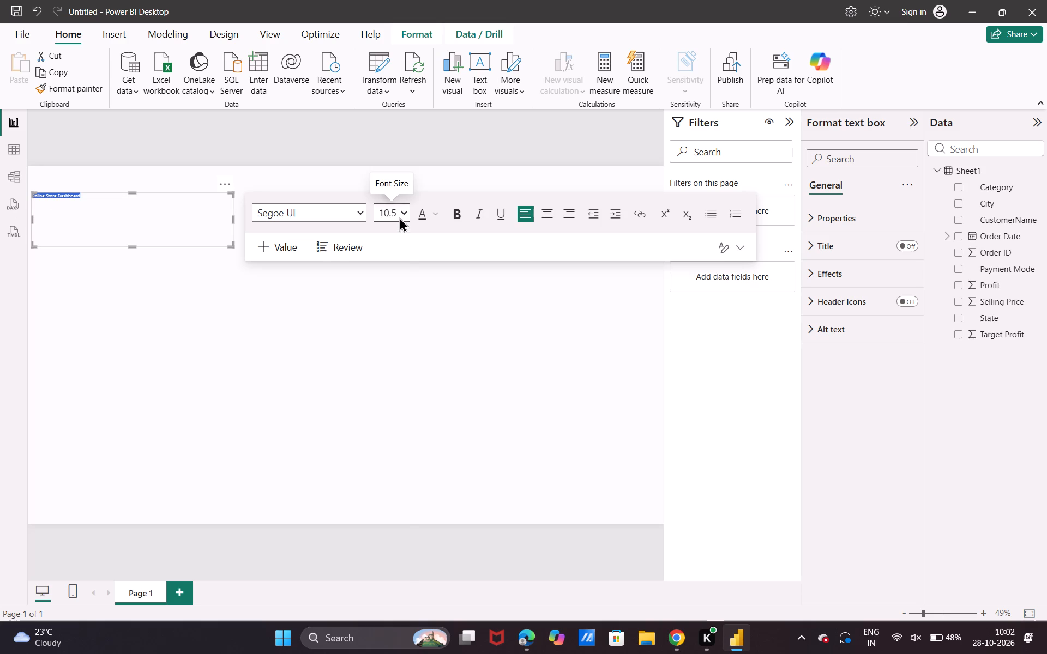
{"action": "left_click", "coordinate": [399, 217]}
{"action": "left_click", "coordinate": [393, 464]}
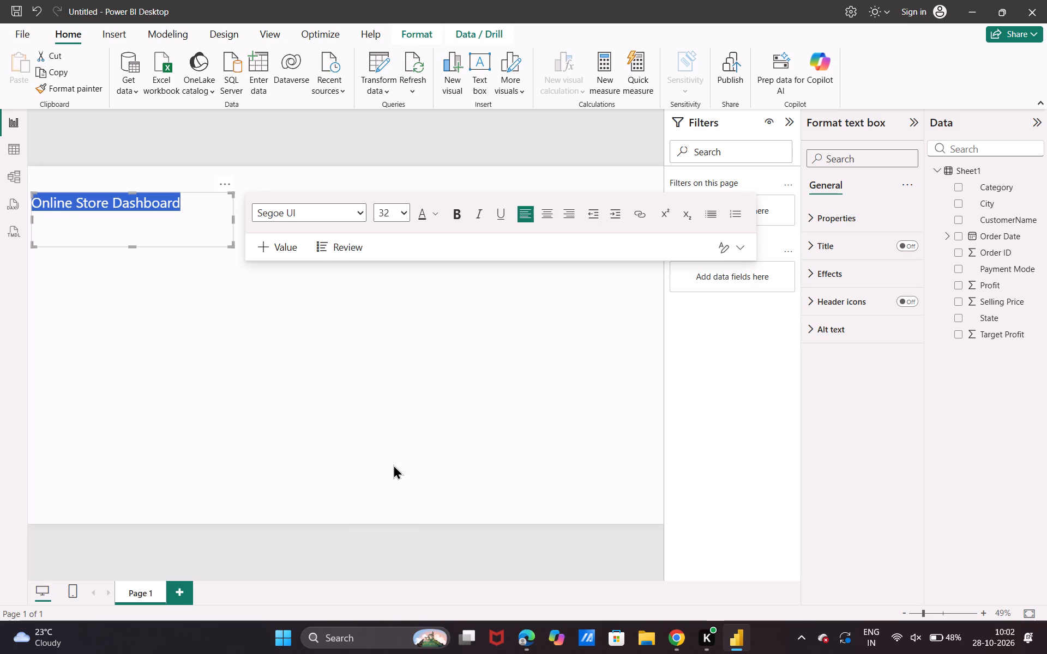
{"action": "left_click", "coordinate": [424, 207]}
{"action": "left_click", "coordinate": [377, 215]}
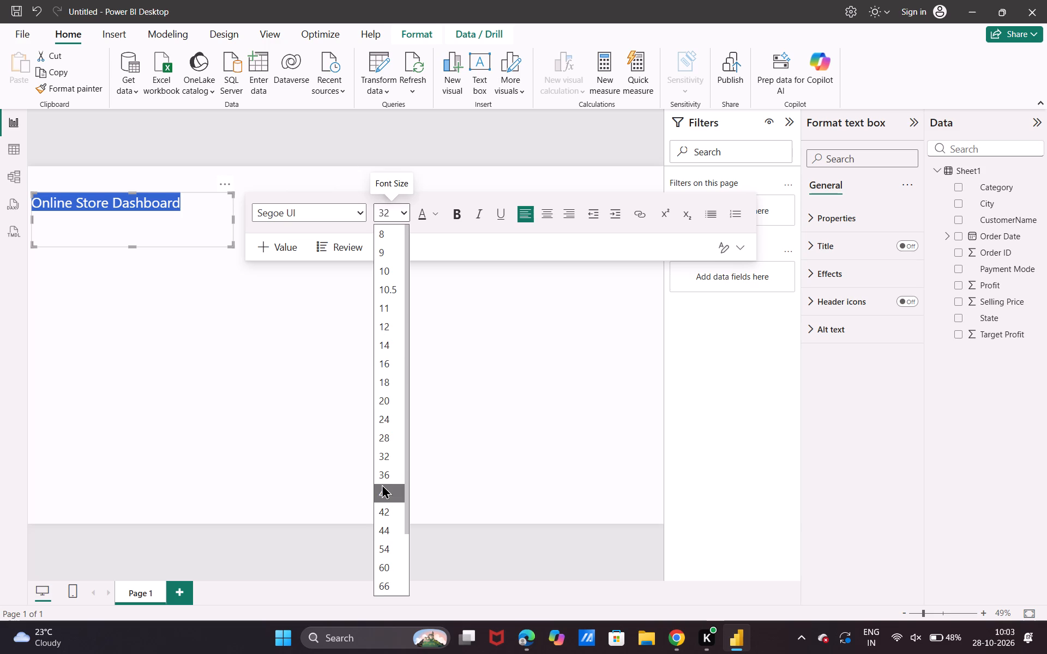
{"action": "left_click", "coordinate": [382, 484]}
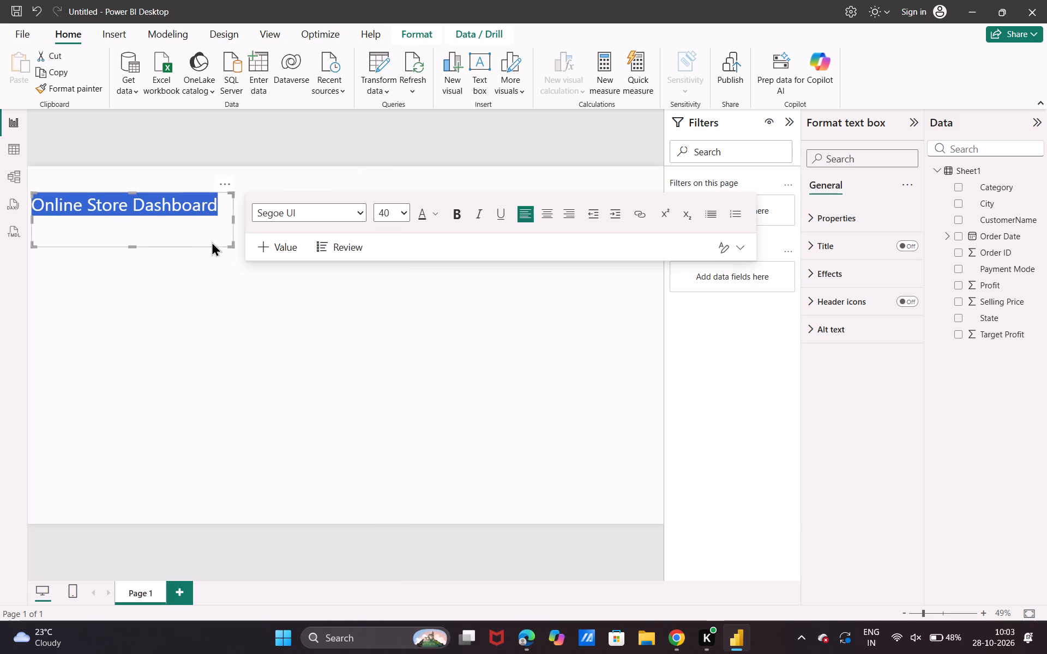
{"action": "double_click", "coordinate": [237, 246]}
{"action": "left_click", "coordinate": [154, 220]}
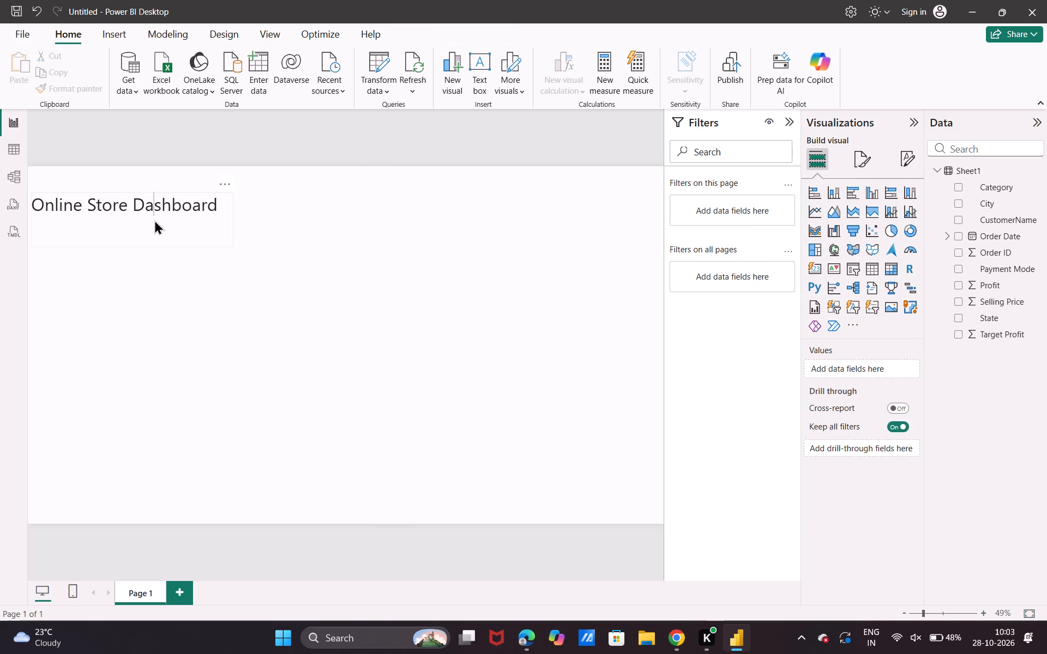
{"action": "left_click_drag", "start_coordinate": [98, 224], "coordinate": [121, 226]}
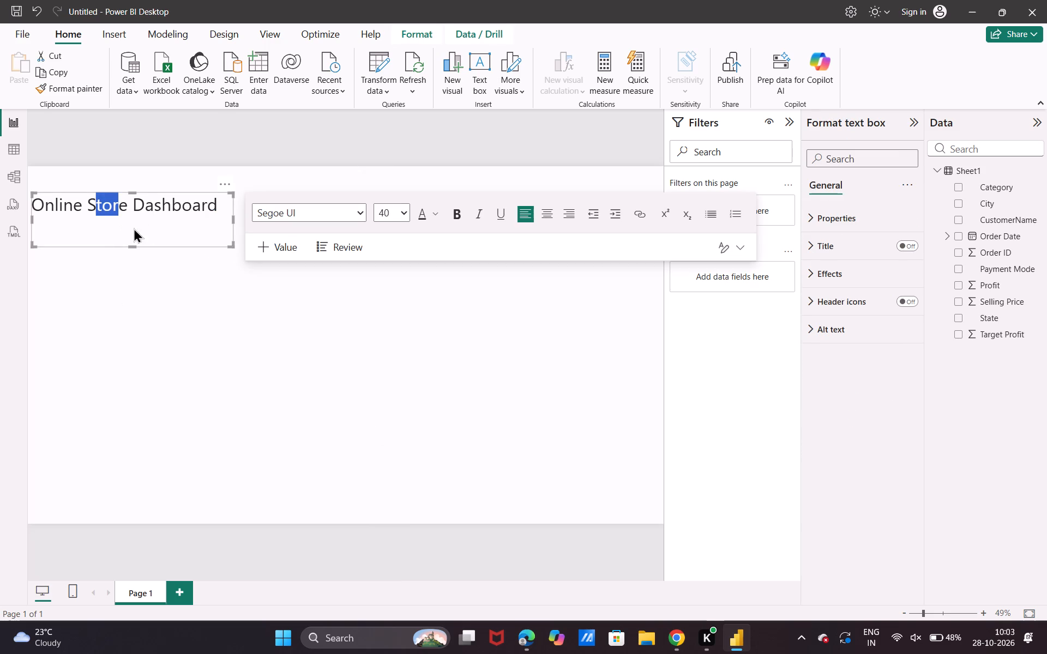
Resize the Online Store Dashboard text box by moving its left edge inward and raising its bottom edge, keeping the text on one line.
{"action": "left_click", "coordinate": [276, 294]}
{"action": "left_click", "coordinate": [188, 222]}
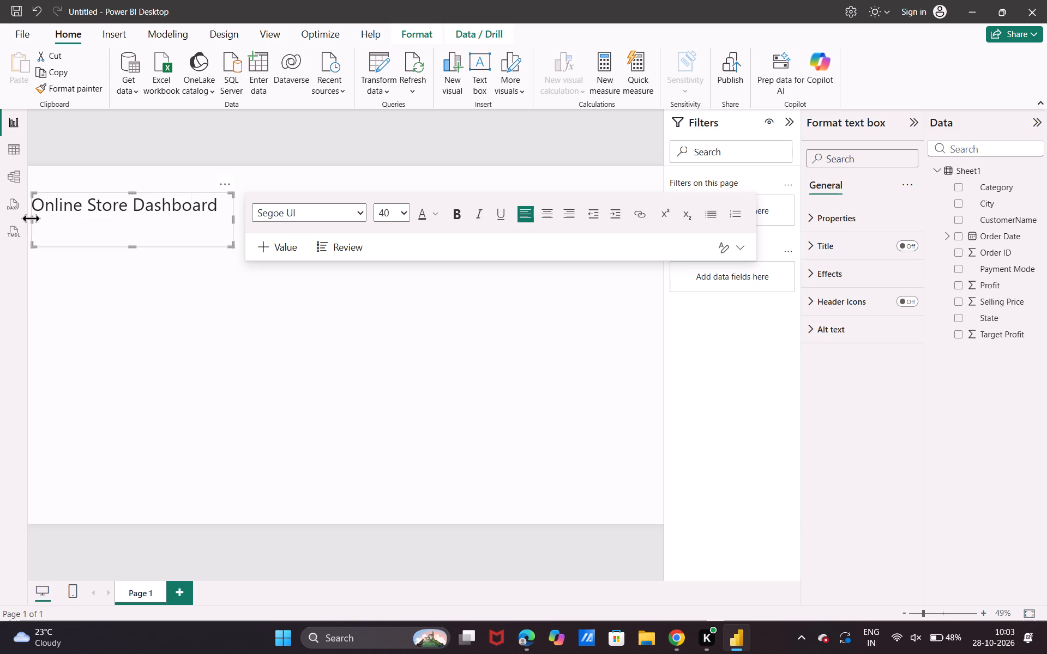
{"action": "left_click_drag", "start_coordinate": [31, 218], "coordinate": [47, 223]}
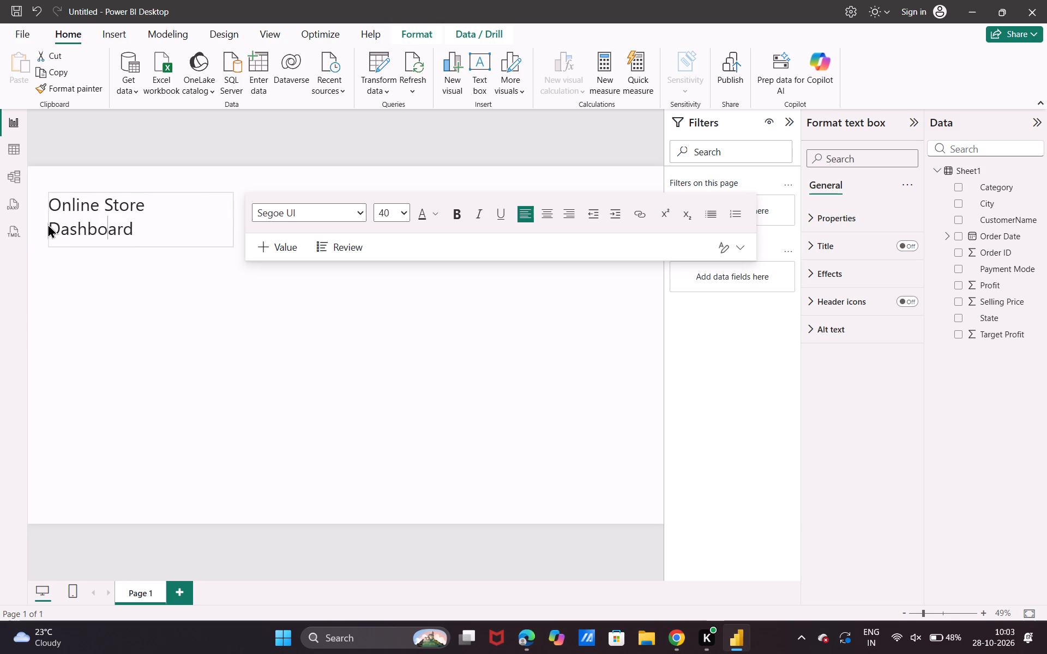
{"action": "left_click_drag", "start_coordinate": [47, 223], "coordinate": [41, 223]}
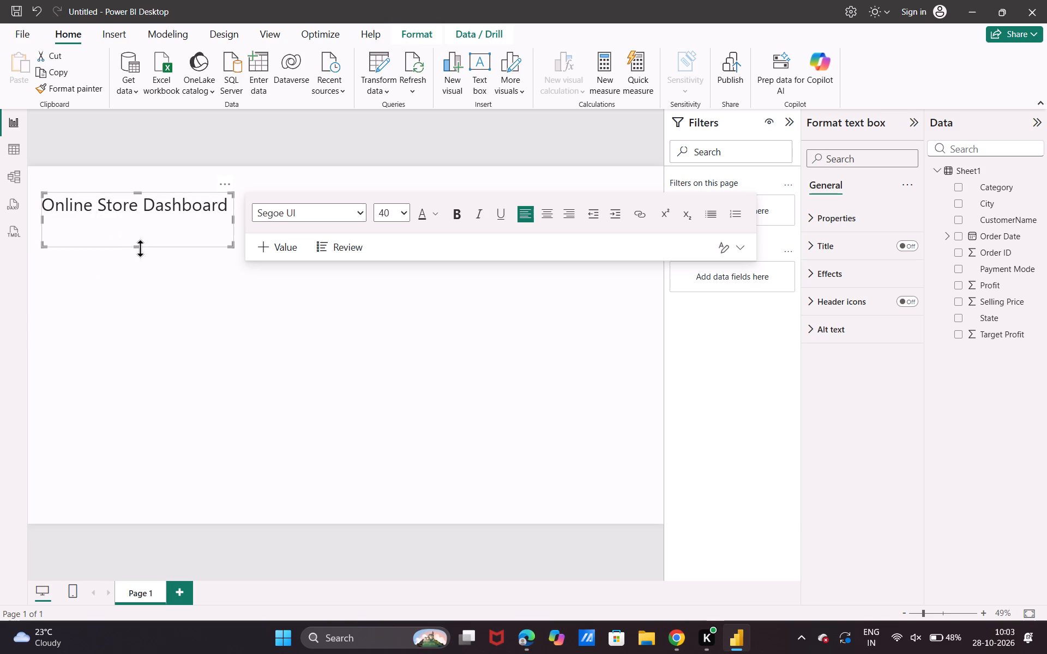
{"action": "left_click_drag", "start_coordinate": [140, 248], "coordinate": [138, 219]}
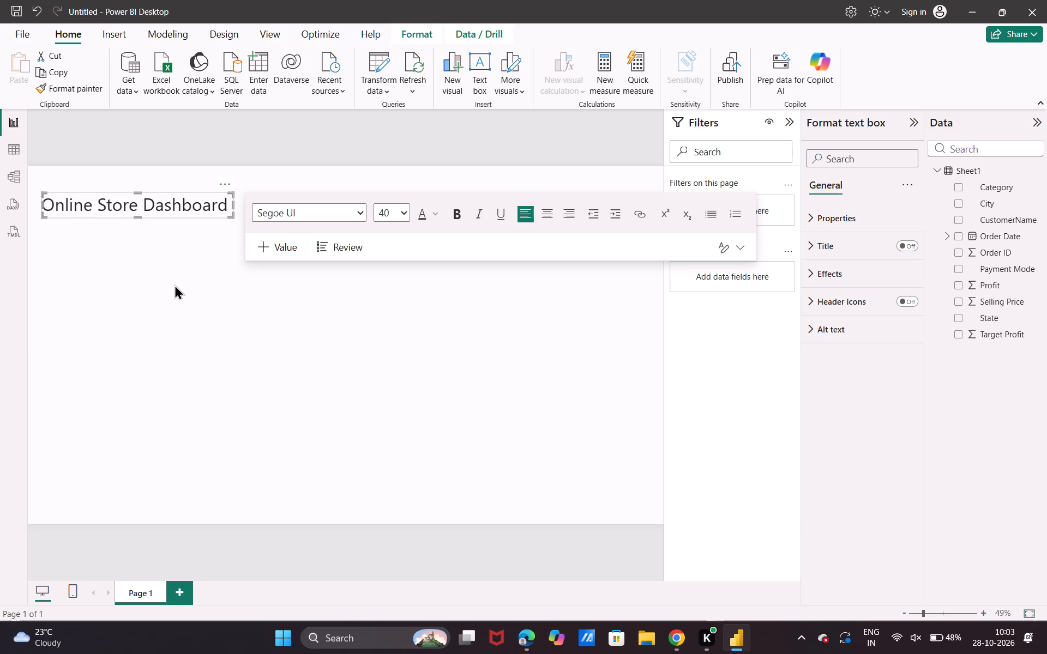
{"action": "left_click", "coordinate": [133, 215]}
{"action": "left_click_drag", "start_coordinate": [140, 217], "coordinate": [141, 225]}
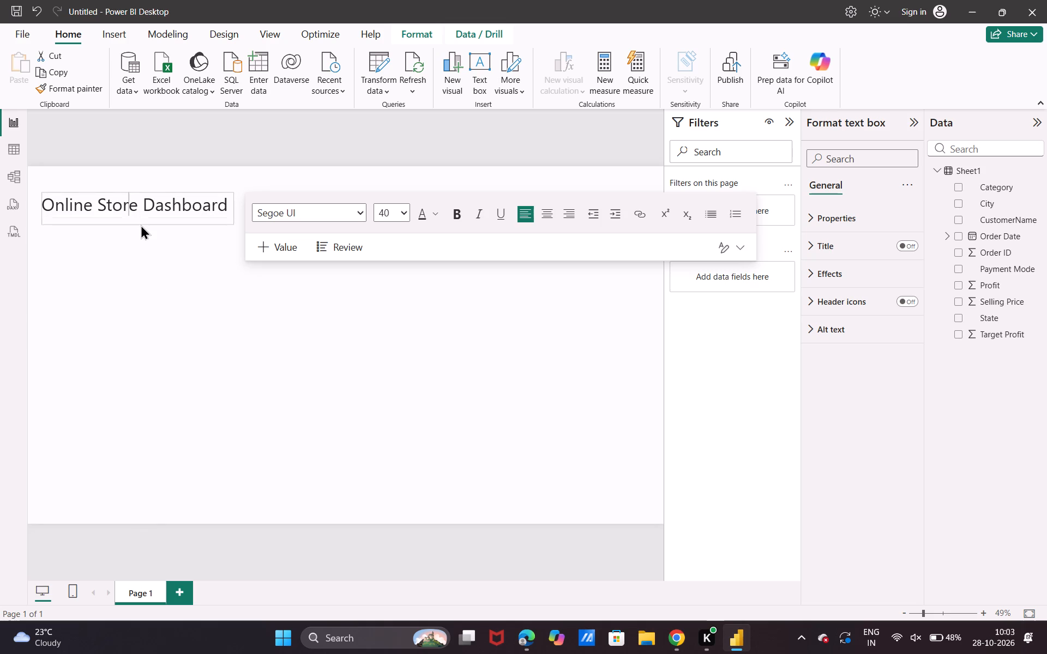
{"action": "left_click_drag", "start_coordinate": [141, 225], "coordinate": [141, 236]}
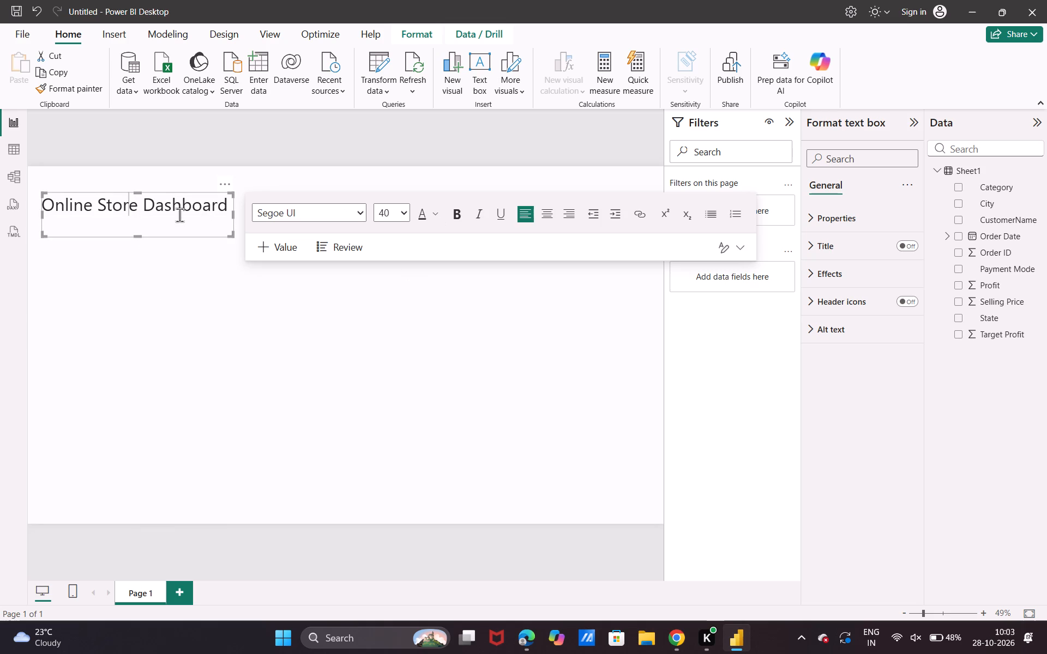
{"action": "left_click", "coordinate": [179, 215]}
{"action": "left_click", "coordinate": [226, 213]}
Turn on the text box's built-in title and enter "Online Store Dashboard" as its text.
{"action": "left_click", "coordinate": [908, 248]}
{"action": "left_click", "coordinate": [846, 255]}
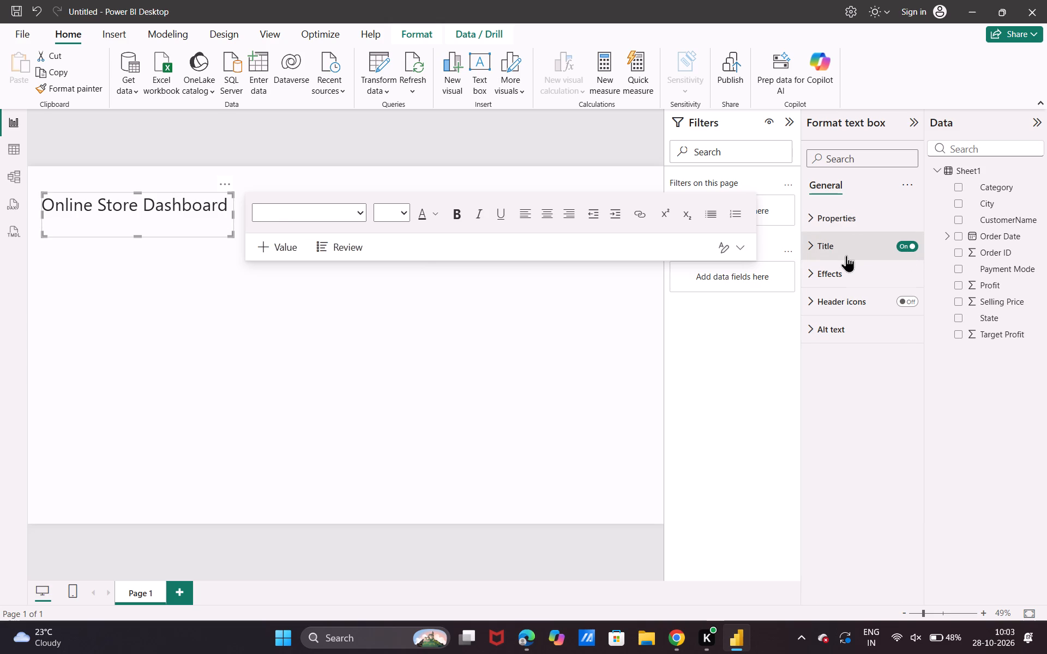
{"action": "left_click", "coordinate": [851, 317]}
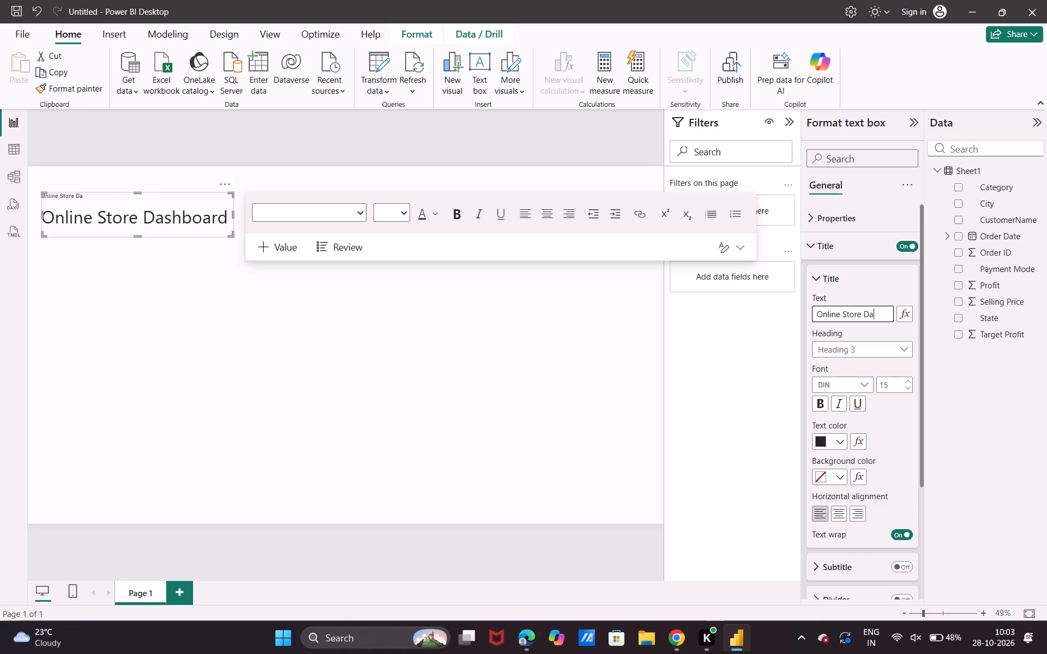
{"action": "key", "text": "d"}
{"action": "key", "text": "BackSpace"}
{"action": "type", "text": "shb"}
{"action": "type", "text": "oard"}
Delete the large "Online Store Dashboard" body text from the text box, keeping only the built-in title.
{"action": "left_click_drag", "start_coordinate": [225, 217], "coordinate": [71, 218]}
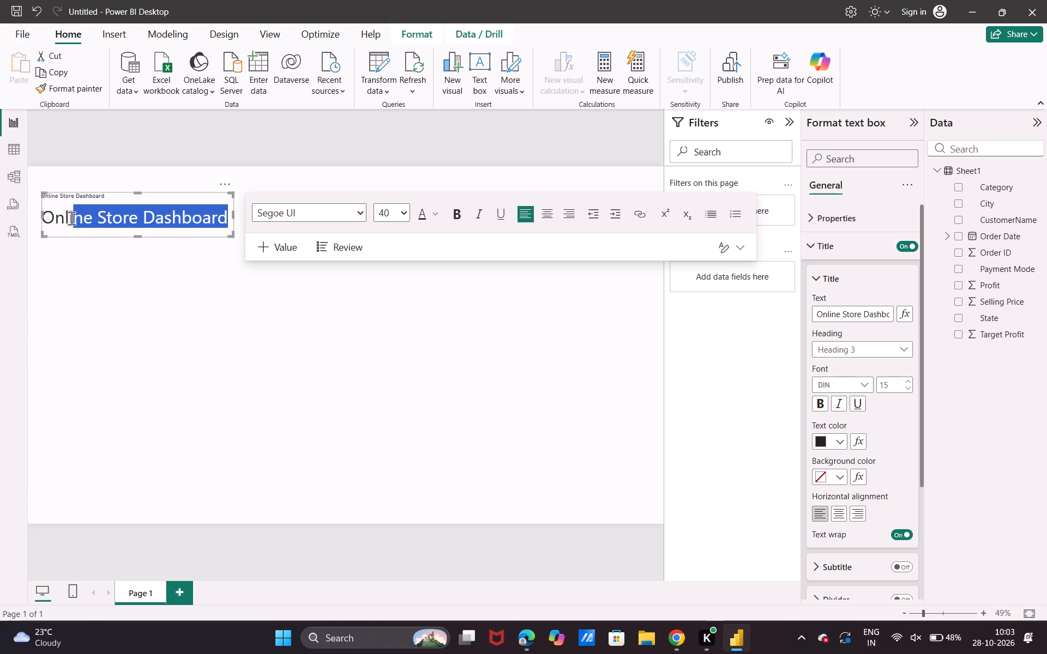
{"action": "left_click_drag", "start_coordinate": [71, 218], "coordinate": [37, 221]}
{"action": "key", "text": "BackSpace"}
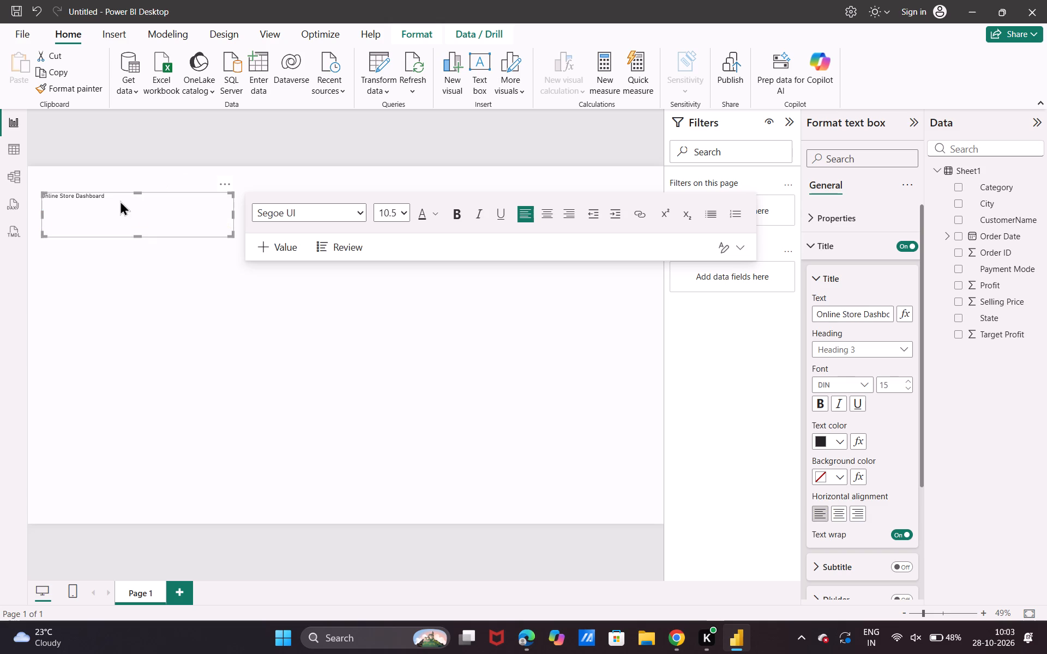
Set the heading style of the text box's title to Normal.
{"action": "left_click", "coordinate": [851, 341]}
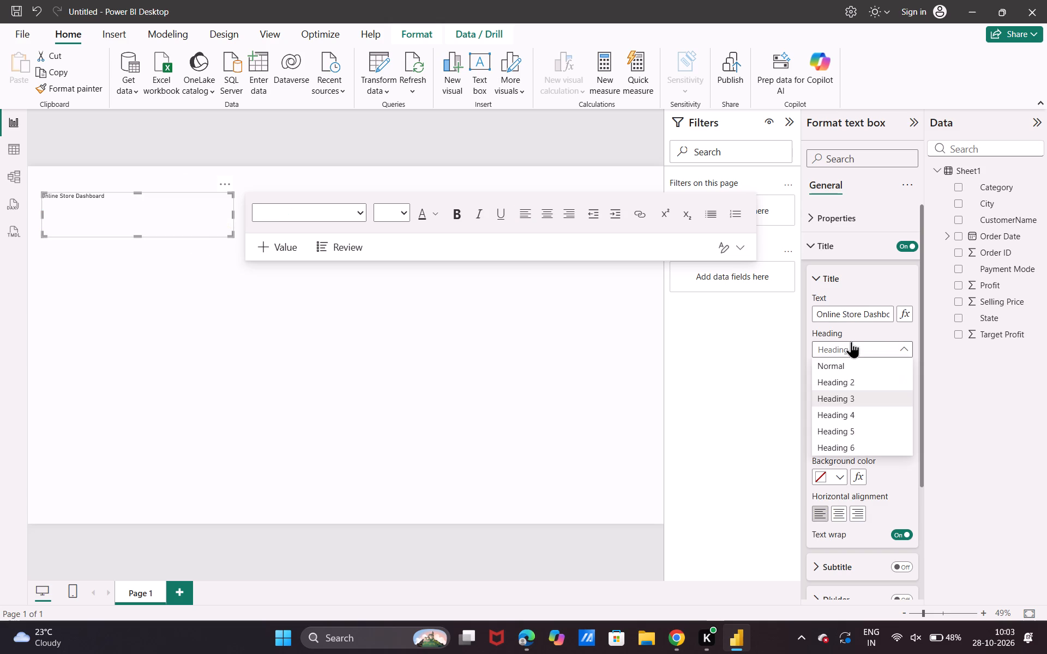
{"action": "left_click", "coordinate": [857, 379]}
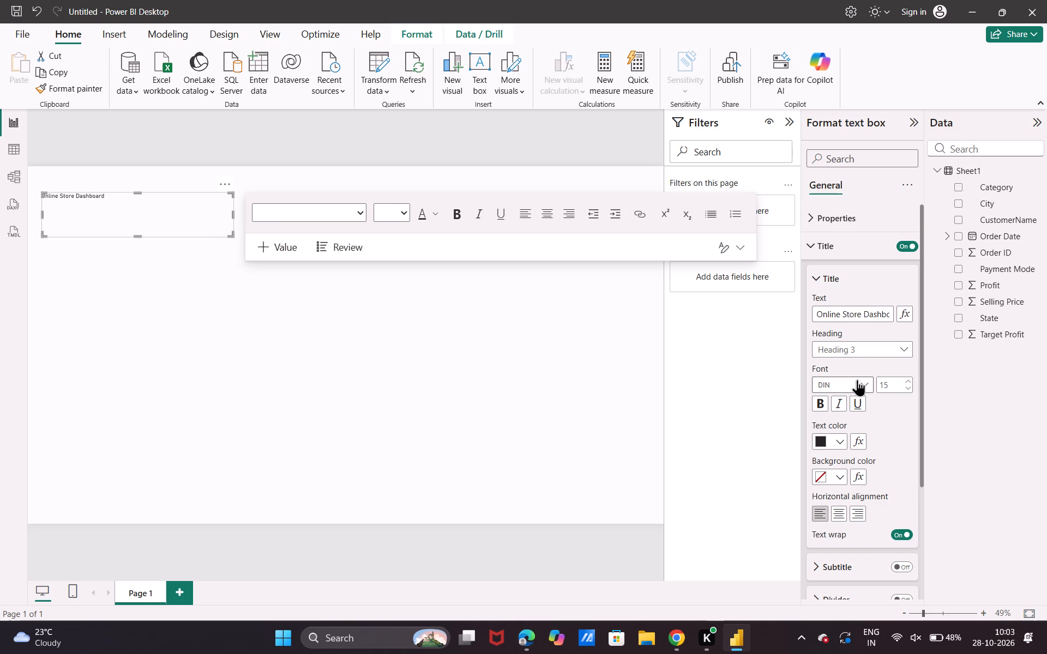
{"action": "left_click", "coordinate": [859, 353]}
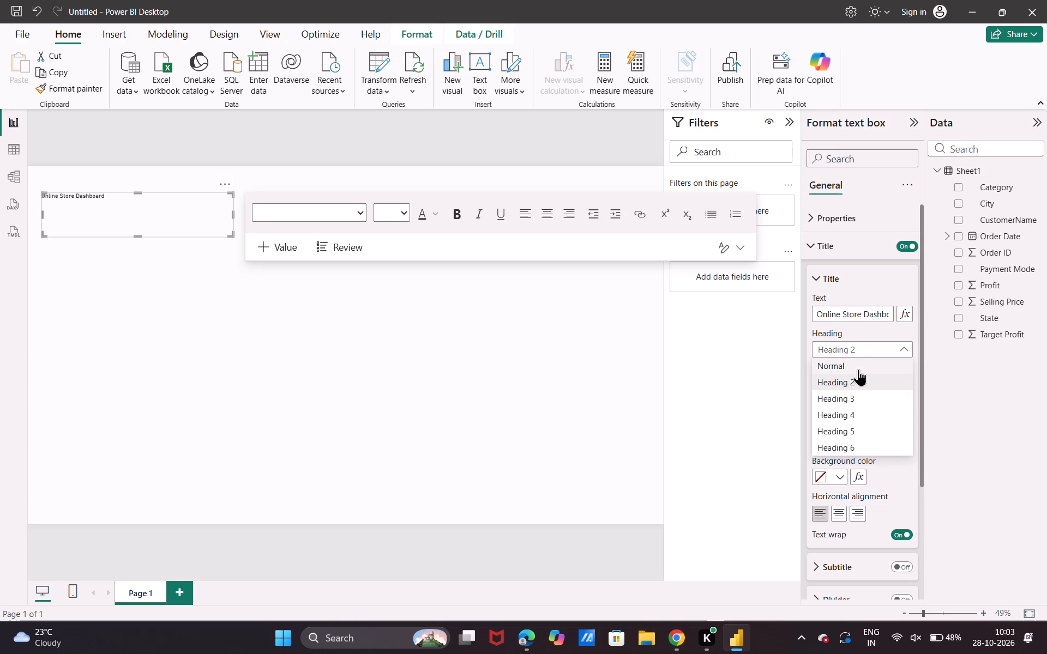
{"action": "left_click", "coordinate": [856, 372]}
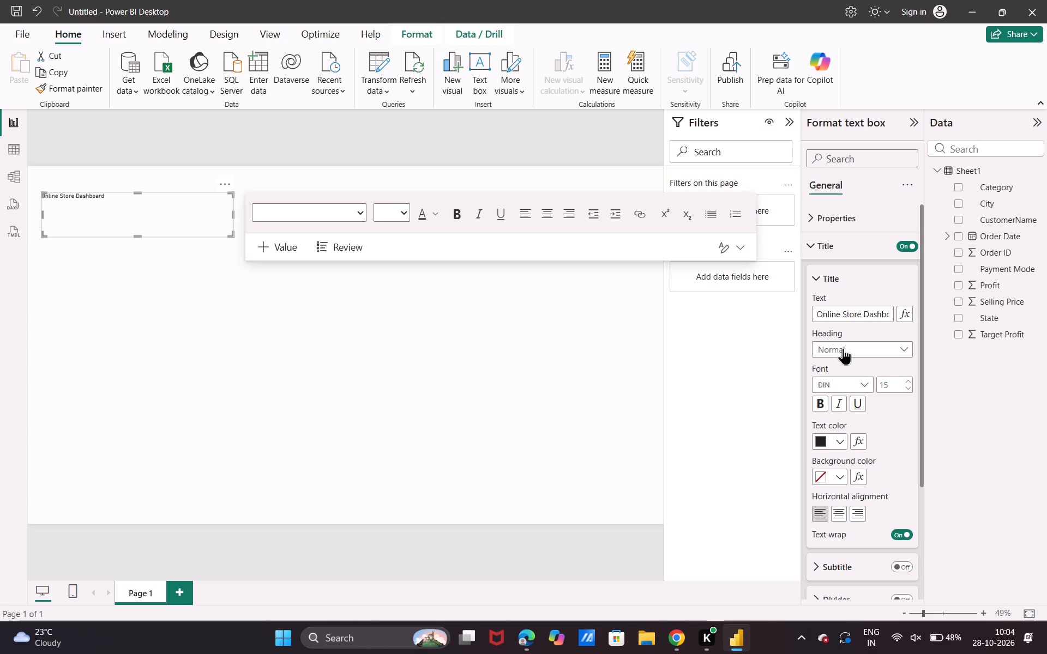
Set the font size of the text box's title to 50.
{"action": "triple_click", "coordinate": [906, 382]}
{"action": "triple_click", "coordinate": [906, 382]}
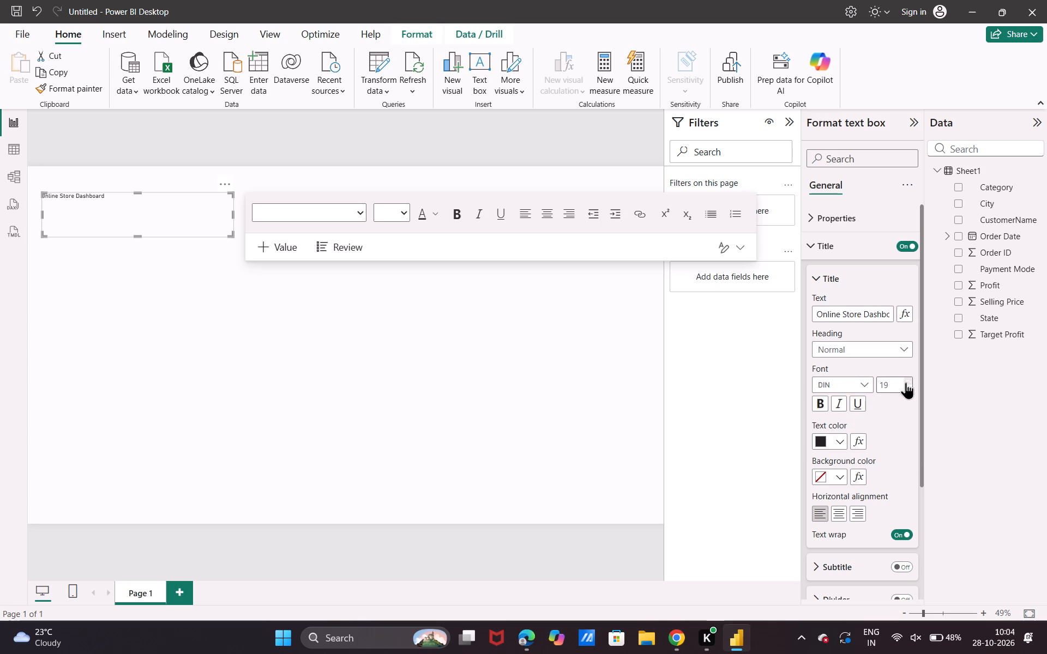
{"action": "triple_click", "coordinate": [906, 382]}
{"action": "triple_click", "coordinate": [906, 382]}
{"action": "left_click", "coordinate": [906, 382]}
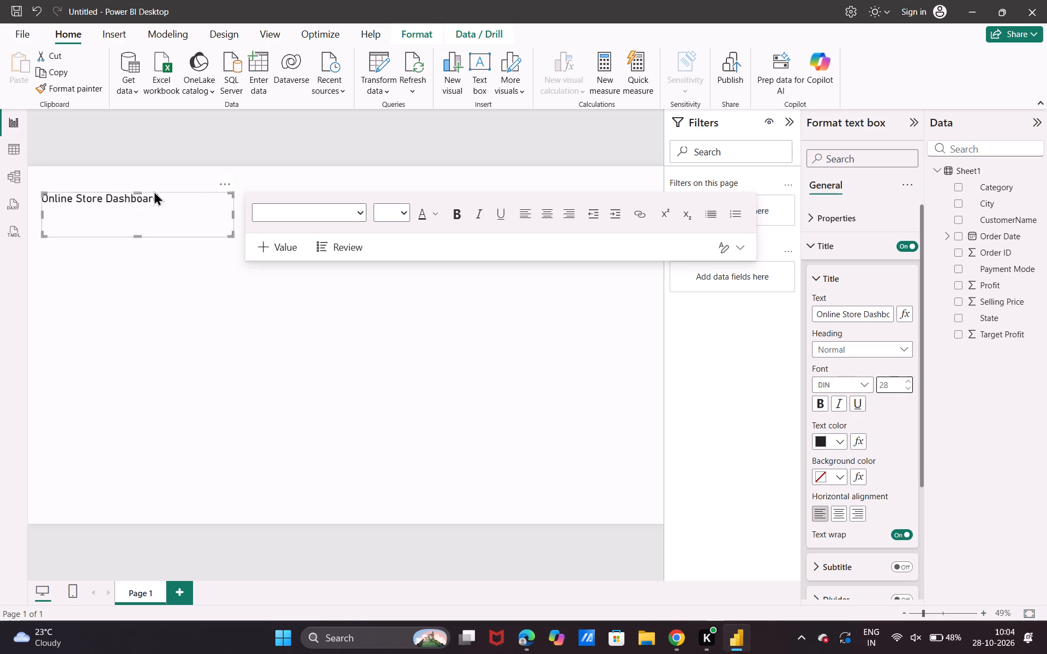
{"action": "left_click", "coordinate": [900, 382]}
{"action": "type", "text": "70"}
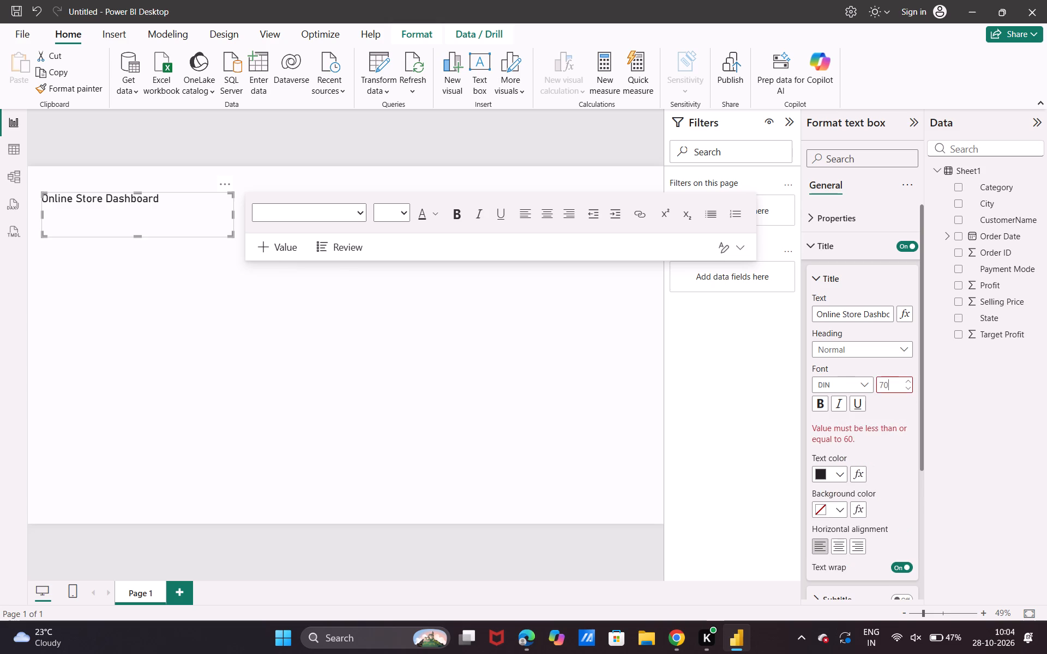
{"action": "key", "text": "Return"}
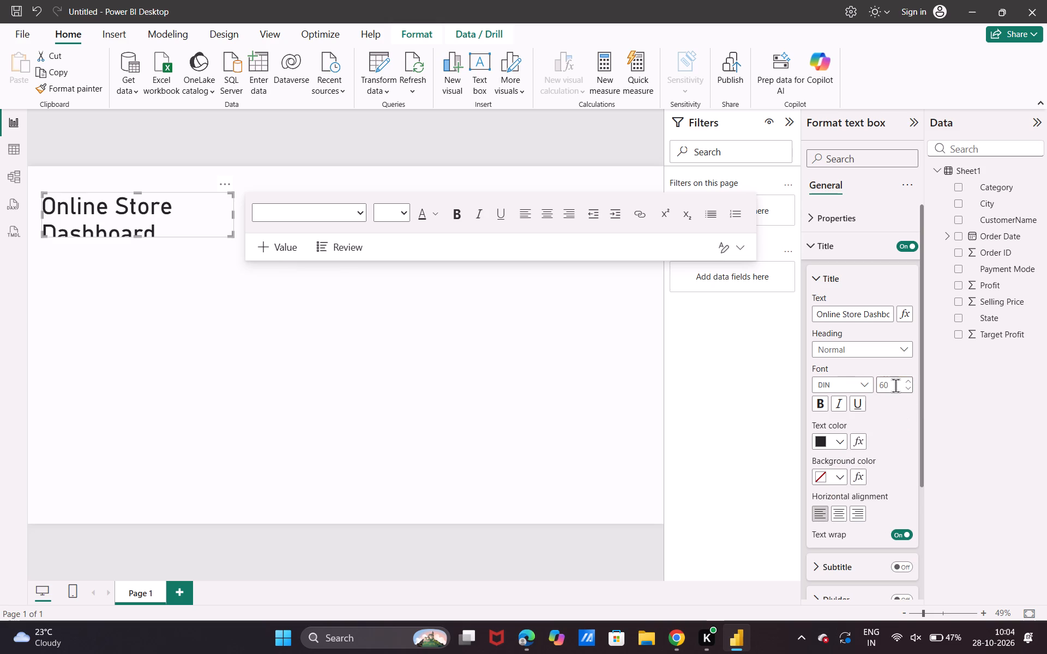
{"action": "key", "text": "BackSpace"}
{"action": "key", "text": "BackSpace"}
{"action": "type", "text": "50"}
{"action": "key", "text": "Return"}
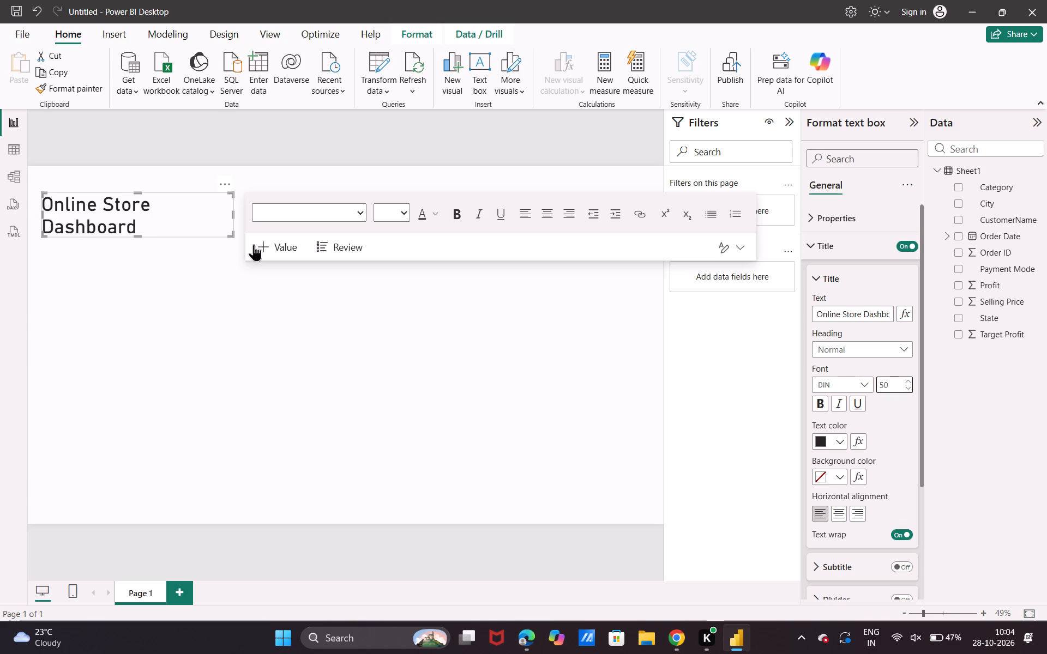
Widen the text box so the title fits on one line, and reduce its height with a little space below the text.
{"action": "left_click_drag", "start_coordinate": [232, 234], "coordinate": [249, 227]}
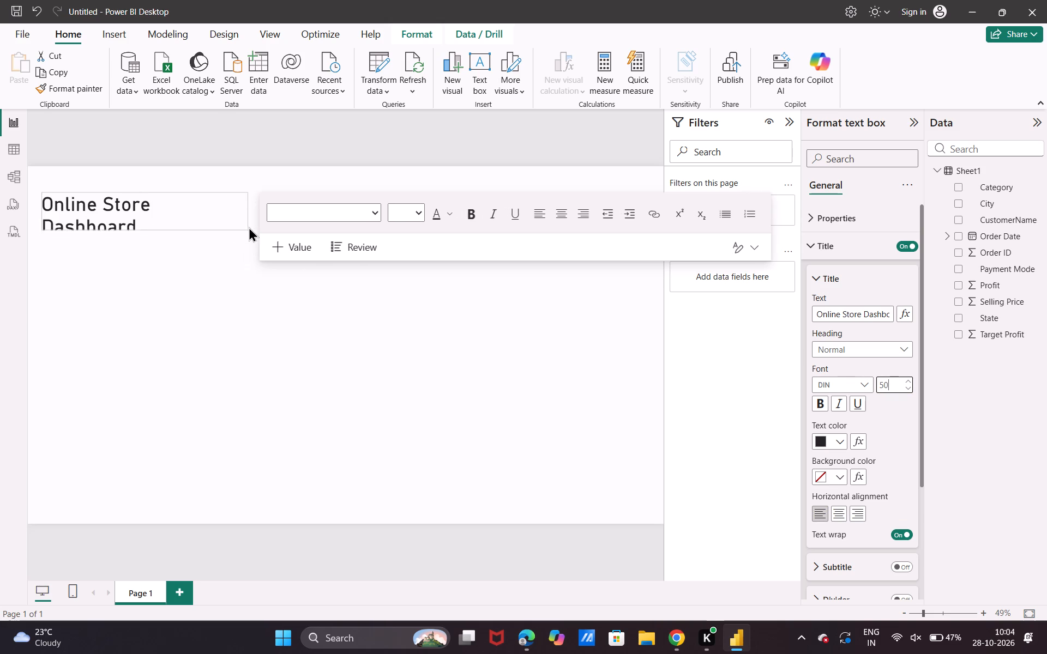
{"action": "left_click_drag", "start_coordinate": [249, 227], "coordinate": [263, 219]}
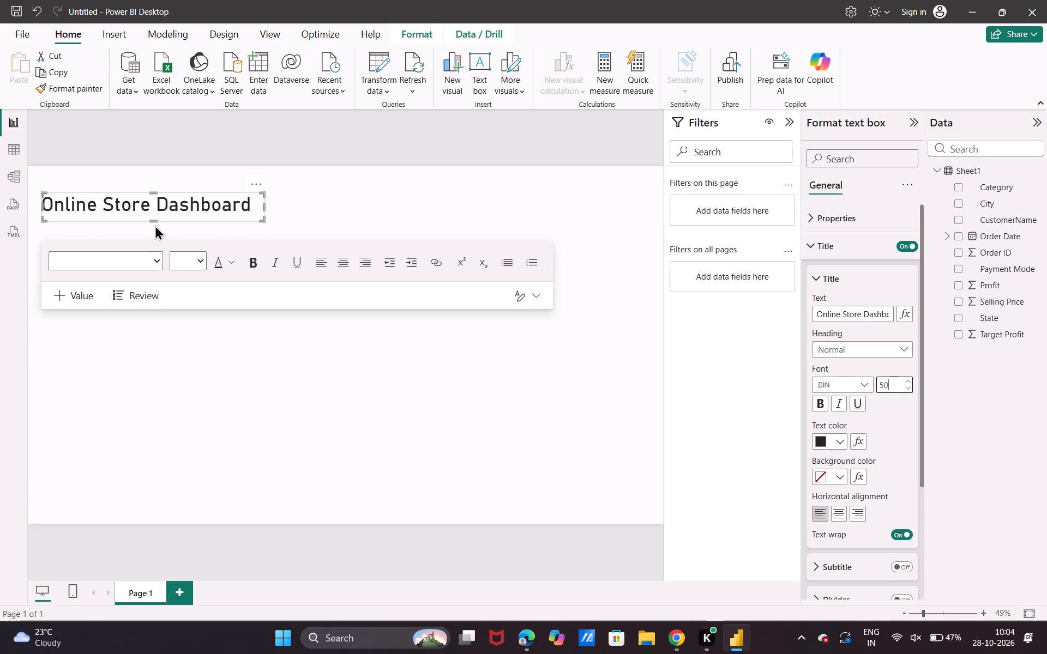
{"action": "left_click_drag", "start_coordinate": [152, 220], "coordinate": [154, 227]}
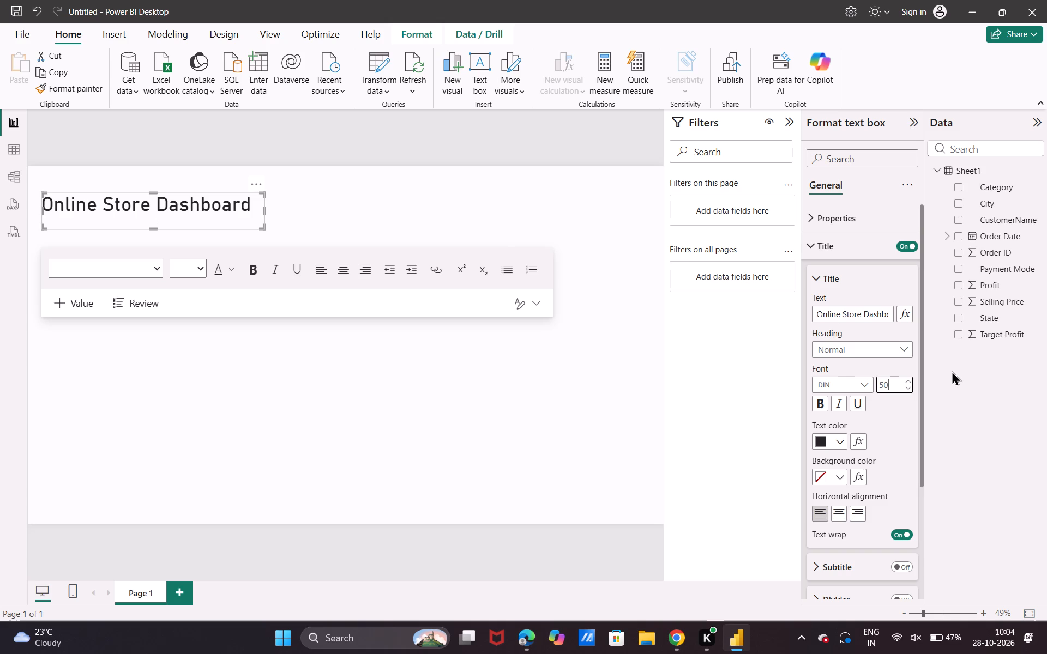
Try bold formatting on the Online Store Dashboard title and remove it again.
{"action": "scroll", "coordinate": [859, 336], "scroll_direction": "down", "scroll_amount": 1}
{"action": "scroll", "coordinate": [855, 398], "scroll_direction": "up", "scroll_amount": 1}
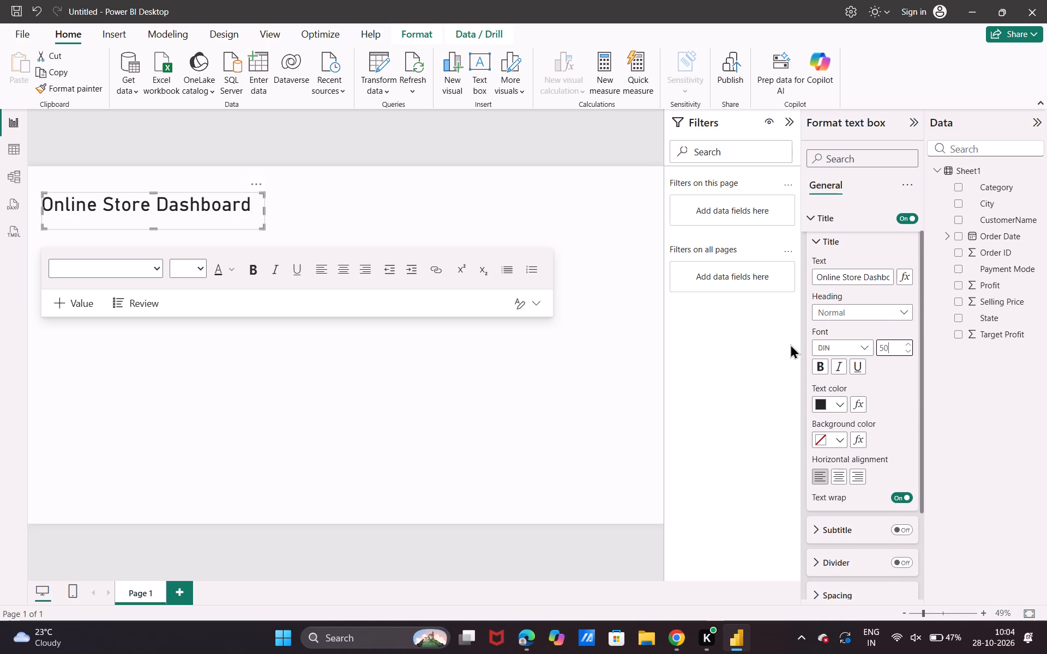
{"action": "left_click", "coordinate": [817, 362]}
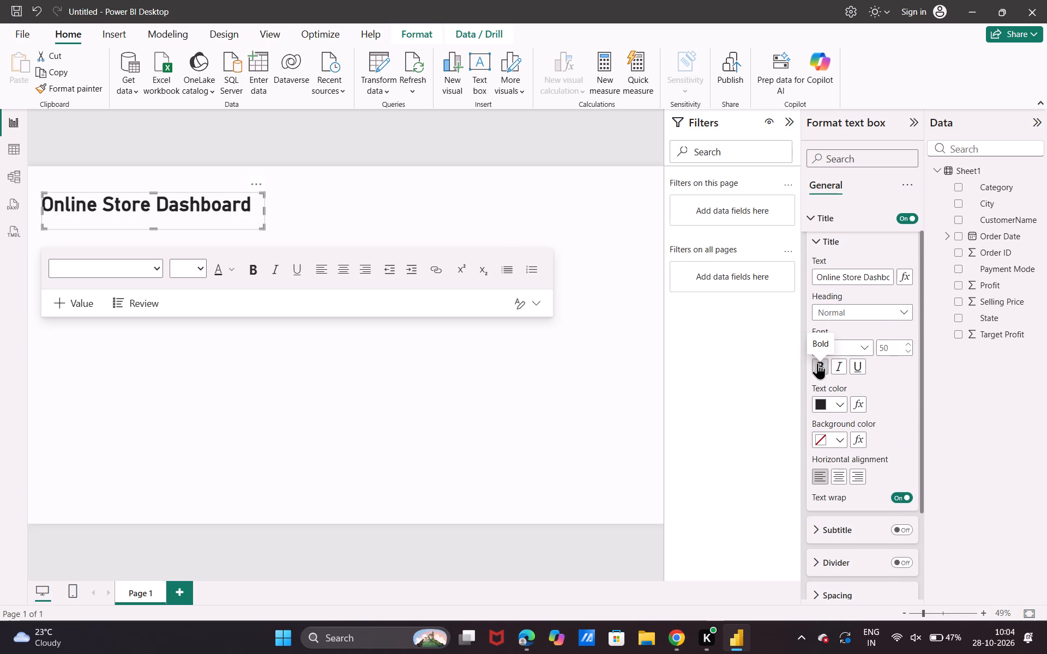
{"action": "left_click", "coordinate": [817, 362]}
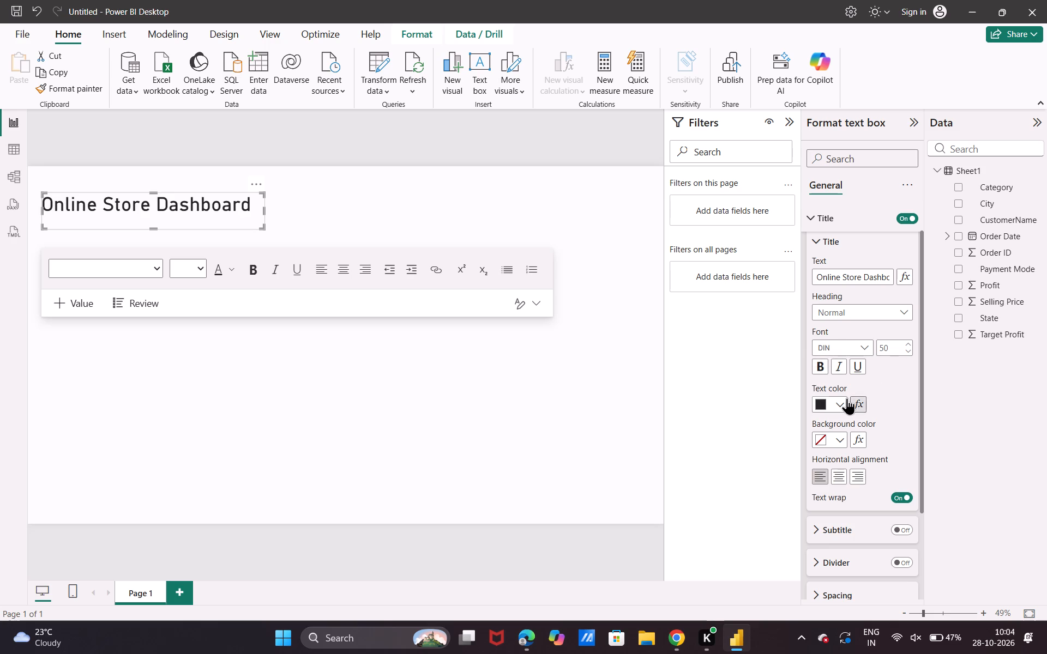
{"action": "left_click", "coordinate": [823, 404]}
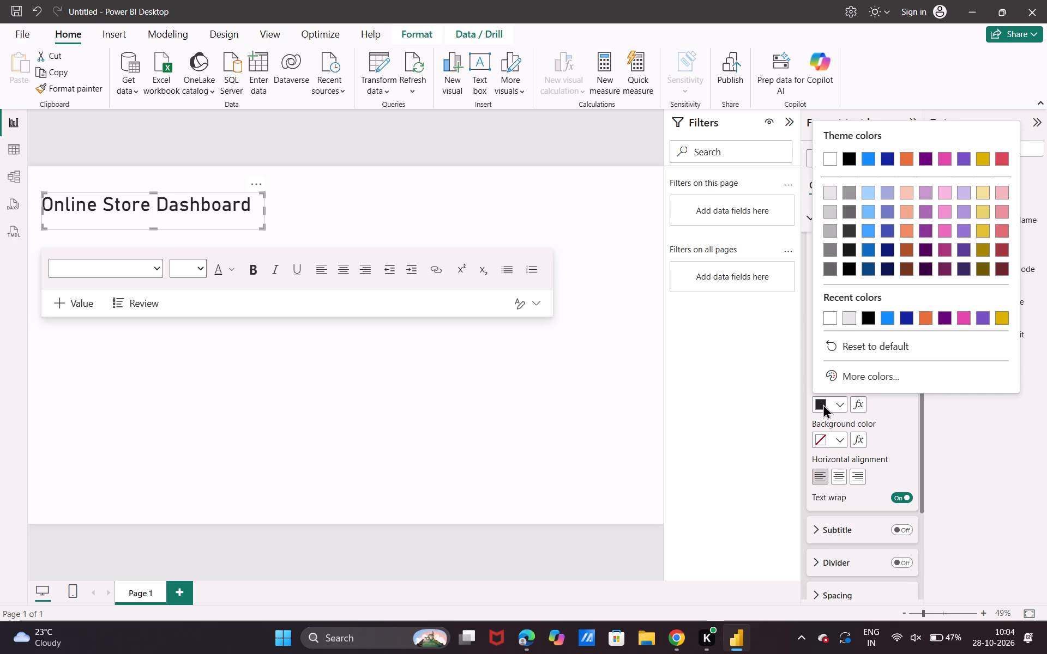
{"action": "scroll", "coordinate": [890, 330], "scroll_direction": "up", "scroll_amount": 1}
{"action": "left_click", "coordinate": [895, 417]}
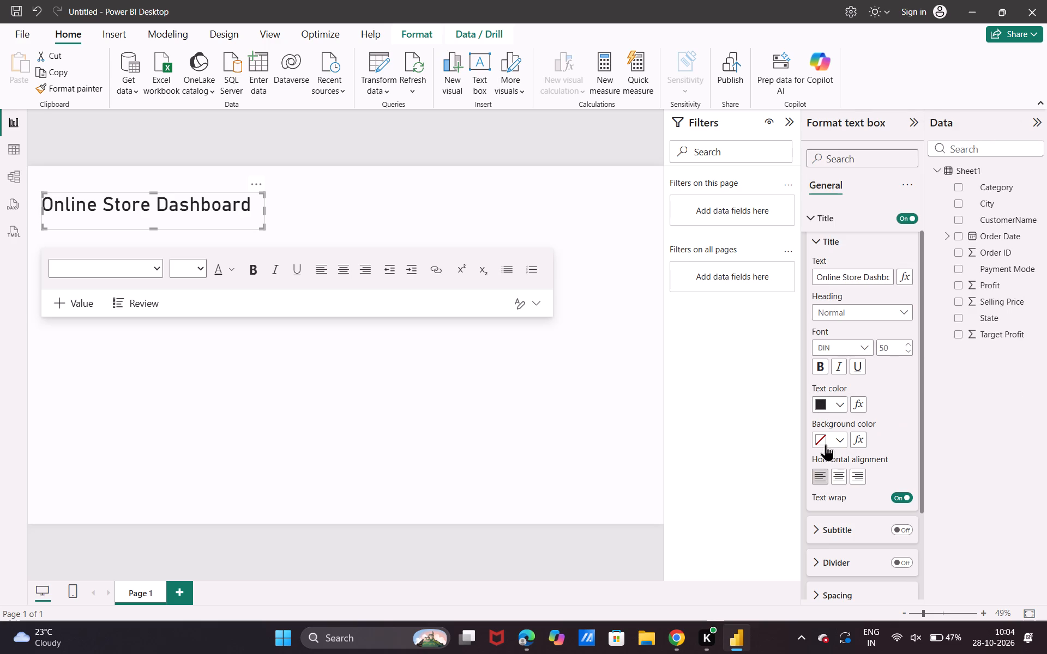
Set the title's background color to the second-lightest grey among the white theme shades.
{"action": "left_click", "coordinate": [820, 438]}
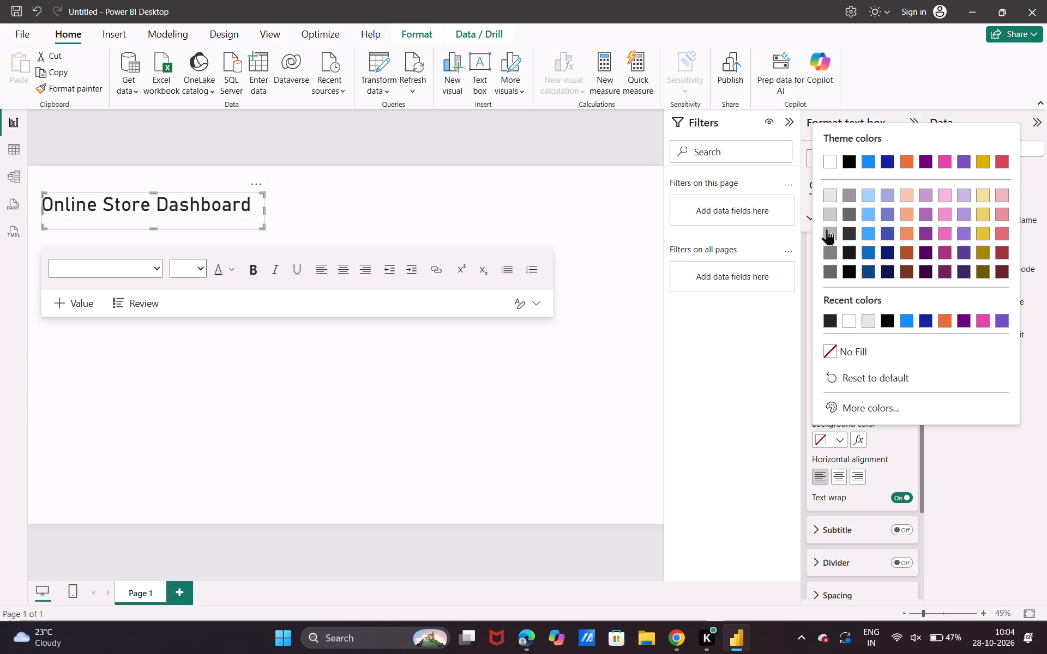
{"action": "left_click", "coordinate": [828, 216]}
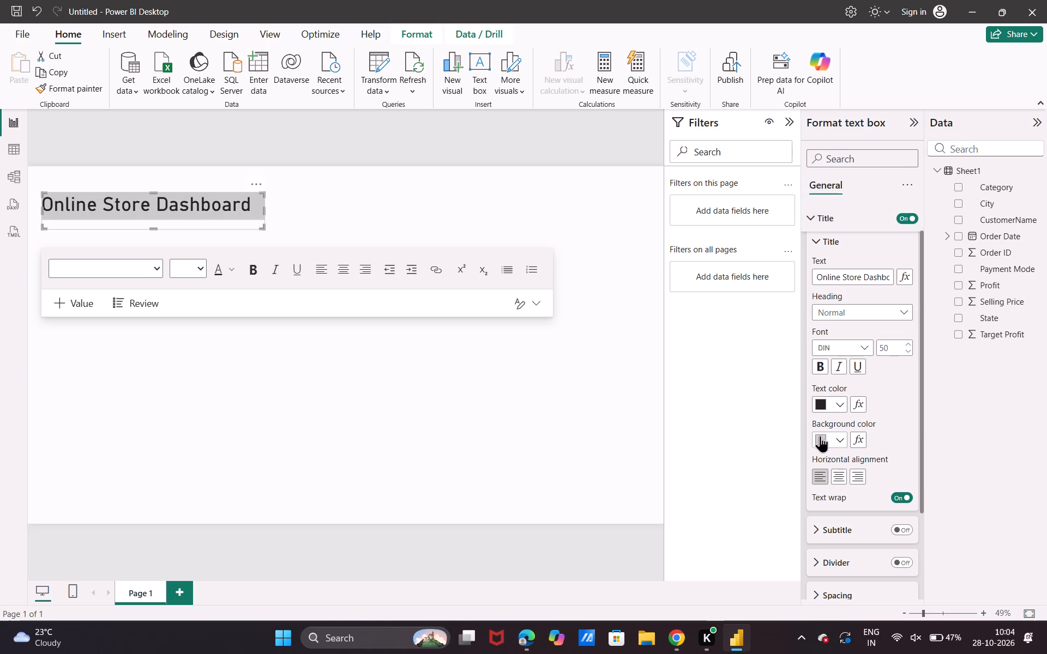
Set the title's text color to white.
{"action": "left_click", "coordinate": [826, 404]}
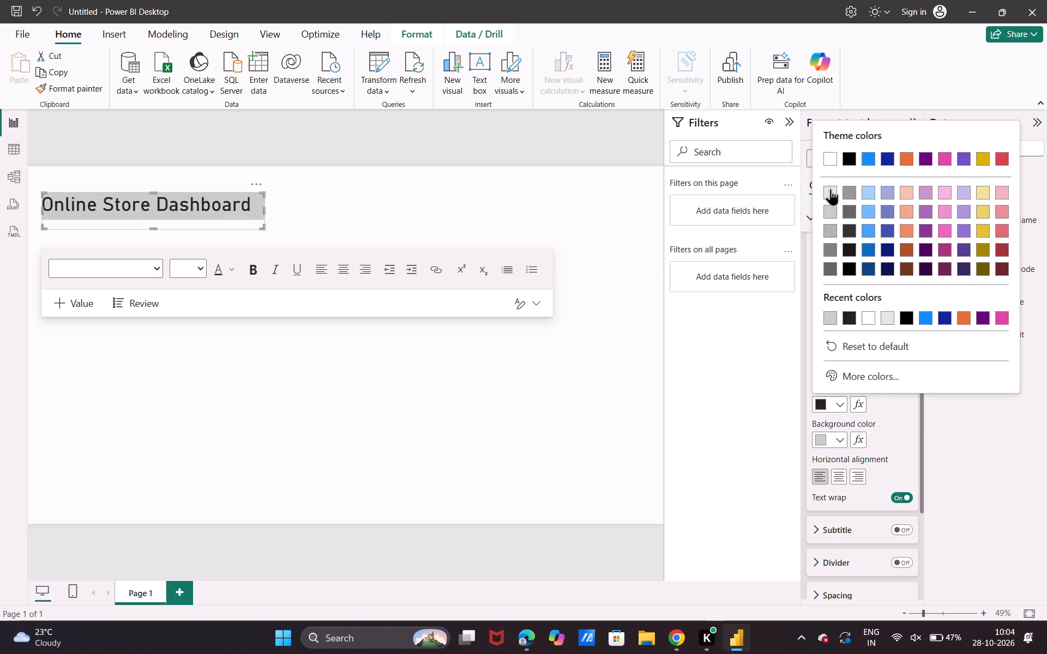
{"action": "left_click", "coordinate": [828, 158]}
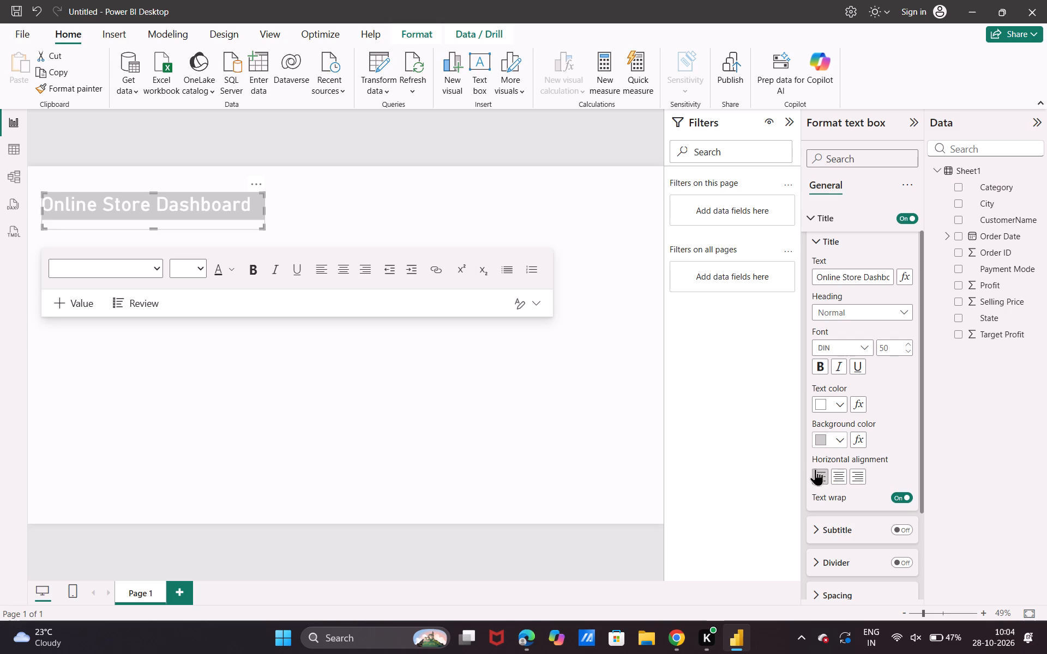
Set the title's background color to the medium grey, third among the white theme shades.
{"action": "left_click", "coordinate": [823, 438]}
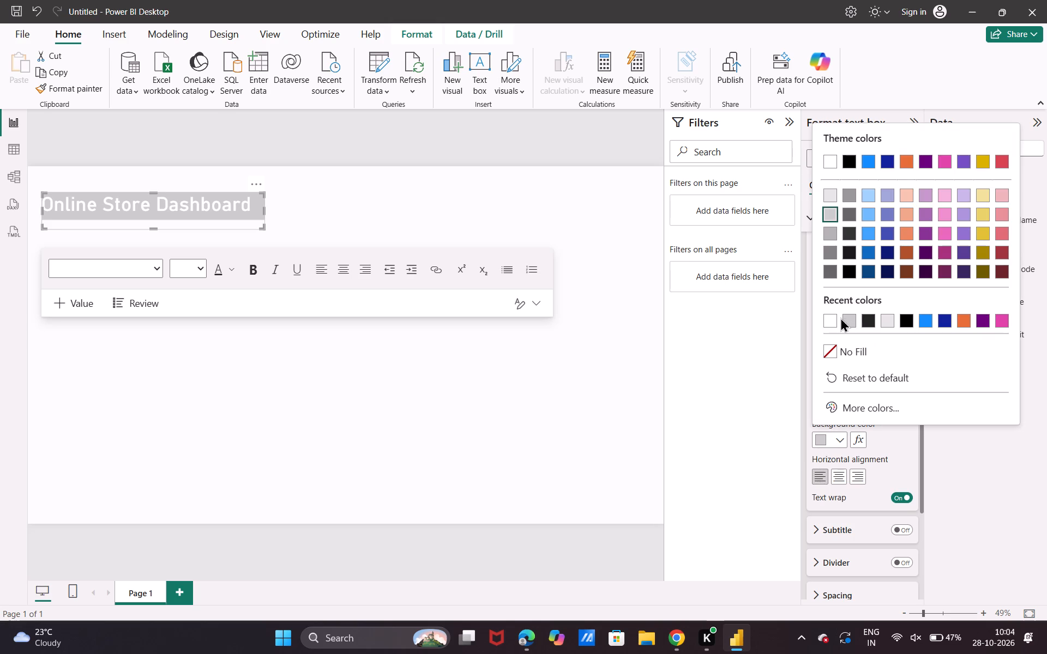
{"action": "left_click", "coordinate": [827, 235]}
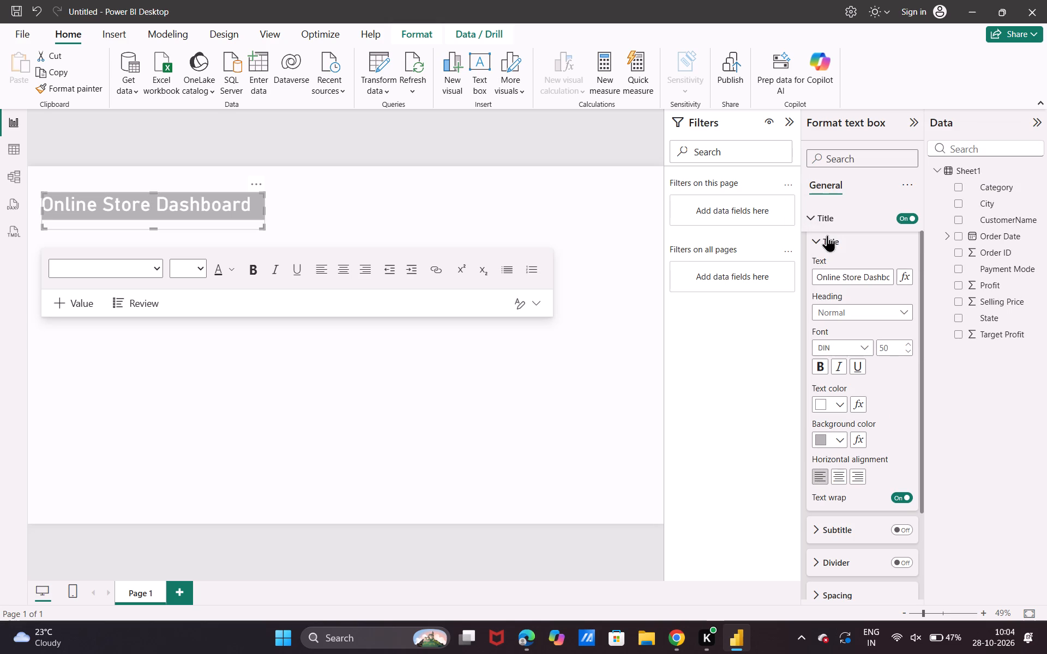
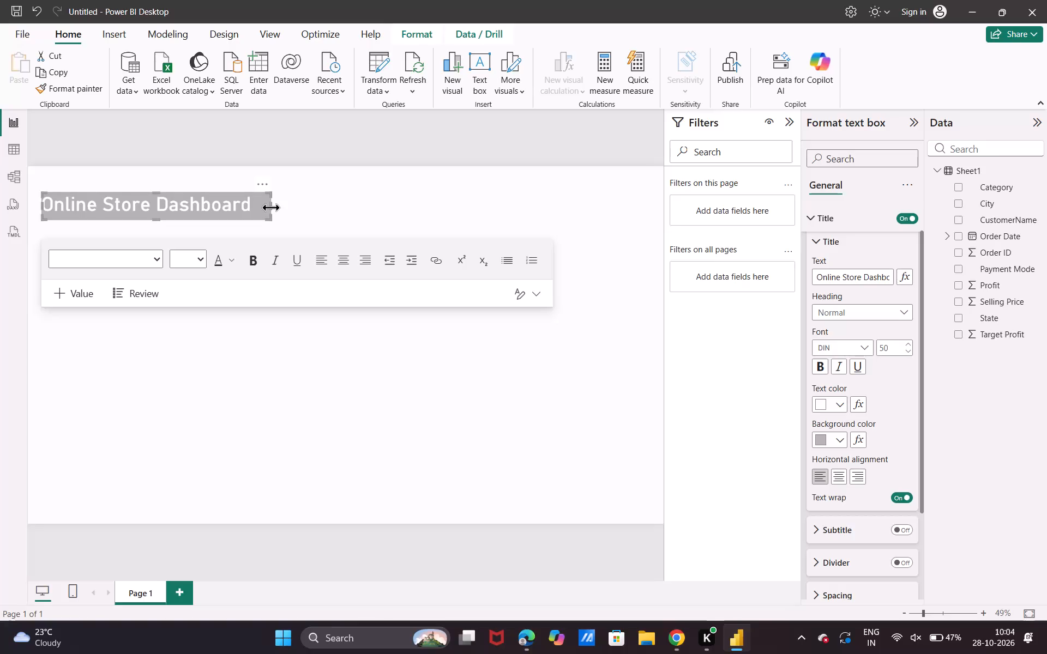
Center the Online Store Dashboard title horizontally within its text box.
{"action": "left_click", "coordinate": [53, 196]}
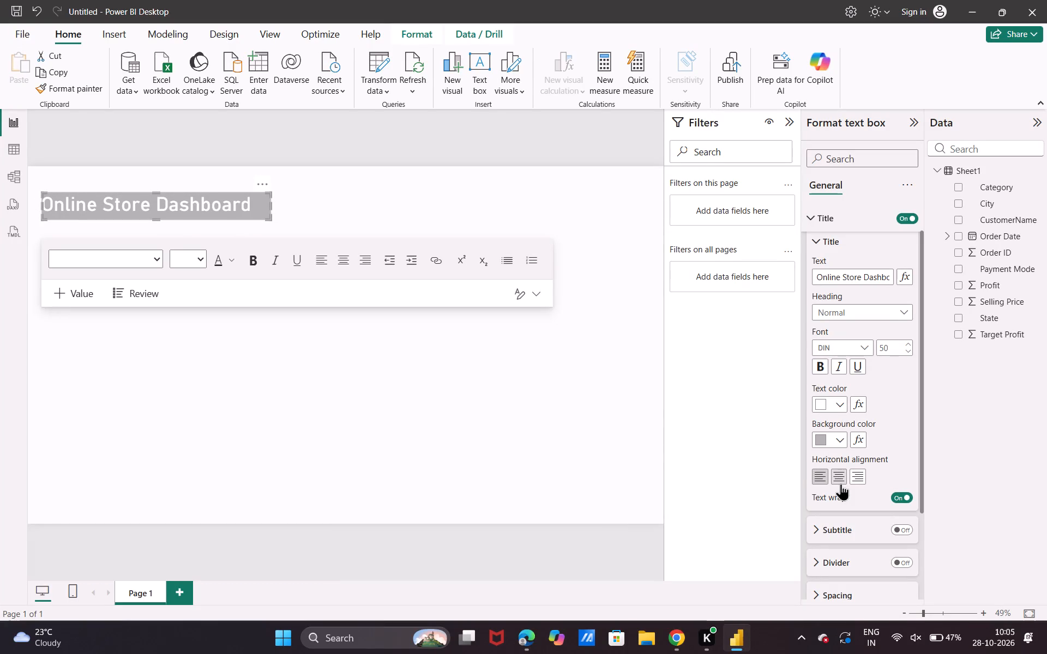
{"action": "left_click", "coordinate": [841, 483]}
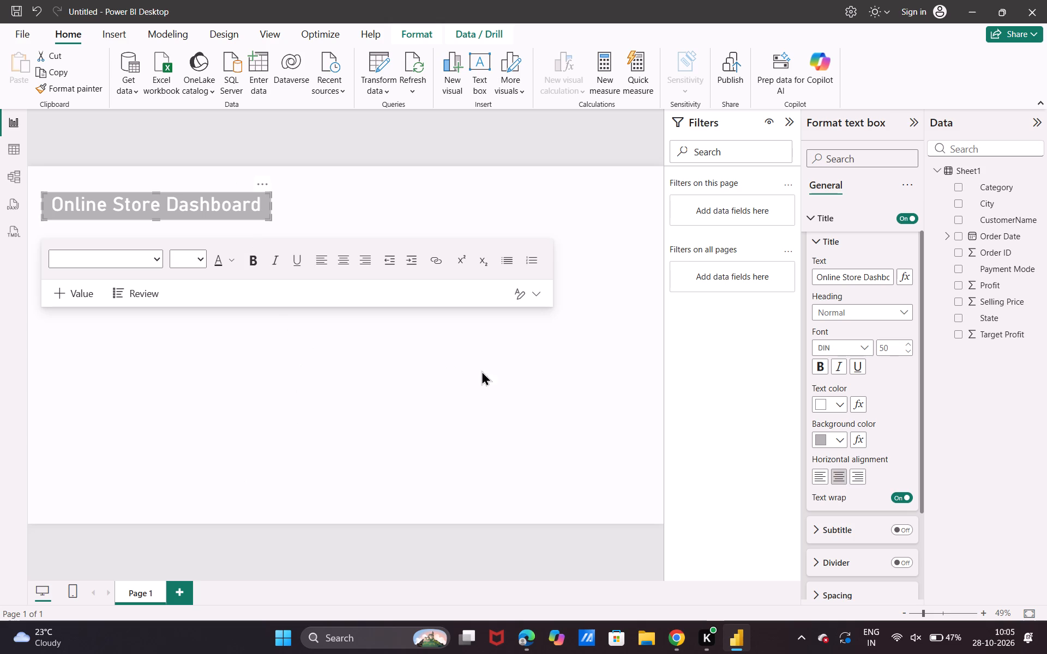
Set the Online Store Dashboard title's background color to the dark grey, fourth shade under white in the theme colors.
{"action": "scroll", "coordinate": [840, 399], "scroll_direction": "down", "scroll_amount": 1}
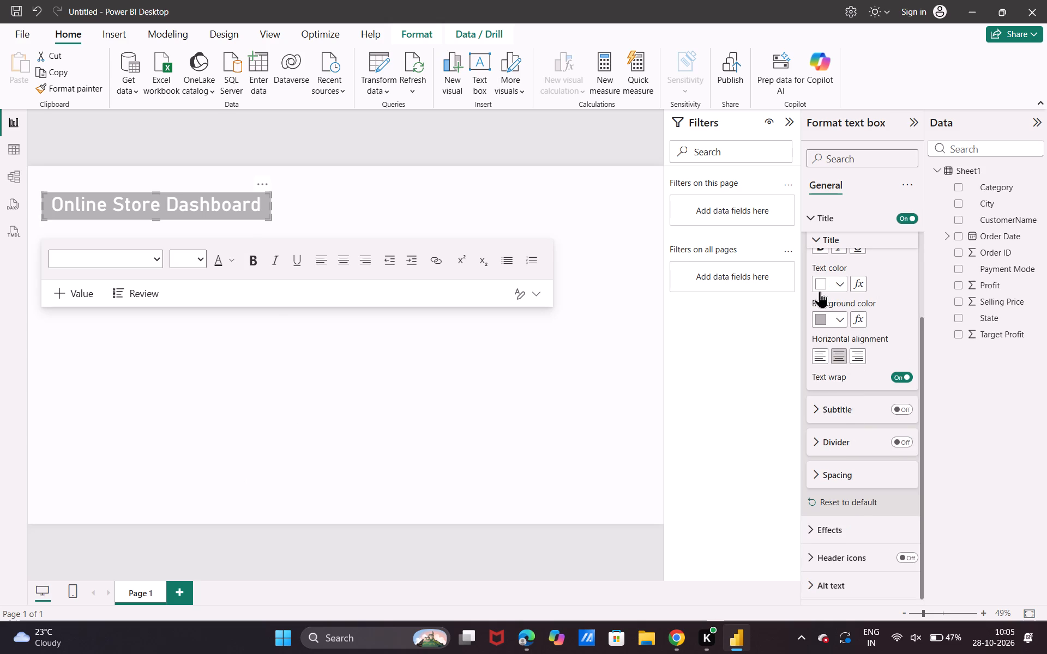
{"action": "left_click", "coordinate": [814, 316]}
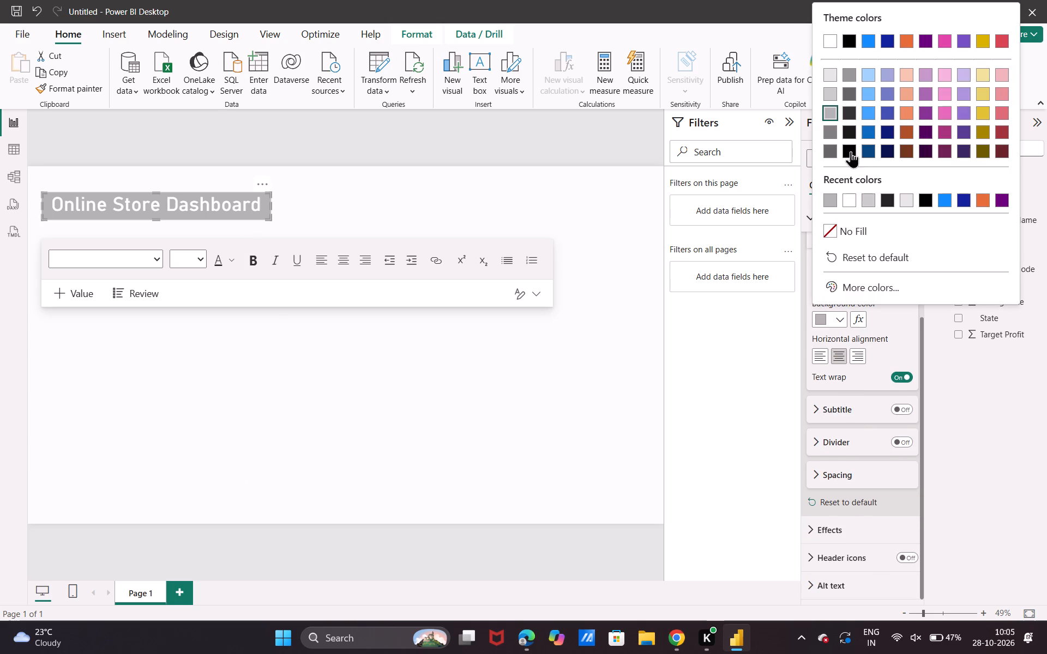
{"action": "left_click", "coordinate": [826, 130]}
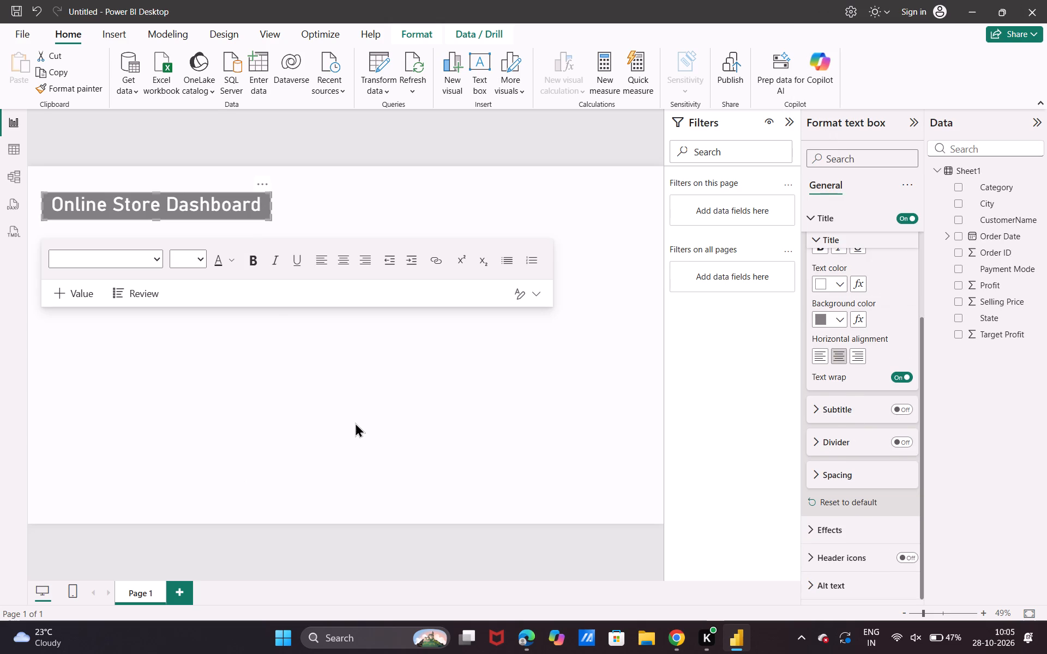
{"action": "left_click", "coordinate": [355, 422]}
Move the Online Store Dashboard title slightly up and left, closer to the page's upper-left corner.
{"action": "left_click_drag", "start_coordinate": [146, 206], "coordinate": [147, 192]}
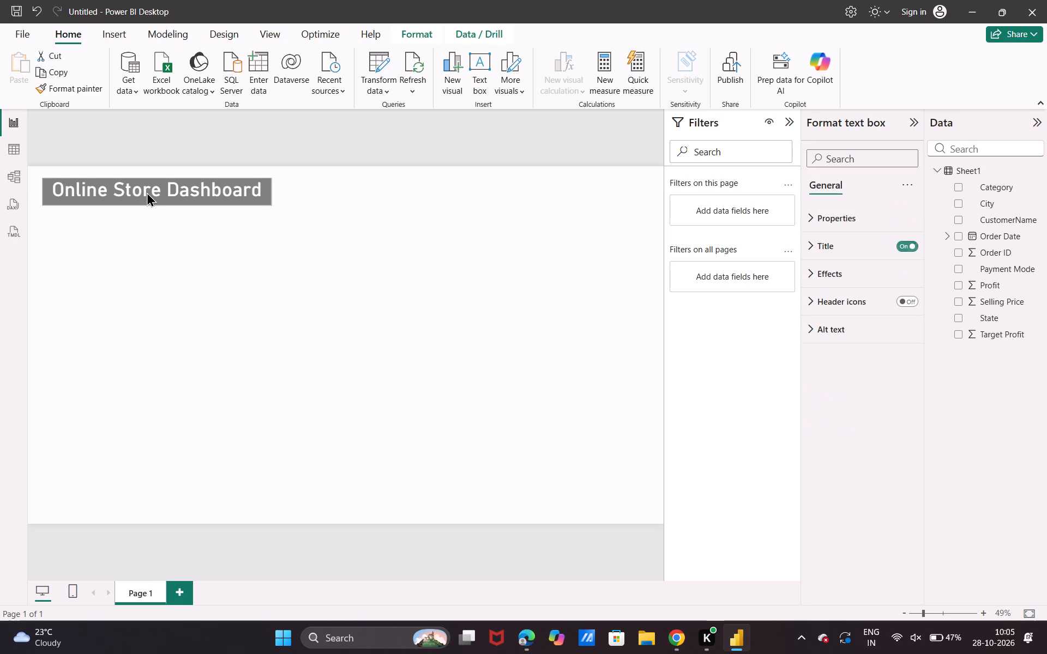
{"action": "left_click_drag", "start_coordinate": [147, 192], "coordinate": [143, 192]}
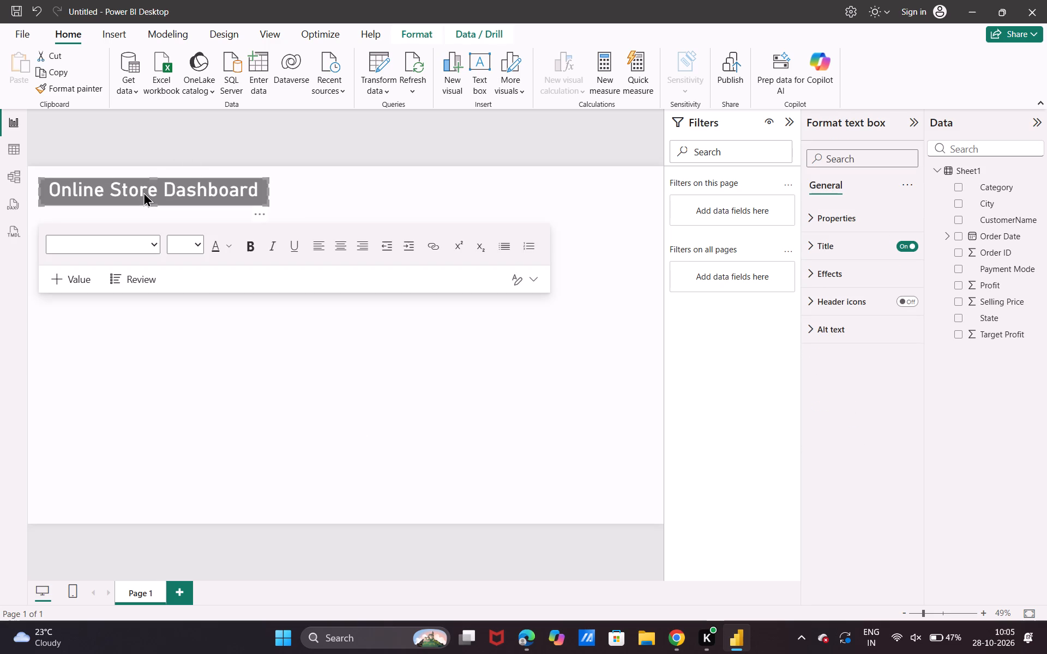
{"action": "left_click", "coordinate": [268, 437]}
Collapse the Filters pane to give the report canvas more room.
{"action": "scroll", "coordinate": [268, 437], "scroll_direction": "up", "scroll_amount": 1}
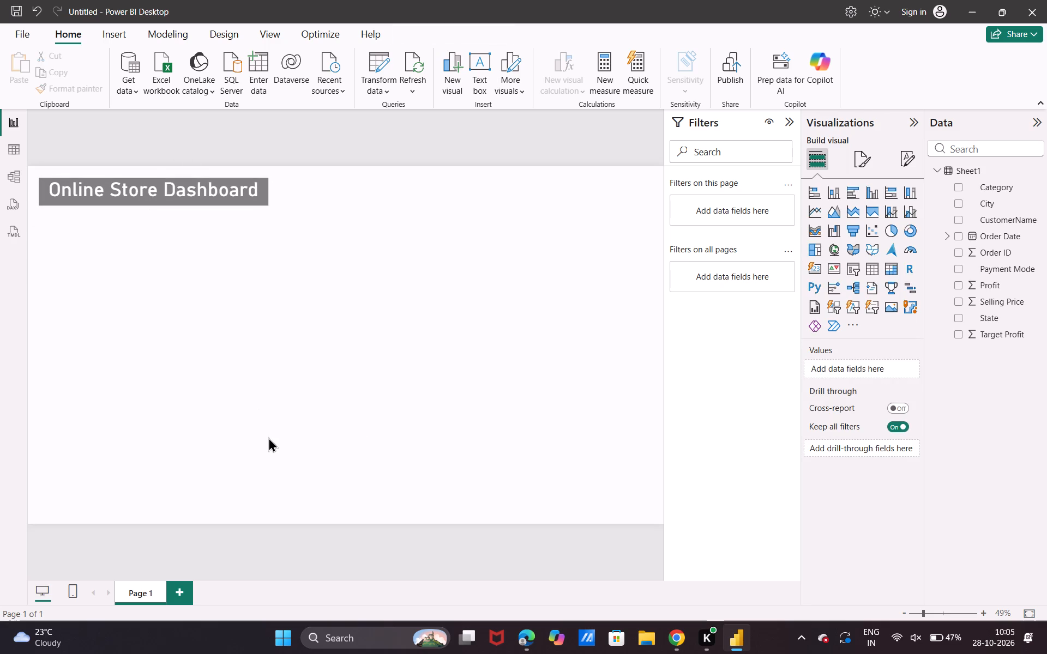
{"action": "scroll", "coordinate": [268, 437], "scroll_direction": "up", "scroll_amount": 1}
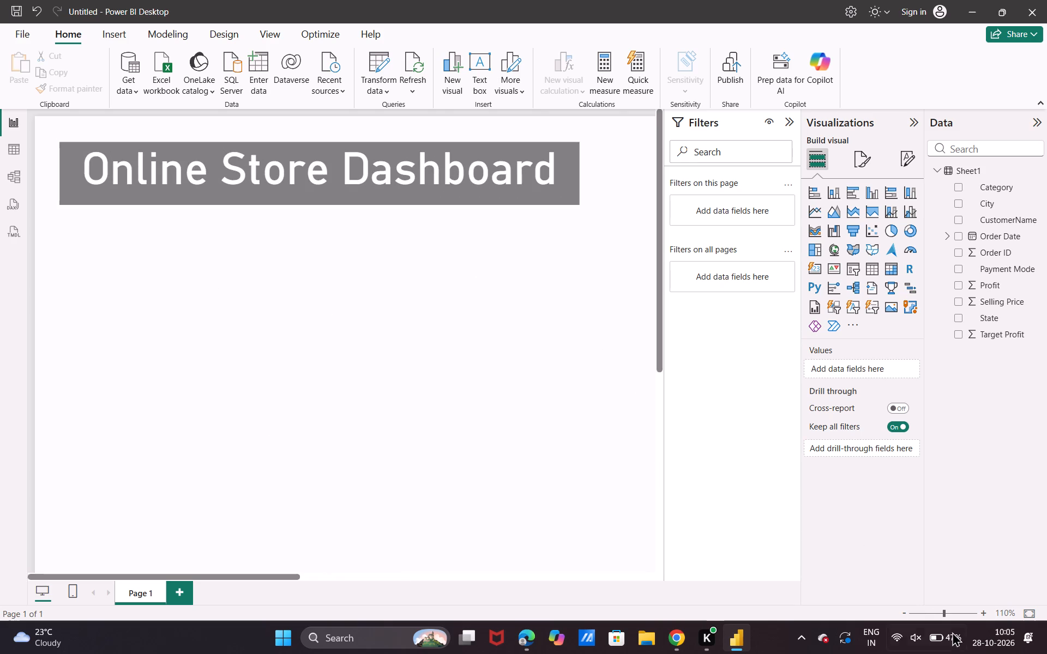
{"action": "left_click_drag", "start_coordinate": [946, 615], "coordinate": [941, 614]}
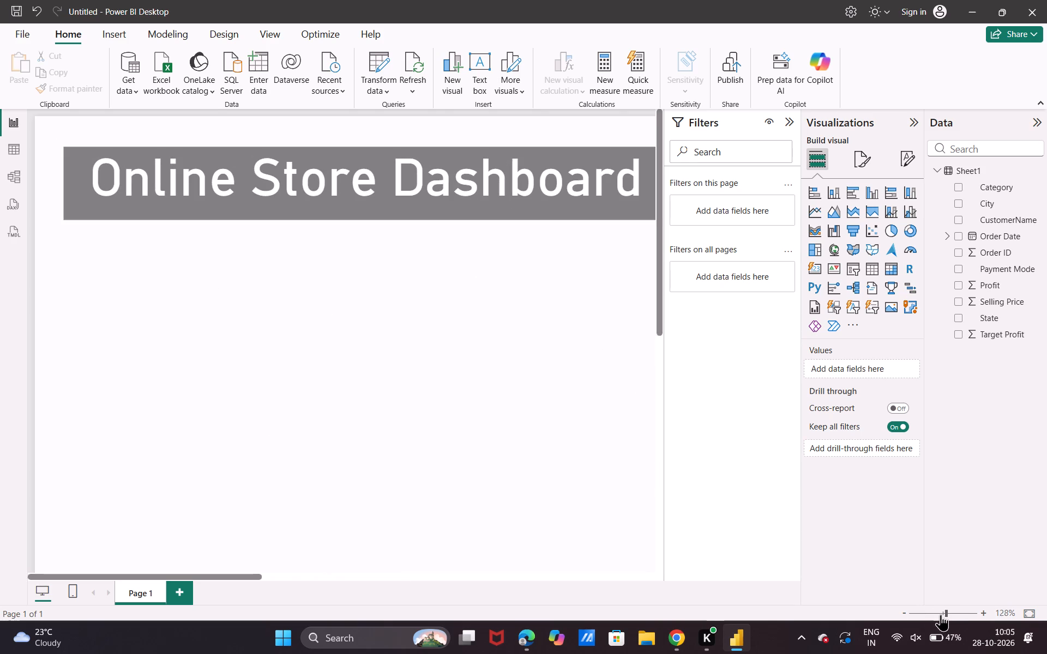
{"action": "left_click_drag", "start_coordinate": [941, 614], "coordinate": [928, 612]}
{"action": "left_click", "coordinate": [928, 612]}
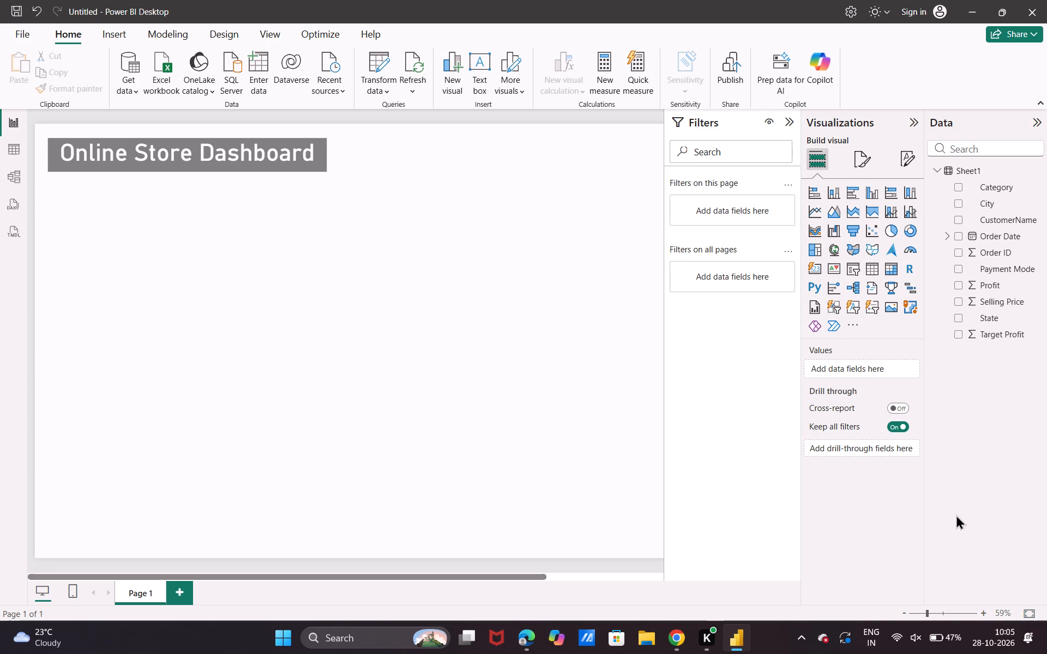
{"action": "double_click", "coordinate": [749, 114]}
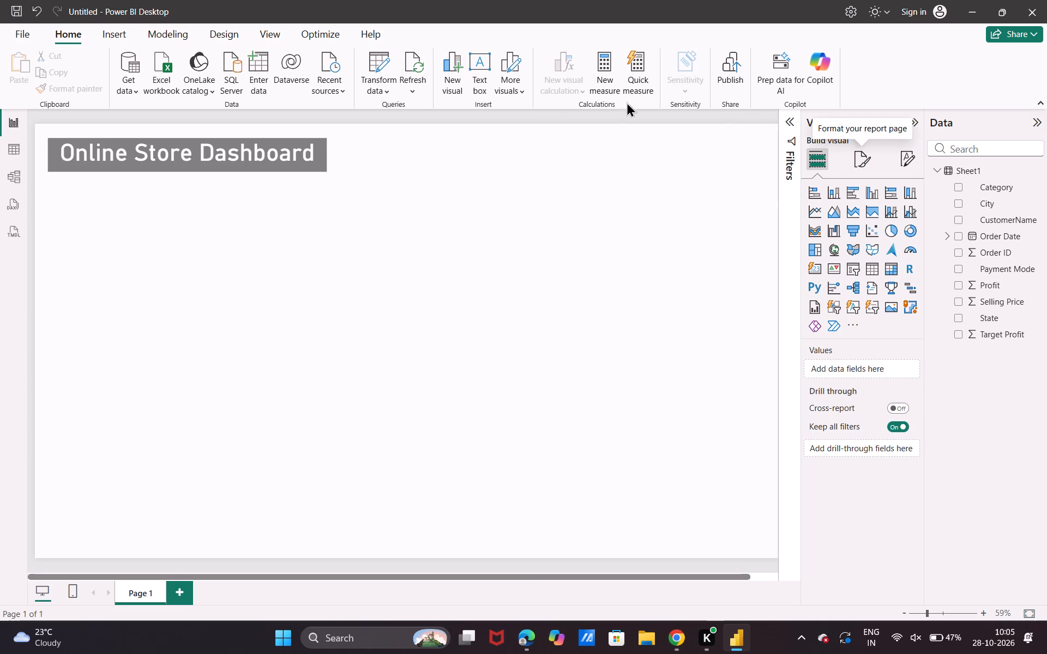
Insert a text box below the dashboard title and shrink it to about a third of the title's width.
{"action": "left_click", "coordinate": [481, 69]}
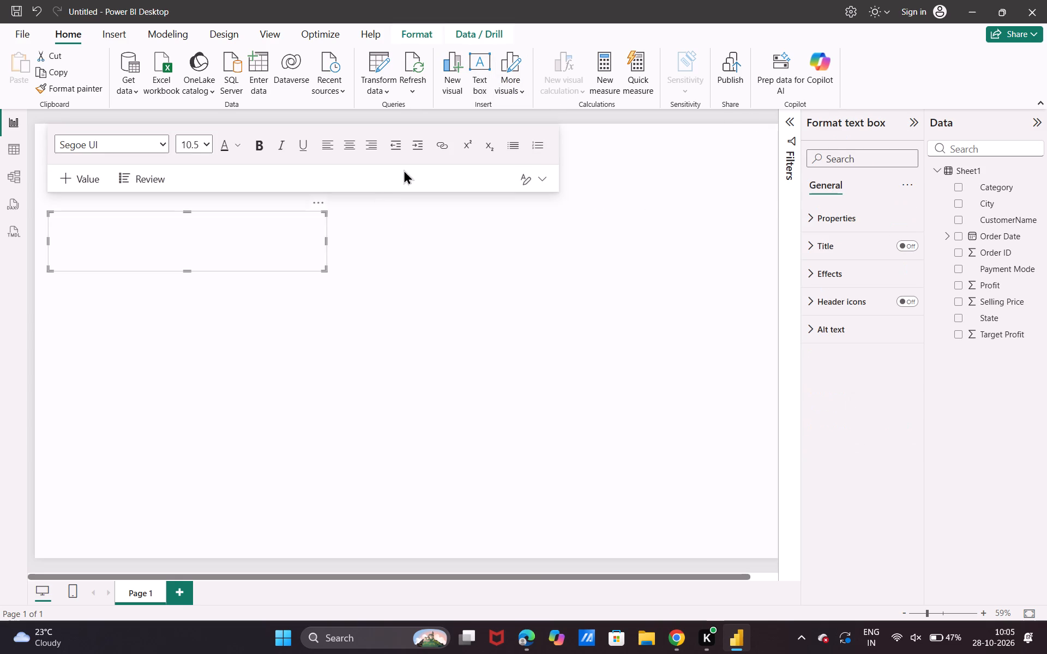
{"action": "left_click_drag", "start_coordinate": [324, 271], "coordinate": [284, 267]}
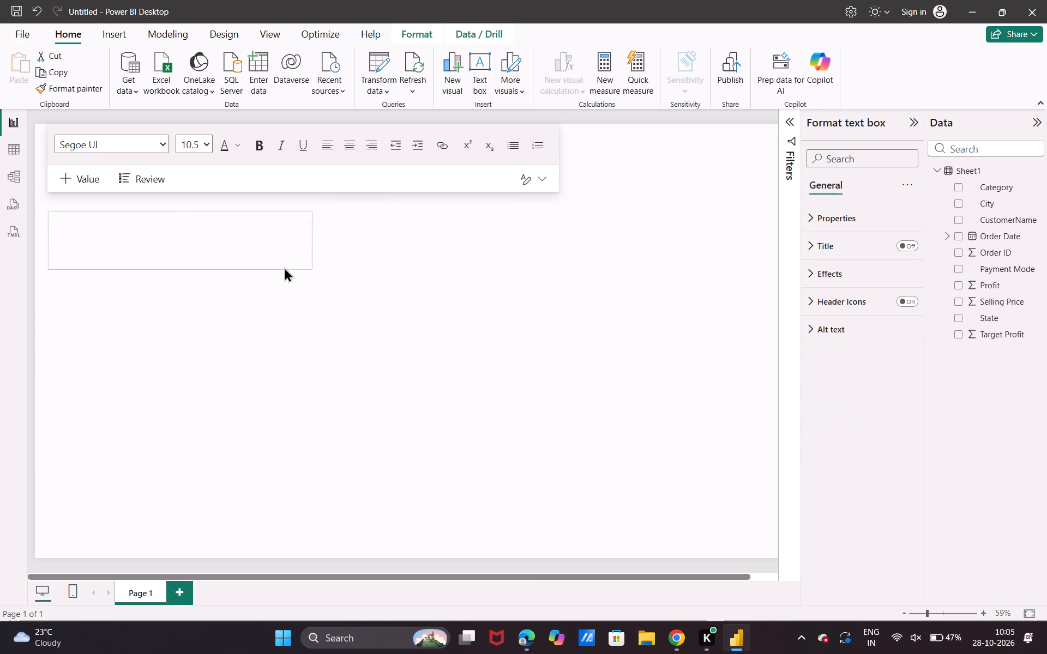
{"action": "left_click_drag", "start_coordinate": [284, 267], "coordinate": [146, 251]}
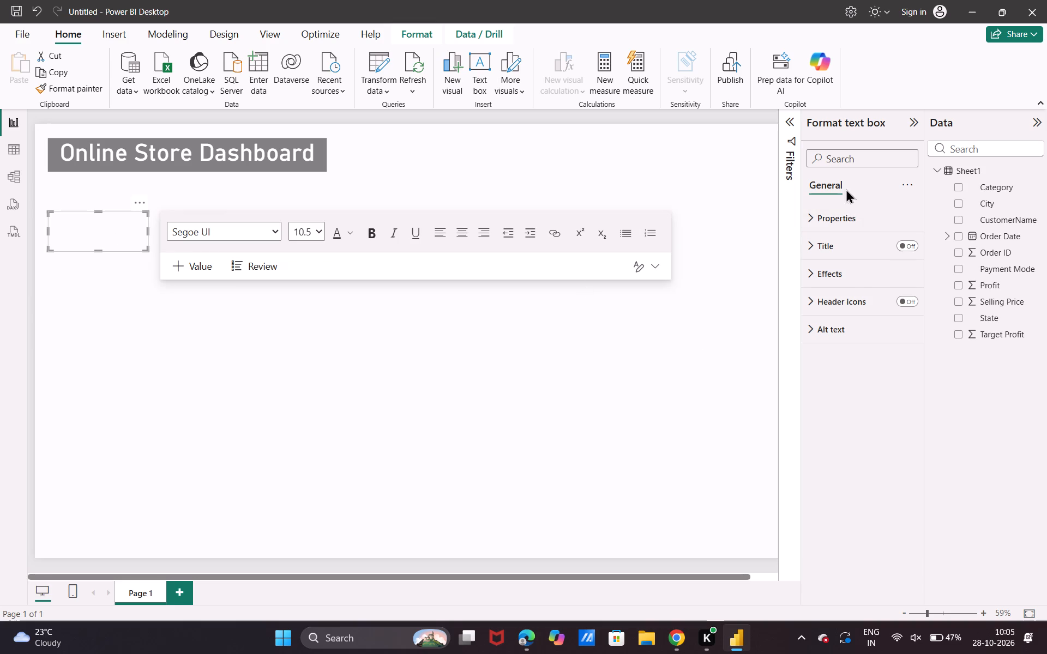
Turn on the new text box's title and set its text to Total Sales.
{"action": "left_click", "coordinate": [914, 248]}
{"action": "left_click", "coordinate": [848, 246]}
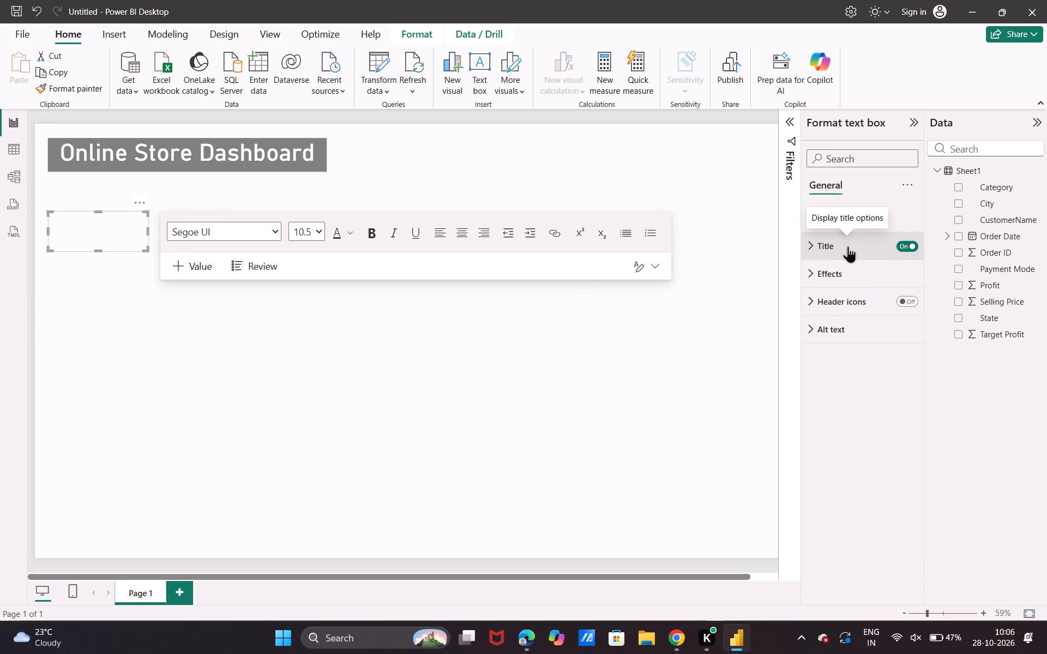
{"action": "left_click", "coordinate": [851, 312]}
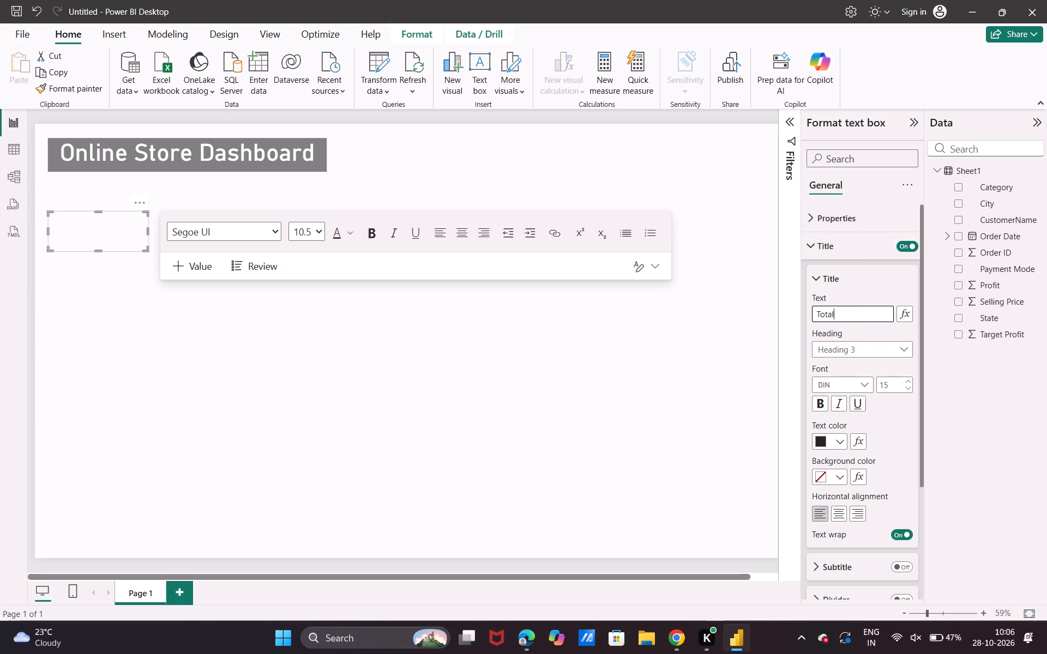
{"action": "type", "text": "ales"}
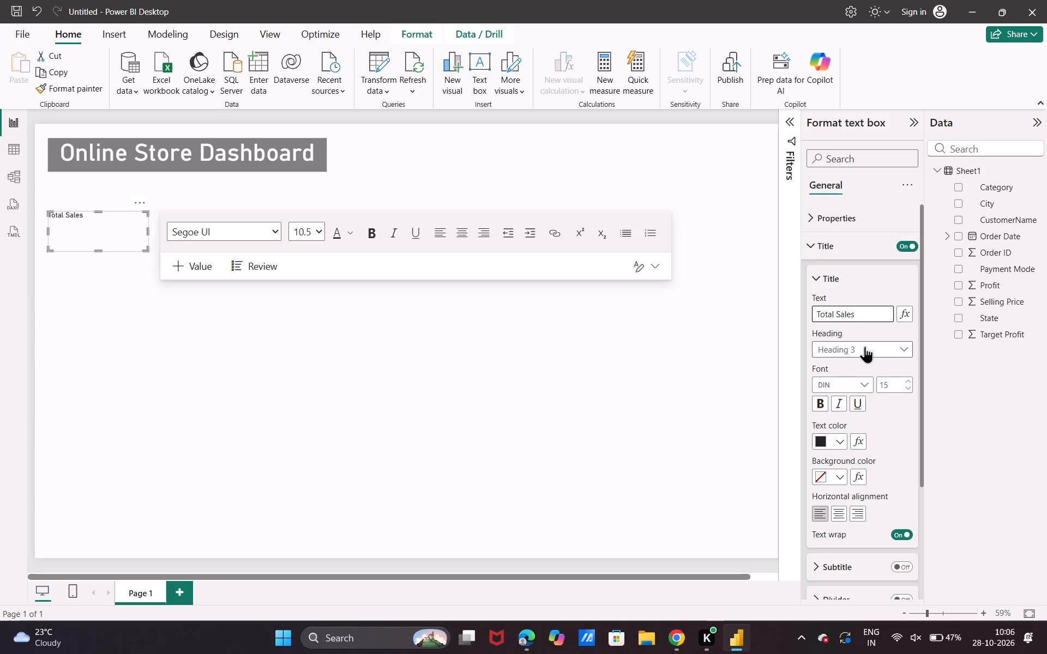
Set the Total Sales title to Heading 2 and center it horizontally.
{"action": "left_click", "coordinate": [865, 346]}
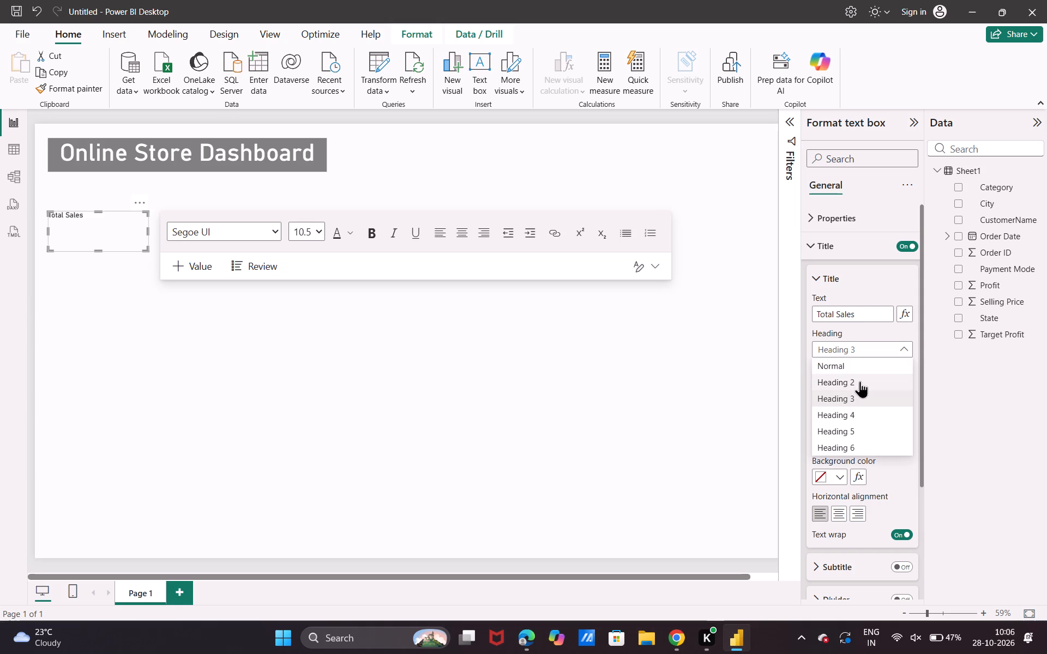
{"action": "left_click", "coordinate": [860, 381]}
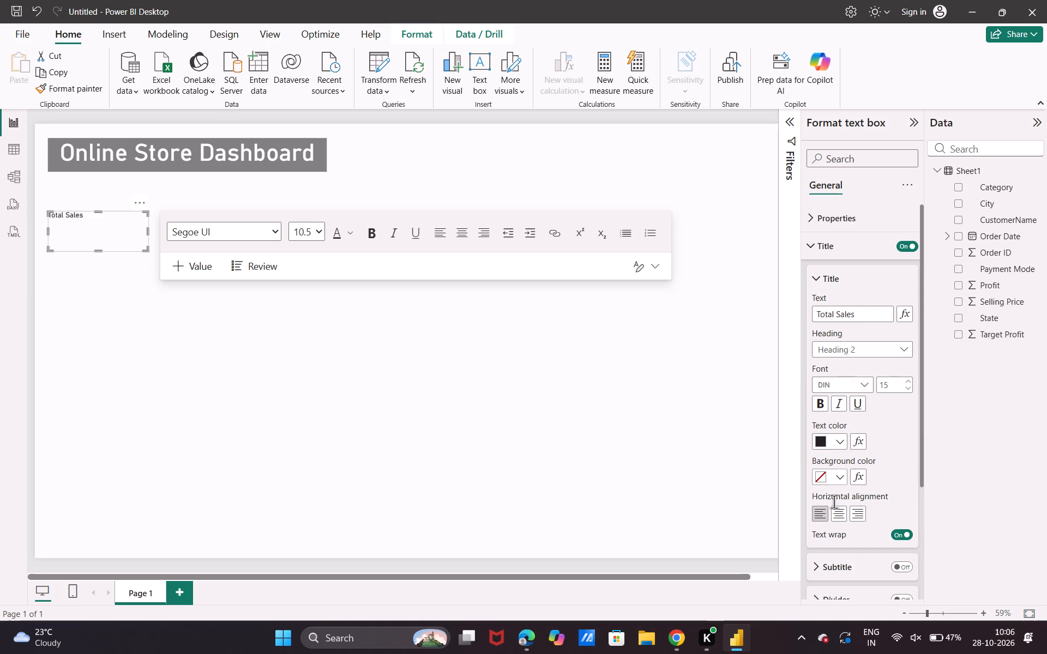
{"action": "left_click", "coordinate": [838, 514]}
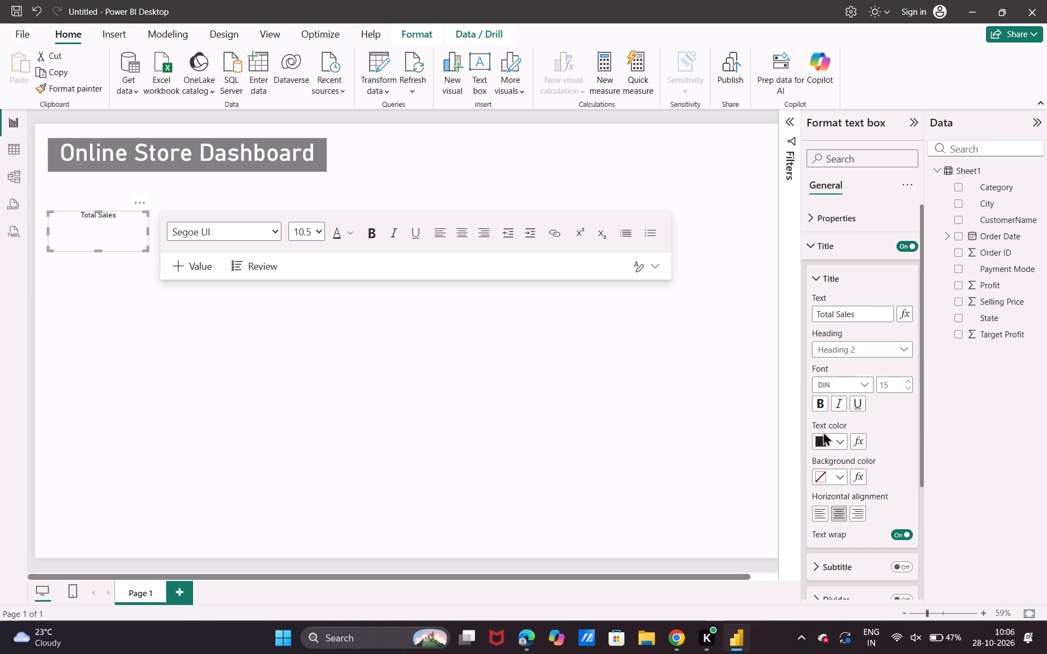
Set the Total Sales title's background color to the same recently used dark grey as the dashboard title.
{"action": "left_click", "coordinate": [821, 448]}
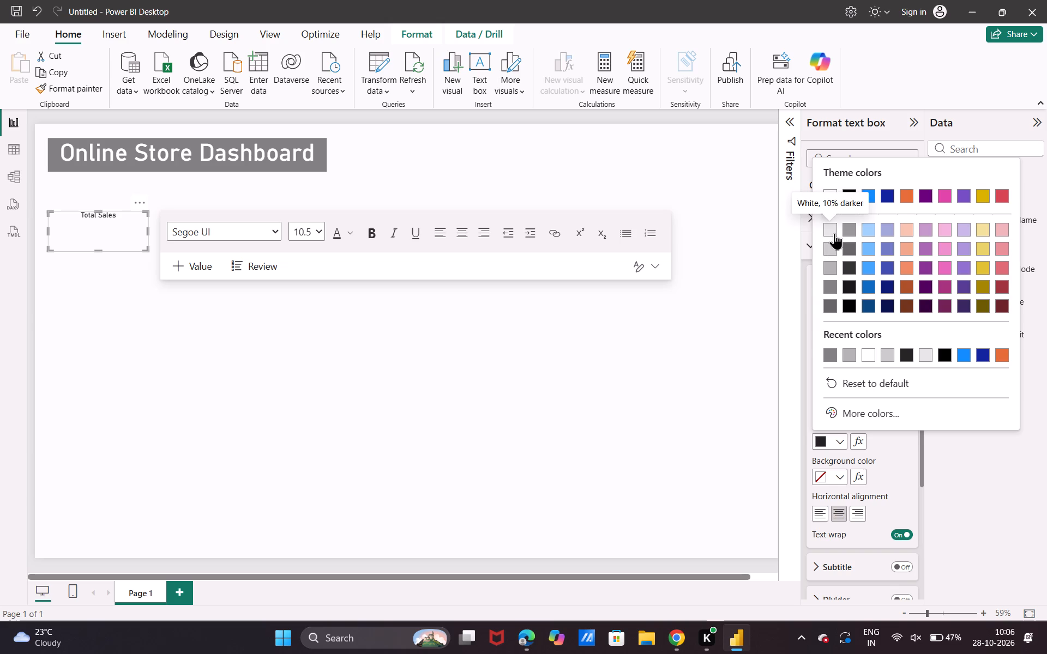
{"action": "left_click", "coordinate": [821, 473]}
{"action": "left_click", "coordinate": [821, 473]}
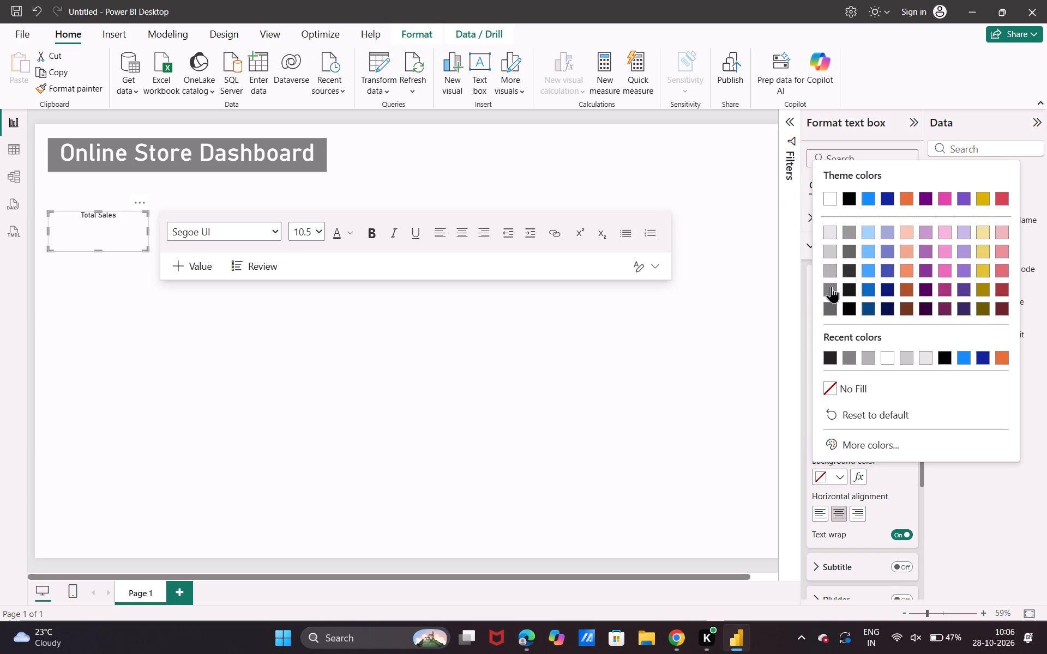
{"action": "left_click", "coordinate": [850, 362]}
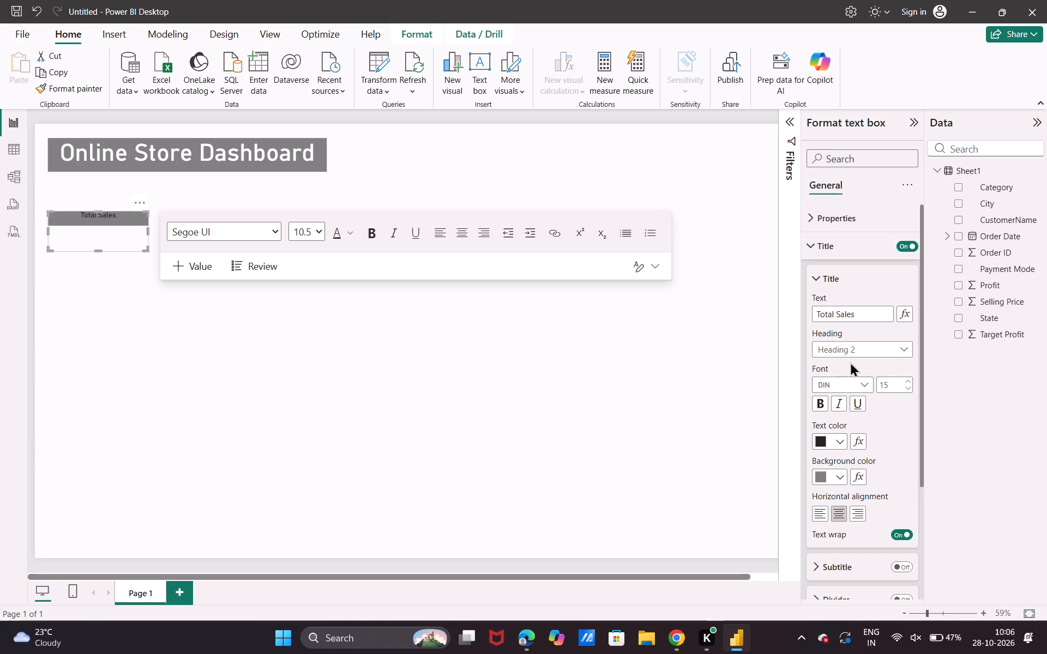
Set the Total Sales title's text color to white.
{"action": "left_click", "coordinate": [819, 438]}
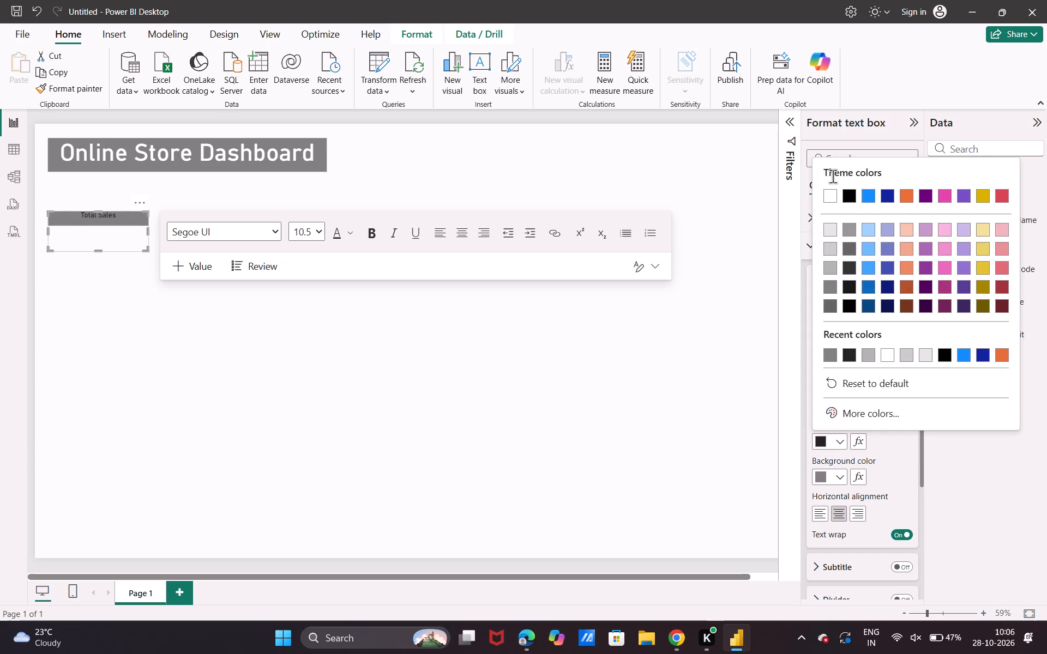
{"action": "left_click", "coordinate": [830, 196]}
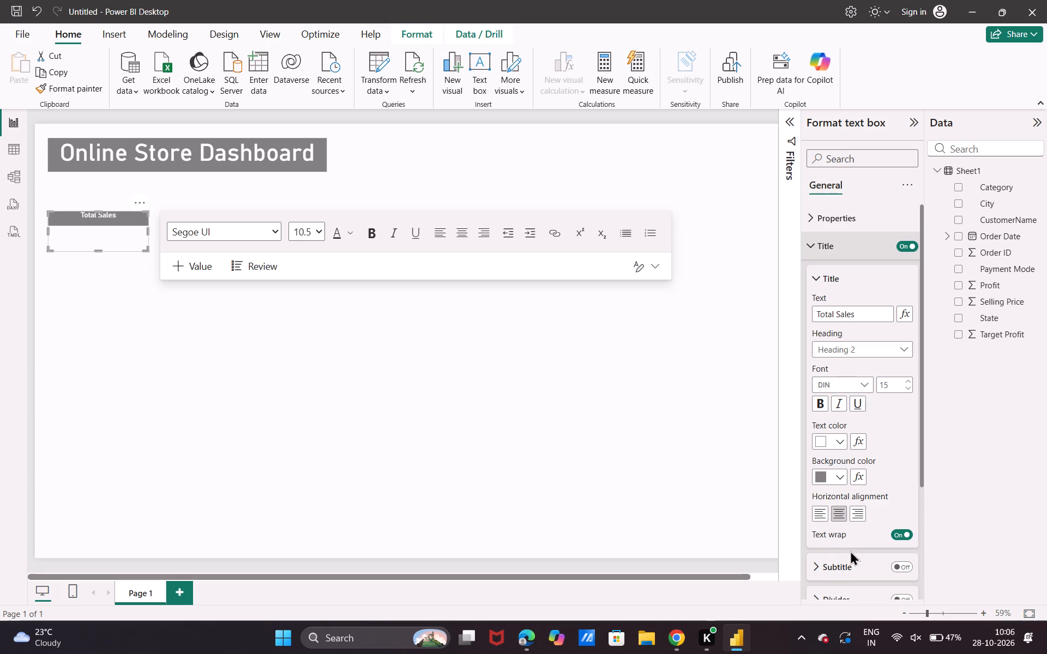
Increase the Total Sales title's font size to 18.
{"action": "scroll", "coordinate": [876, 492], "scroll_direction": "down", "scroll_amount": 1}
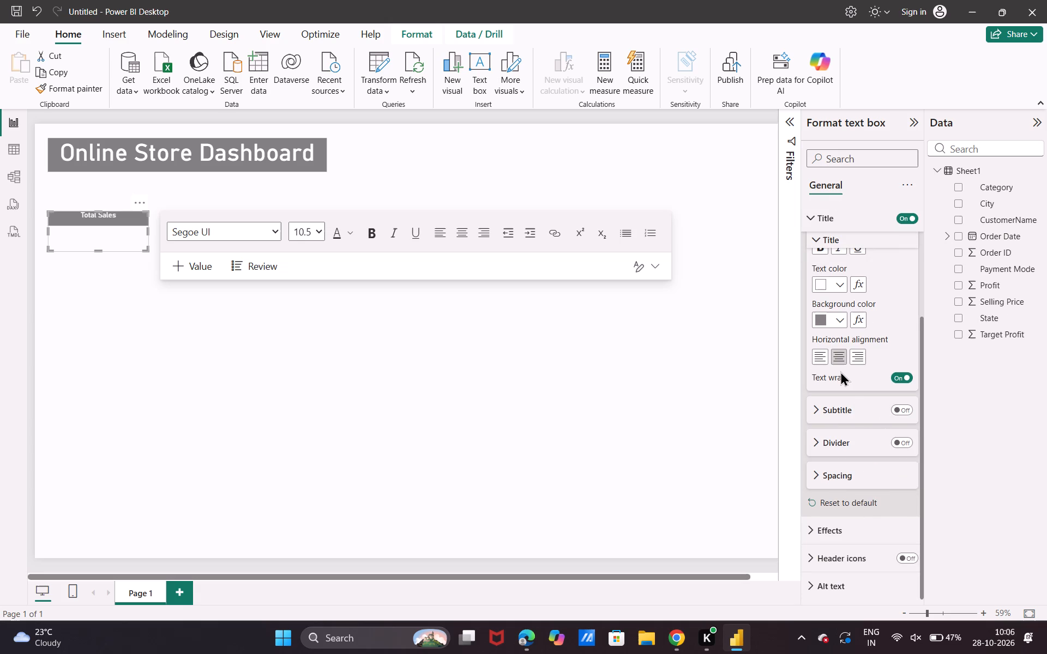
{"action": "scroll", "coordinate": [877, 374], "scroll_direction": "up", "scroll_amount": 1}
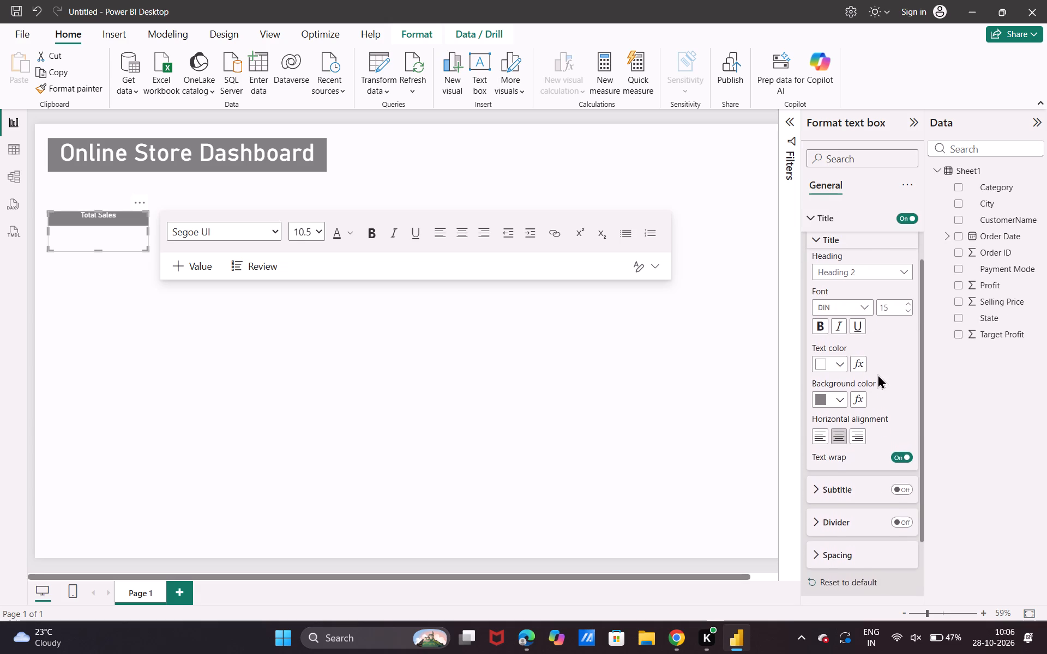
{"action": "scroll", "coordinate": [877, 374], "scroll_direction": "up", "scroll_amount": 1}
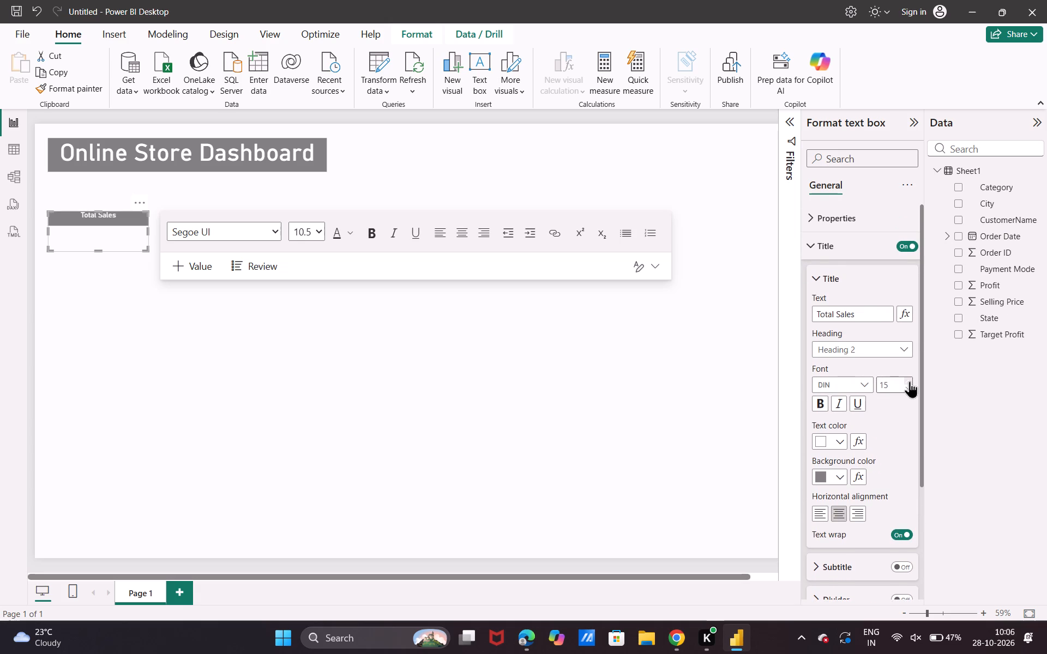
{"action": "left_click", "coordinate": [910, 381]}
{"action": "left_click", "coordinate": [910, 381]}
{"action": "left_click", "coordinate": [910, 381]}
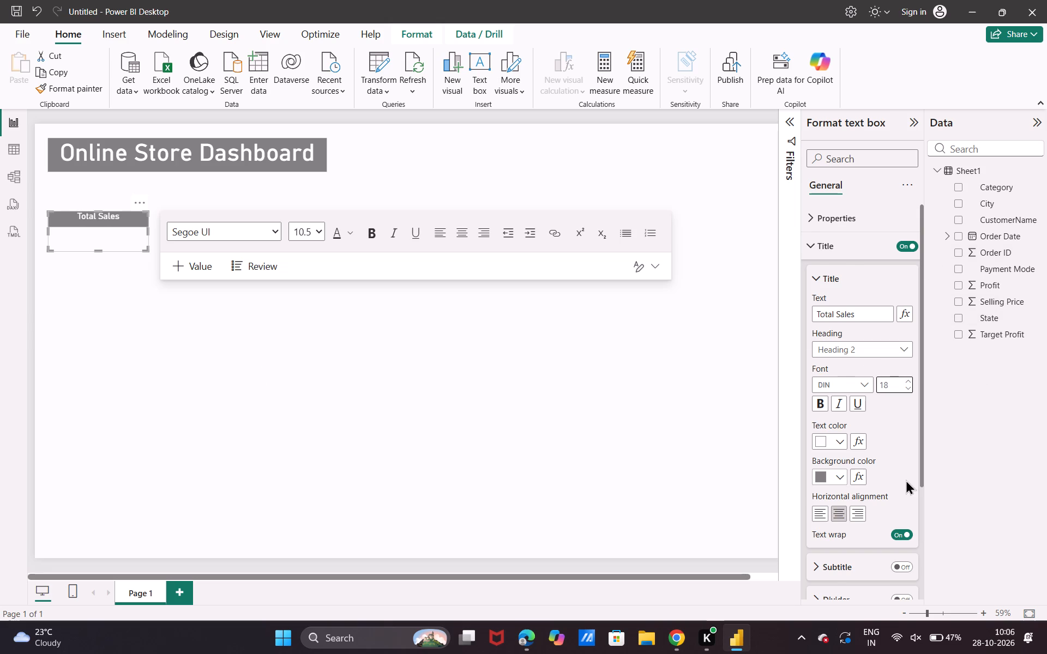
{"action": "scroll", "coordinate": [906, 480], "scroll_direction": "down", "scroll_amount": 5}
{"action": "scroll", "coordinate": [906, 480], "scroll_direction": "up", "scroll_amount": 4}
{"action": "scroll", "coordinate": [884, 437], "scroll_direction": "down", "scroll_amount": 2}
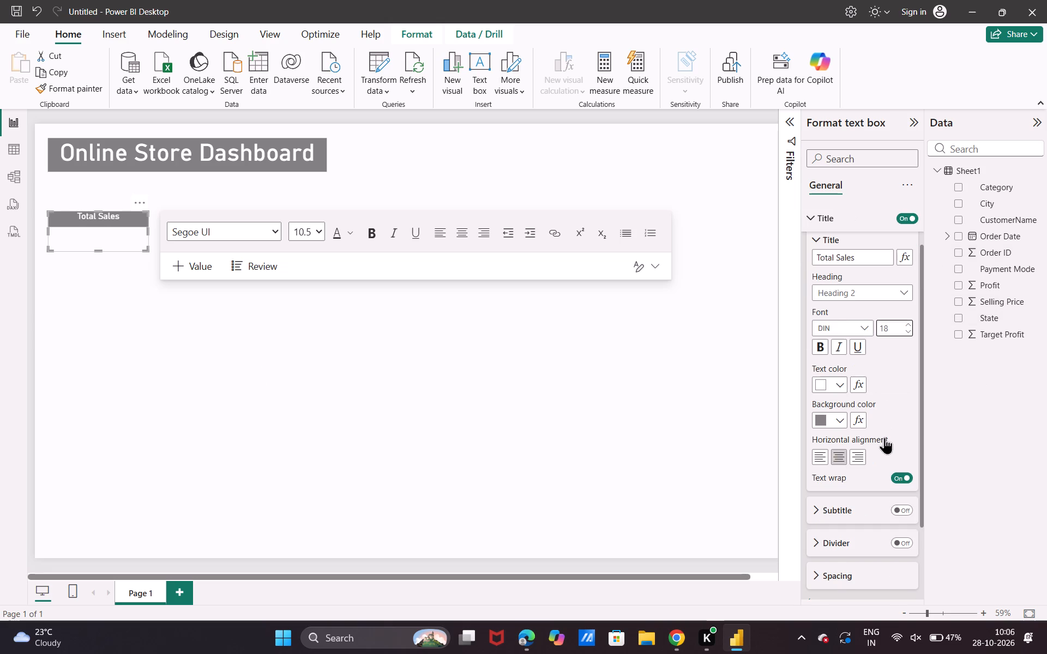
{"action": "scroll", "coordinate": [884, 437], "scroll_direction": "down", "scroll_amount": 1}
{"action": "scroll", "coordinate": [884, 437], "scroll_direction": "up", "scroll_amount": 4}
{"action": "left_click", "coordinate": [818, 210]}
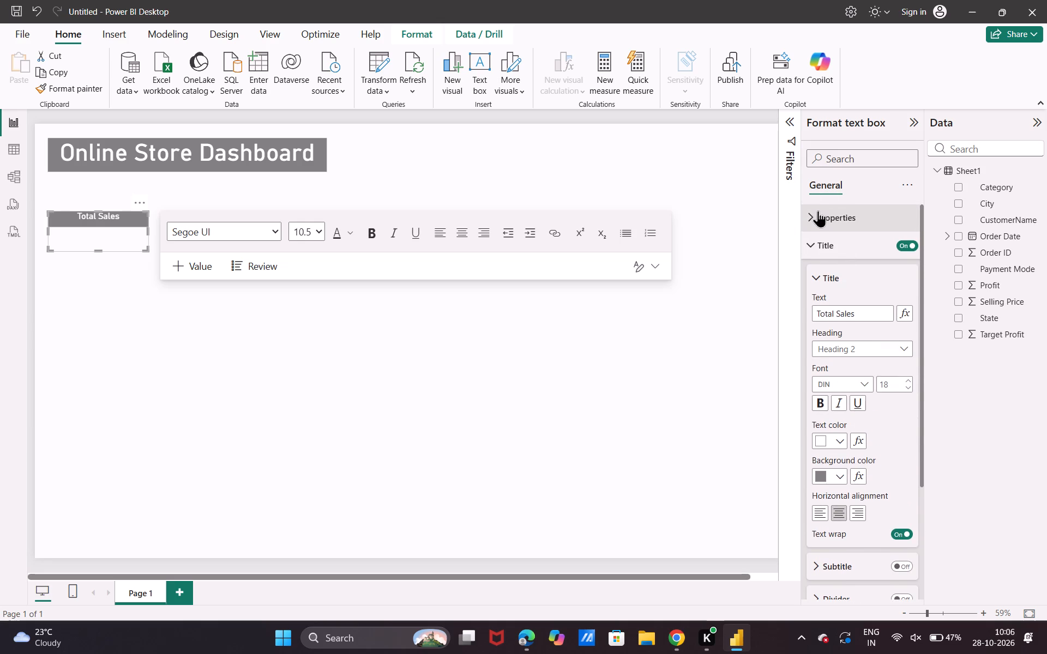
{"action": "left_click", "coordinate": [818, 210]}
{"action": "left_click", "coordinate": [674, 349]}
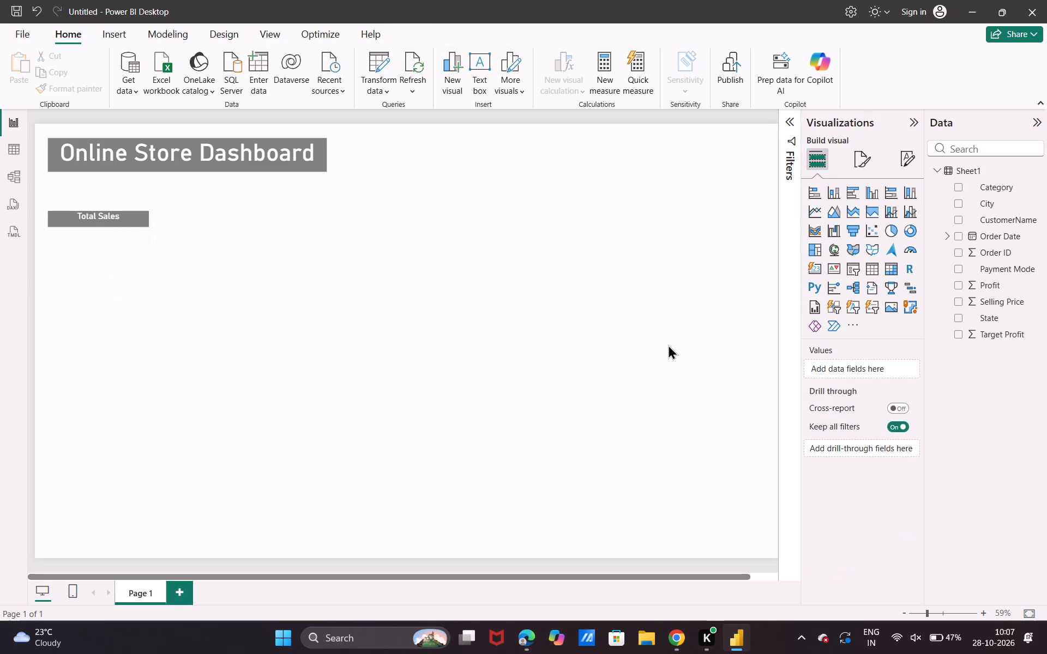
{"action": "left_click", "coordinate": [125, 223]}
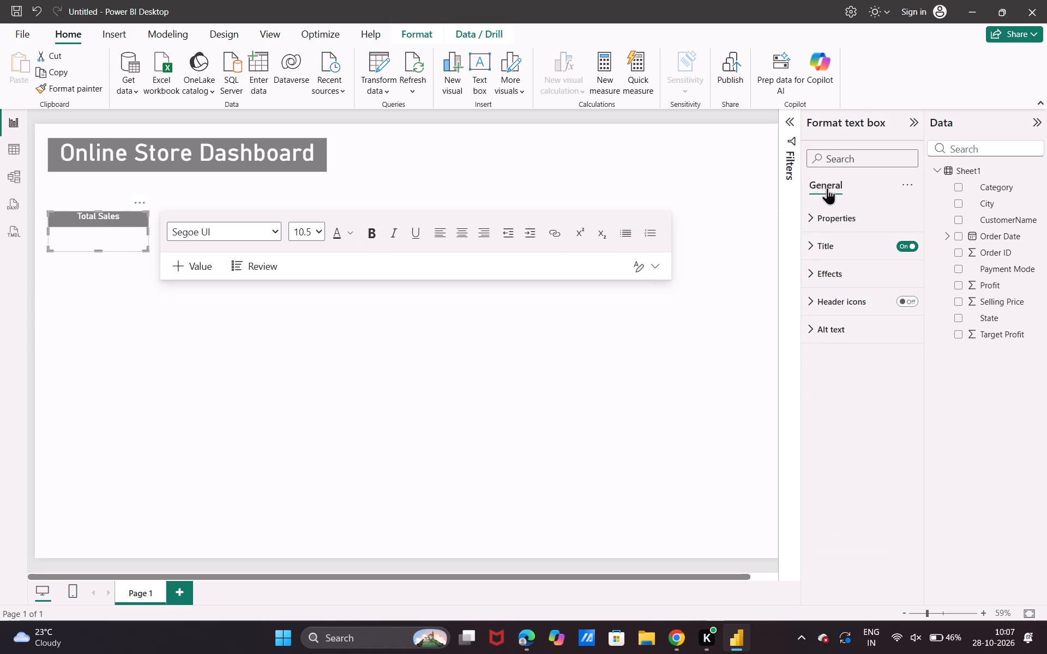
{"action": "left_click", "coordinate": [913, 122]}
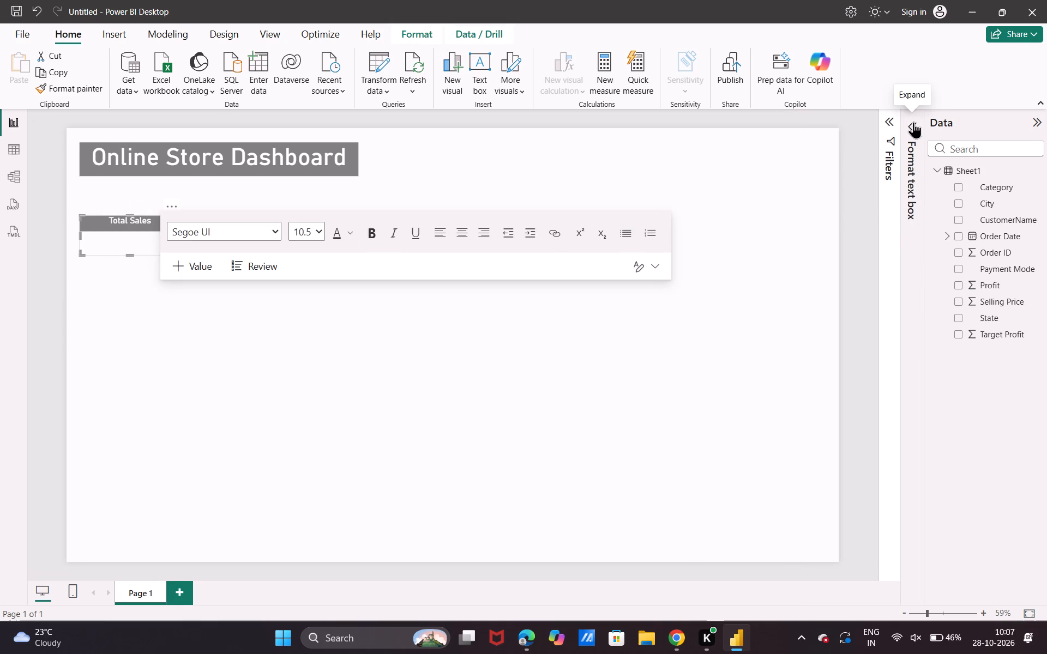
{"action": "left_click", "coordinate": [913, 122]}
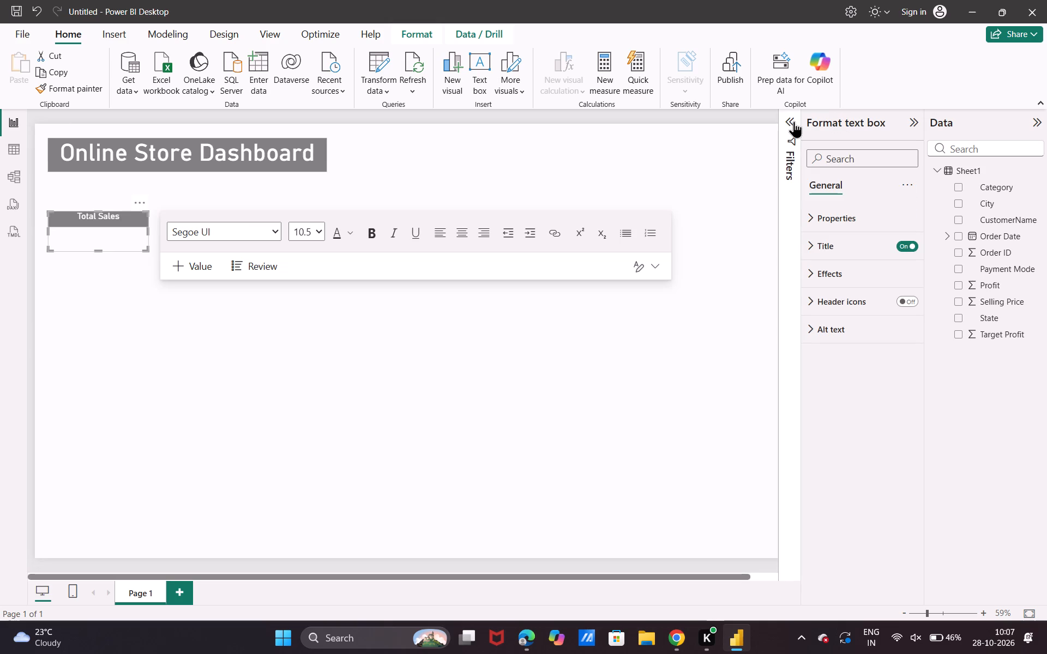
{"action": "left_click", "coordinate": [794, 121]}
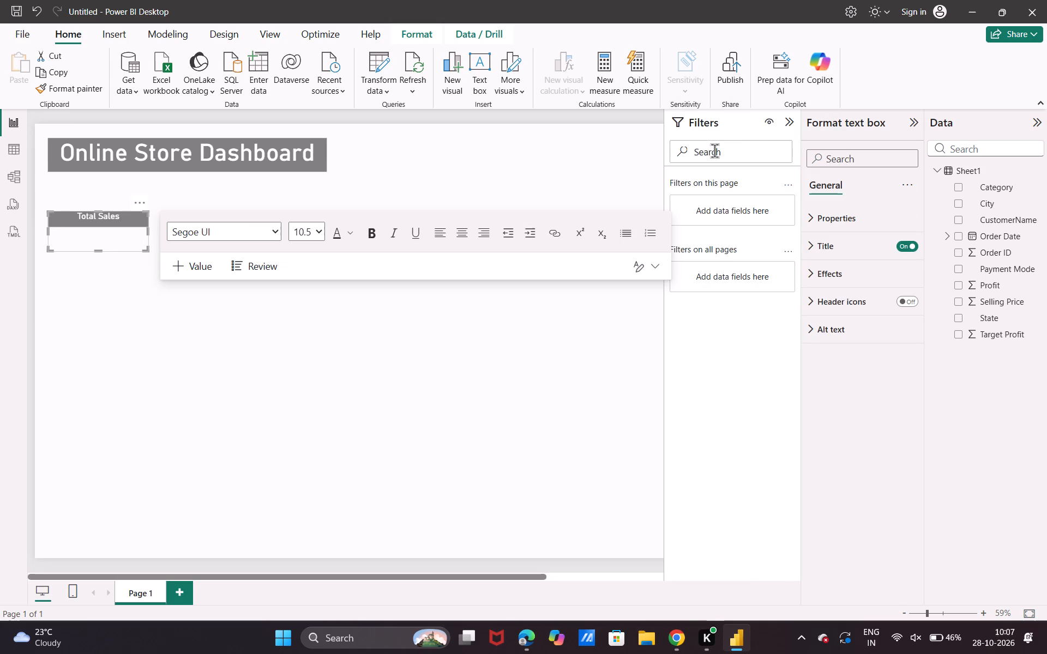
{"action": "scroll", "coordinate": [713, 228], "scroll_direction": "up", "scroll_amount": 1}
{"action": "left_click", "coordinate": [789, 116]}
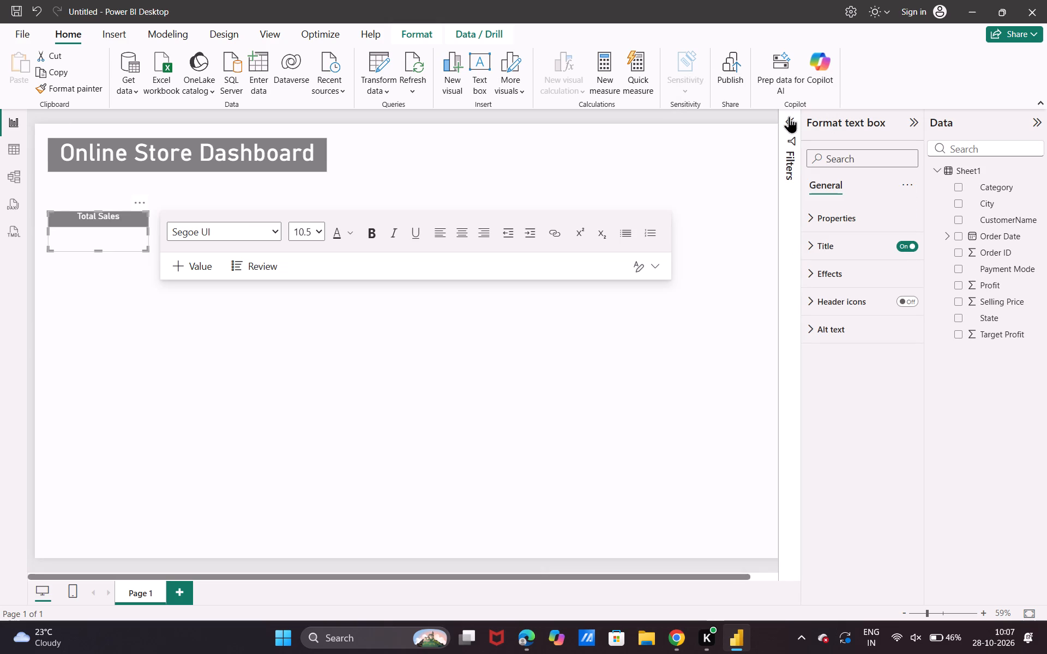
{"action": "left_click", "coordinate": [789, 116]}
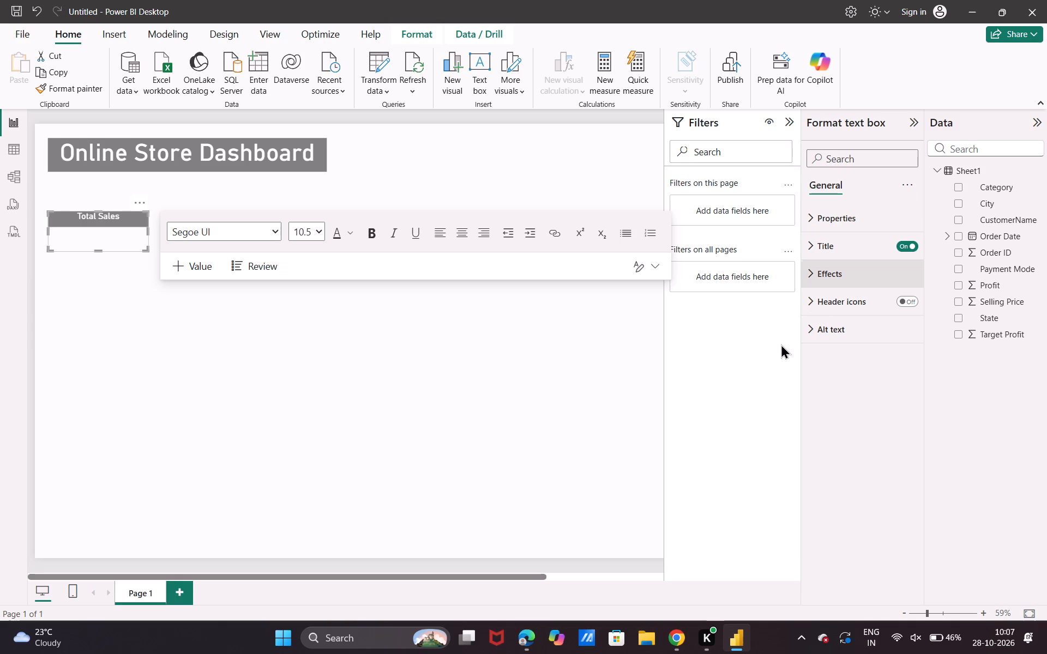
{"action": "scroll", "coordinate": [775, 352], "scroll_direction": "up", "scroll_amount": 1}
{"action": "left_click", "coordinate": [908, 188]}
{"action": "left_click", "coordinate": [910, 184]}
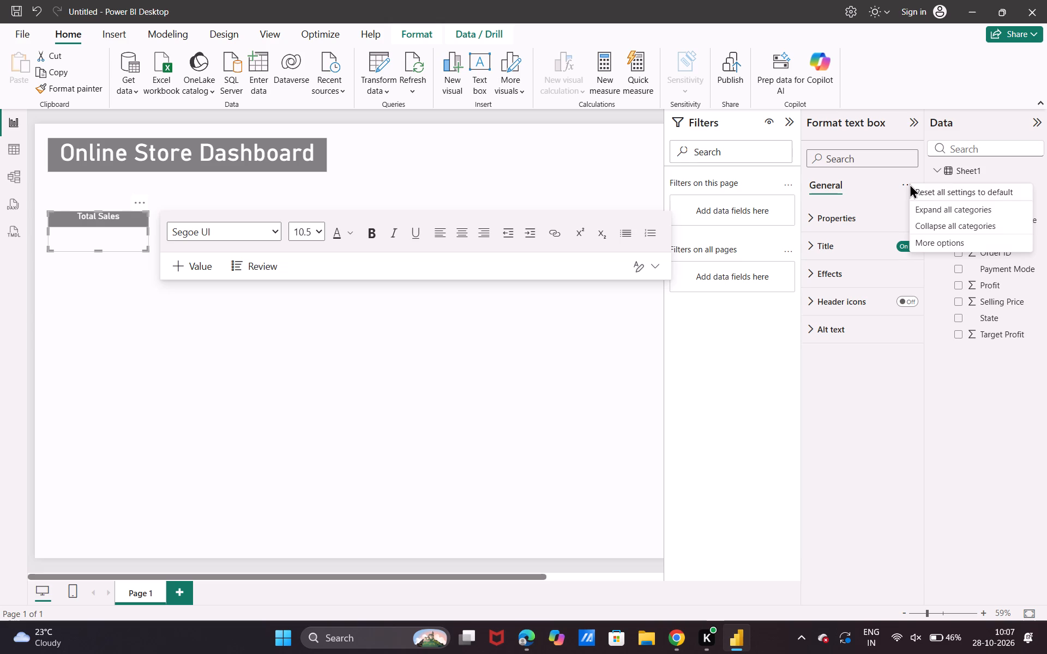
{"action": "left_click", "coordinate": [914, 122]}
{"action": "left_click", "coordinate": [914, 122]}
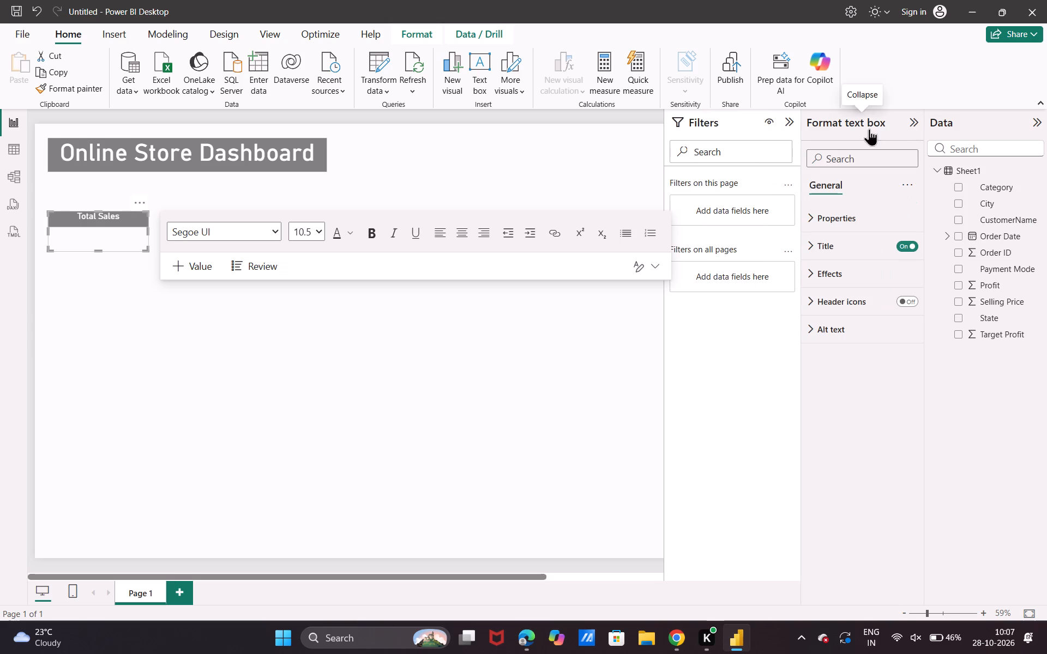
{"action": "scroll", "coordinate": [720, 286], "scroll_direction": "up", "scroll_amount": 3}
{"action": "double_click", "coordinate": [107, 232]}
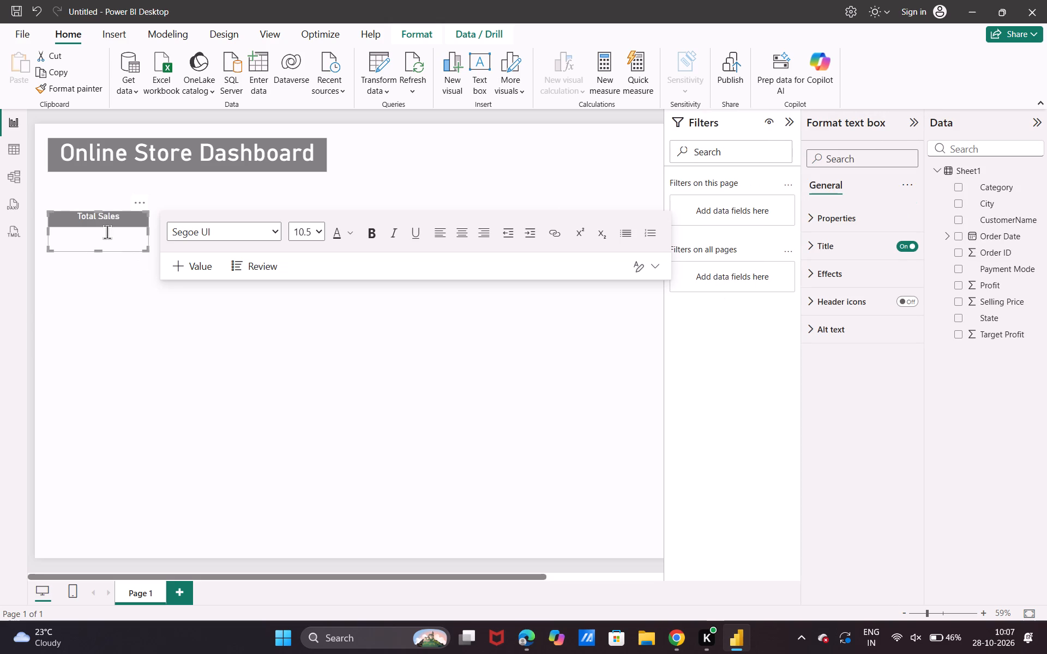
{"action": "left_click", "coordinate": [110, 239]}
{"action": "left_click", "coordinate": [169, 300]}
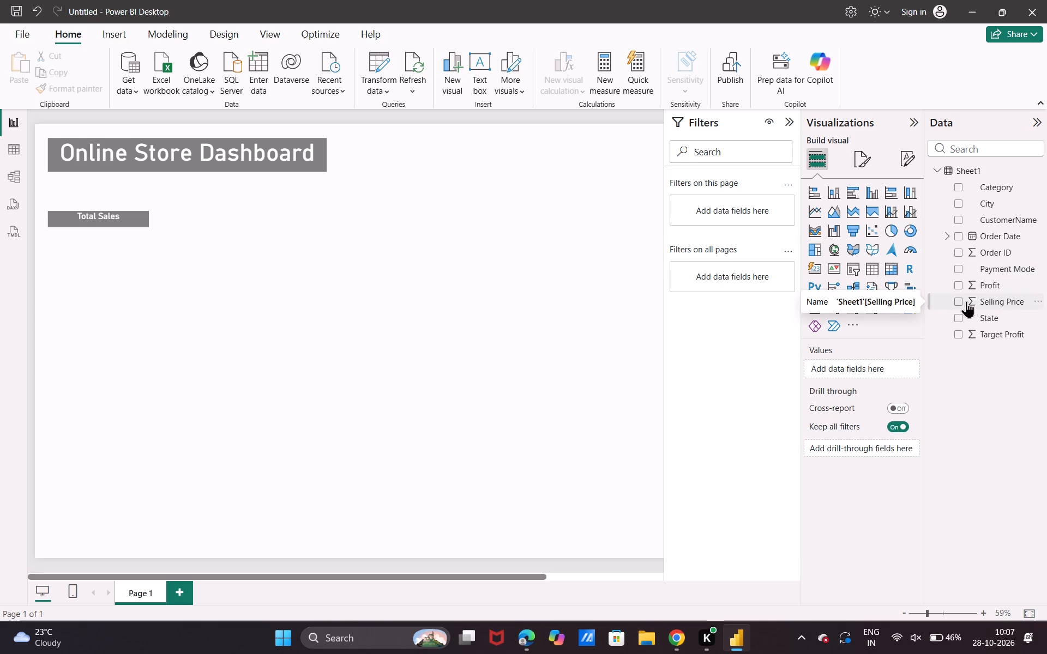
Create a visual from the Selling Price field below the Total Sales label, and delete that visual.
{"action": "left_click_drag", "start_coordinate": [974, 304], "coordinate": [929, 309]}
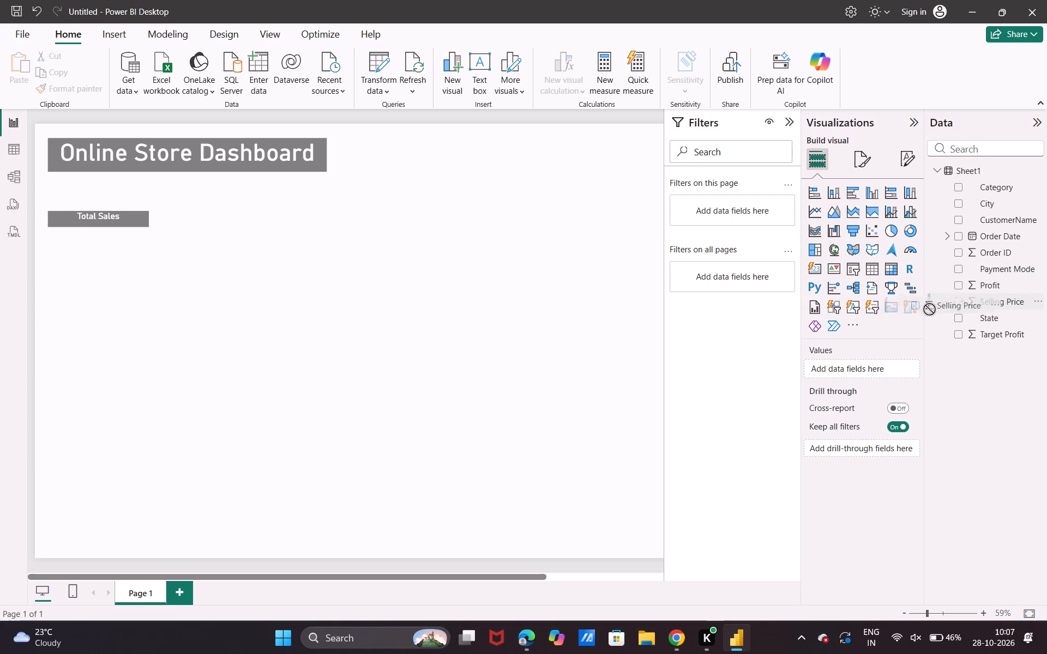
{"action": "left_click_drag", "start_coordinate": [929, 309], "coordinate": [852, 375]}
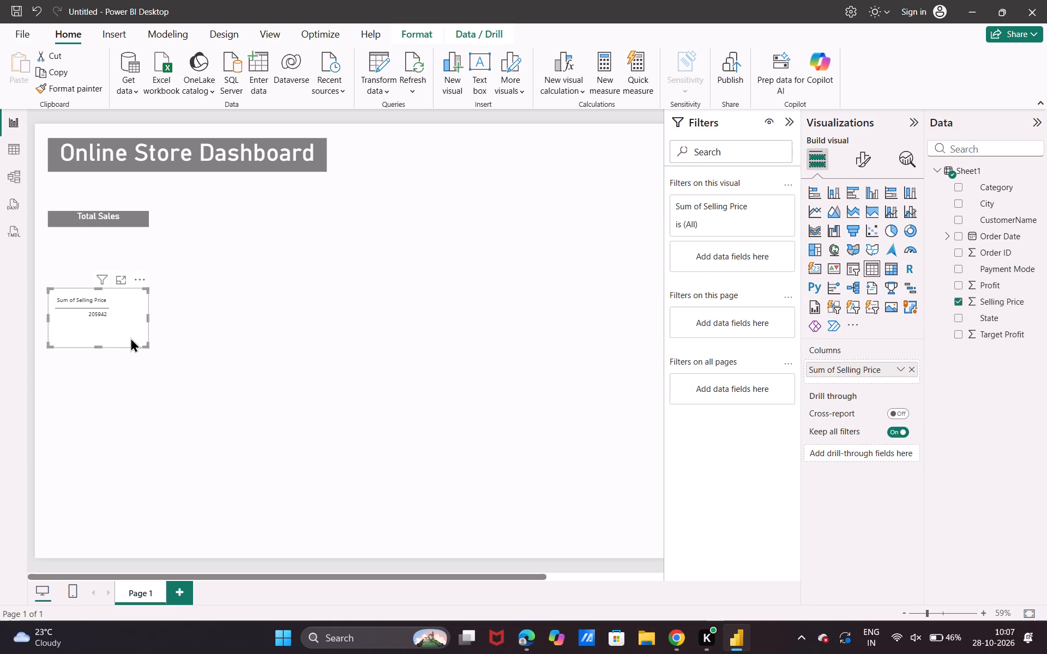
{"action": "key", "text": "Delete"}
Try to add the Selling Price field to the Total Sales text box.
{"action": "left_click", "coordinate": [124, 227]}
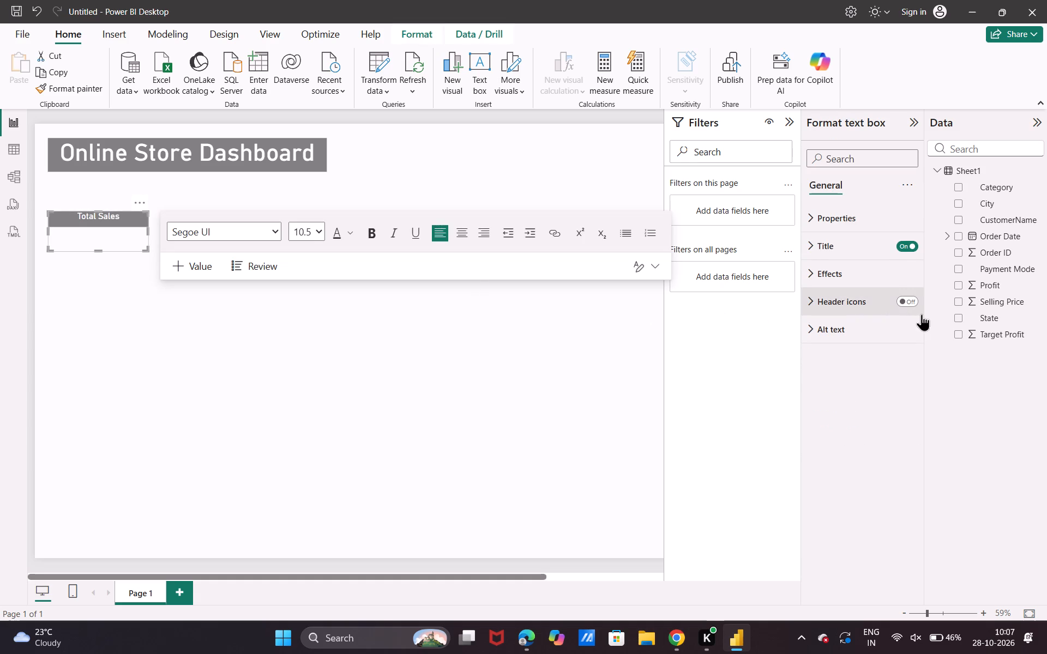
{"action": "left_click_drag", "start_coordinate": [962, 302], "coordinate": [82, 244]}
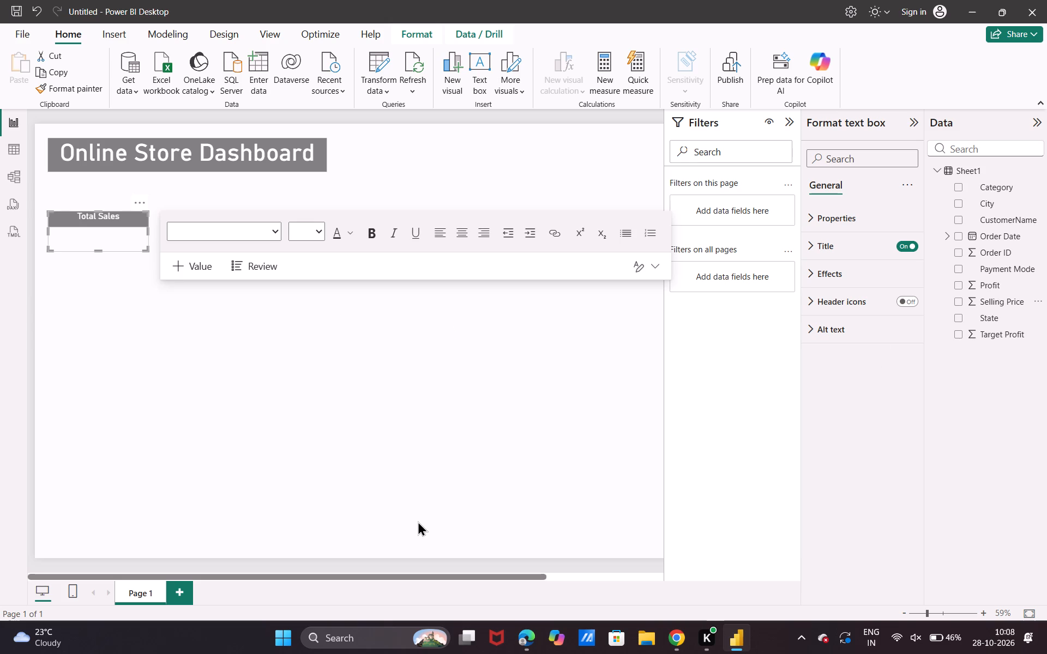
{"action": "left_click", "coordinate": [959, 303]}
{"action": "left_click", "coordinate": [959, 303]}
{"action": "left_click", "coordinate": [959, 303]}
Examine the Total Sales text box's property settings for size, position, padding and advanced options.
{"action": "scroll", "coordinate": [988, 299], "scroll_direction": "up", "scroll_amount": 2}
{"action": "scroll", "coordinate": [736, 367], "scroll_direction": "up", "scroll_amount": 1}
{"action": "left_click", "coordinate": [847, 224]}
{"action": "left_click", "coordinate": [912, 216]}
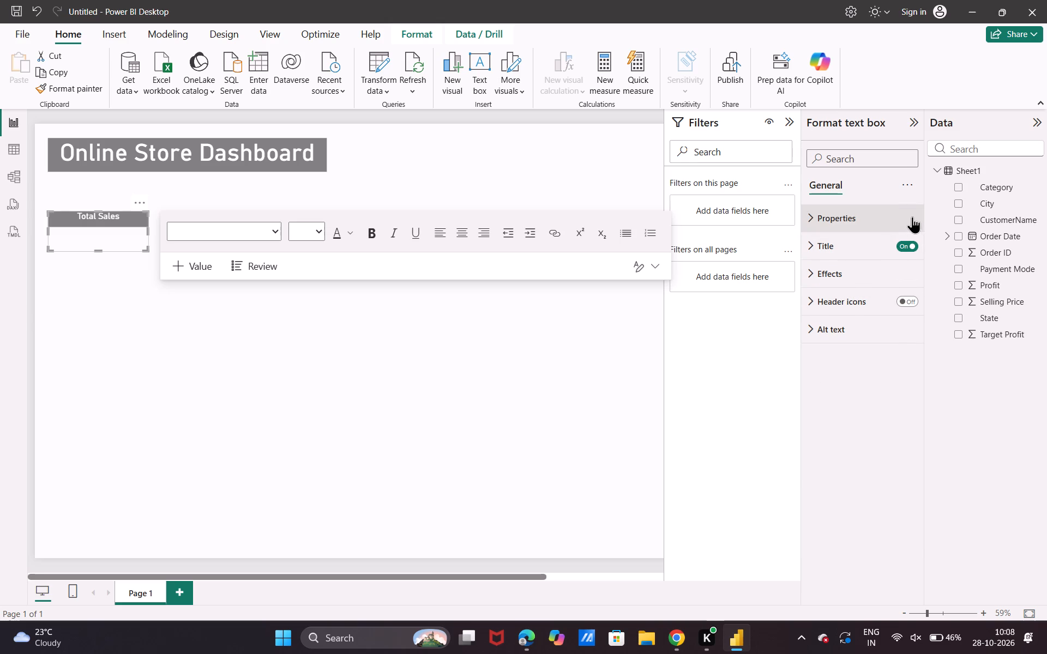
{"action": "scroll", "coordinate": [853, 344], "scroll_direction": "down", "scroll_amount": 1}
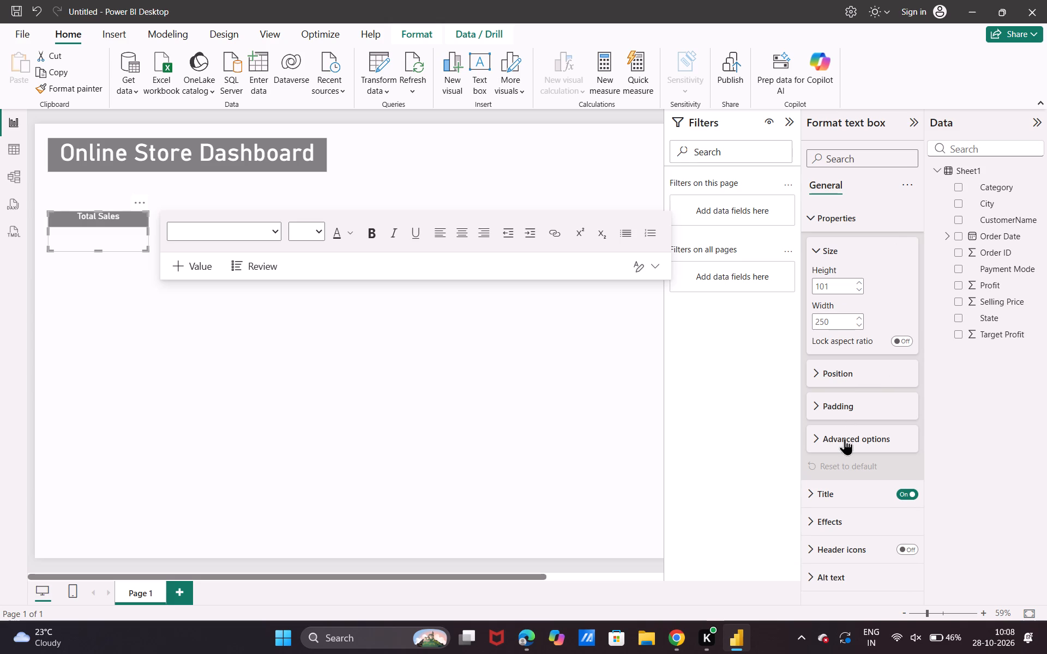
{"action": "scroll", "coordinate": [845, 438], "scroll_direction": "down", "scroll_amount": 2}
{"action": "scroll", "coordinate": [845, 438], "scroll_direction": "up", "scroll_amount": 2}
{"action": "scroll", "coordinate": [736, 355], "scroll_direction": "up", "scroll_amount": 2}
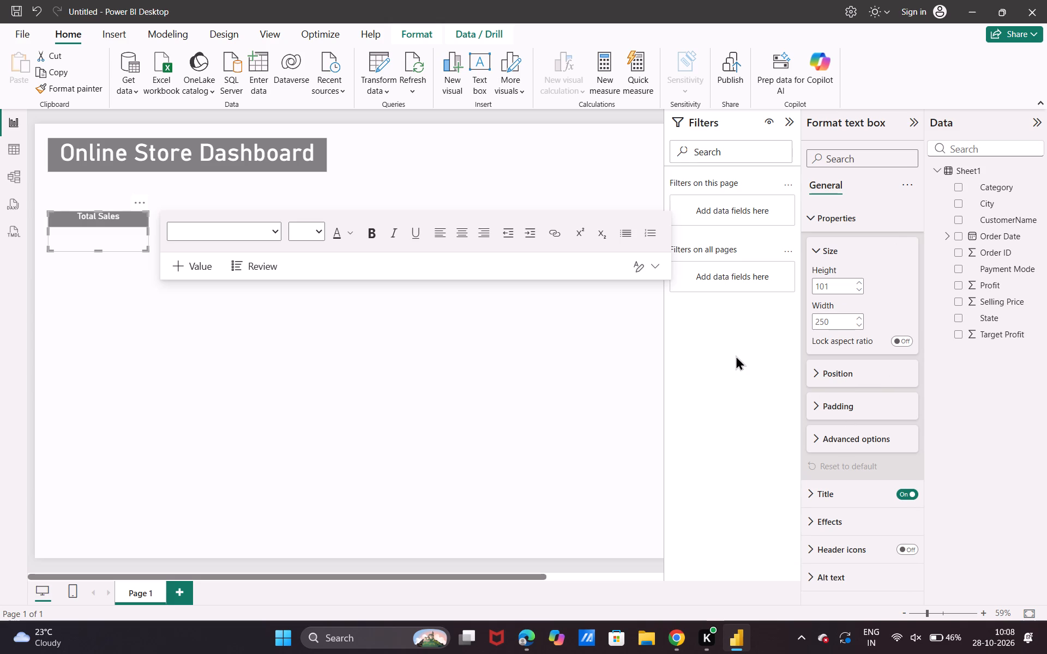
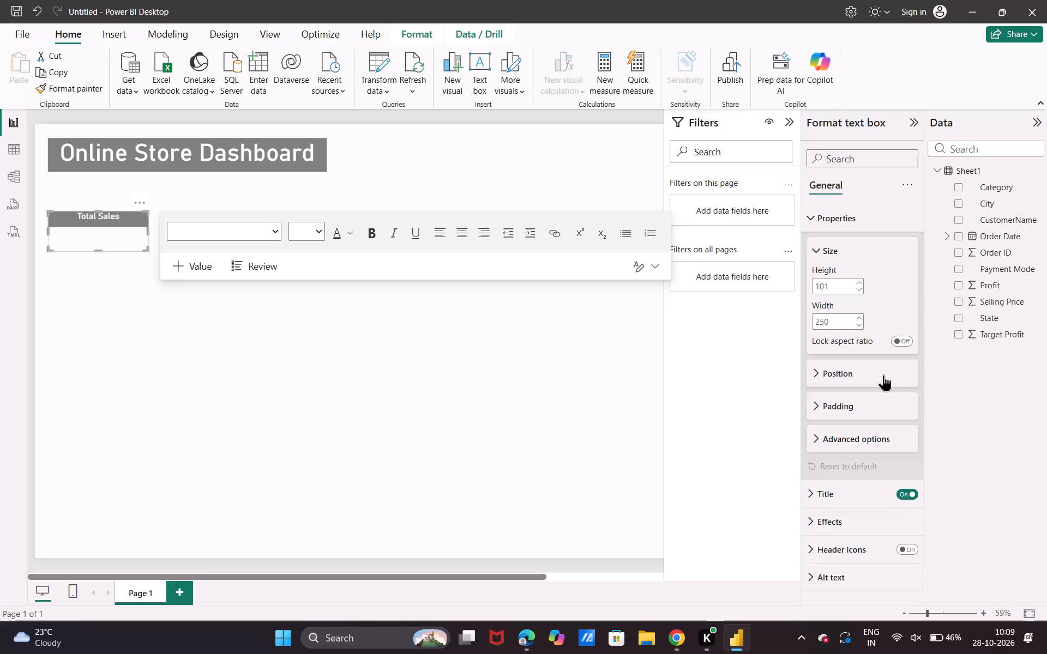
Create a table visual from the Selling Price field and place it just below the Total Sales label.
{"action": "left_click", "coordinate": [117, 243]}
{"action": "left_click", "coordinate": [300, 336]}
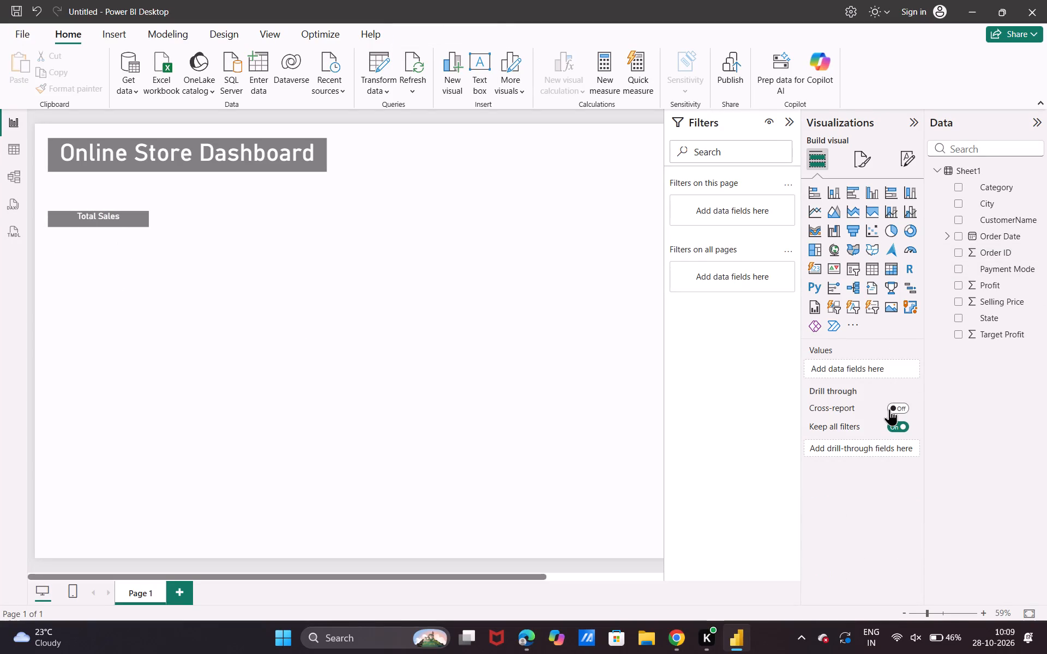
{"action": "left_click_drag", "start_coordinate": [987, 301], "coordinate": [869, 360]}
{"action": "left_click_drag", "start_coordinate": [869, 360], "coordinate": [866, 373]}
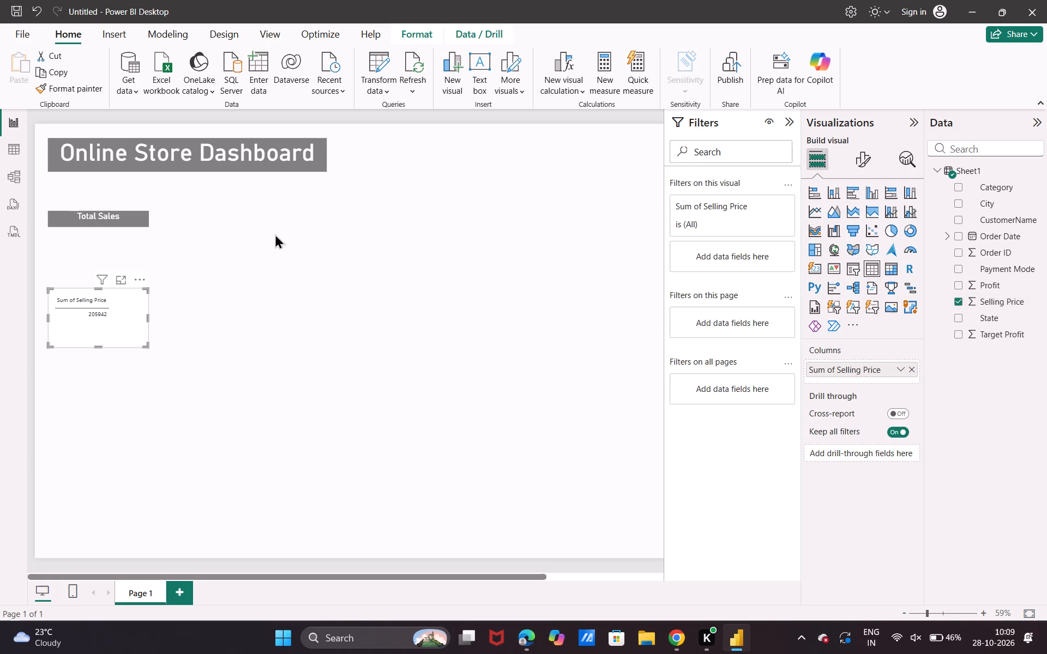
{"action": "left_click_drag", "start_coordinate": [123, 326], "coordinate": [140, 276]}
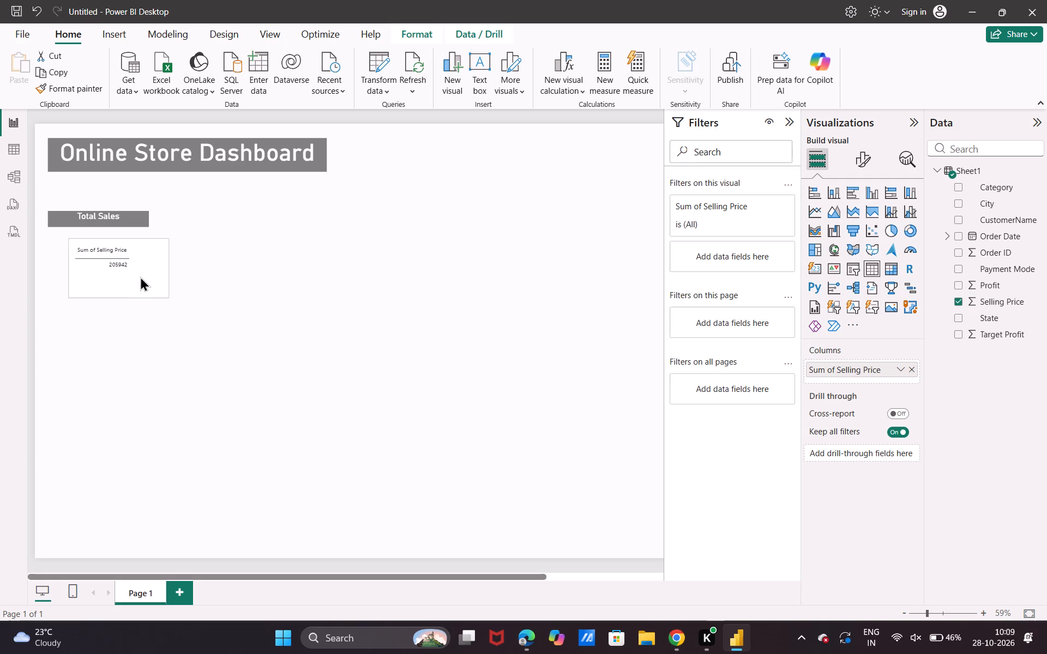
{"action": "left_click_drag", "start_coordinate": [140, 276], "coordinate": [127, 275]}
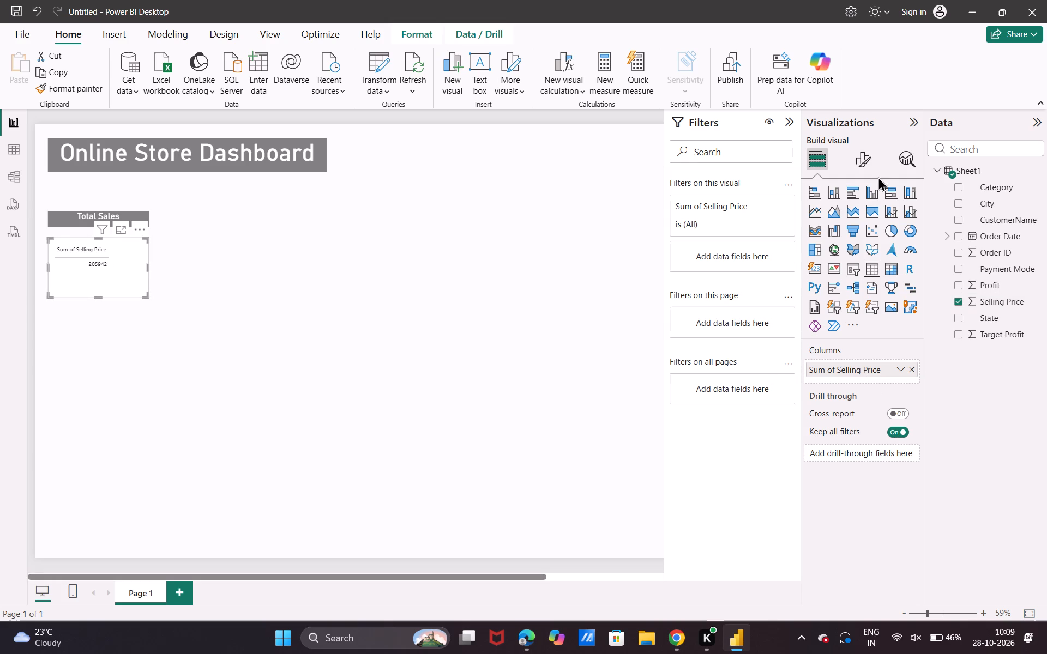
{"action": "left_click", "coordinate": [870, 162]}
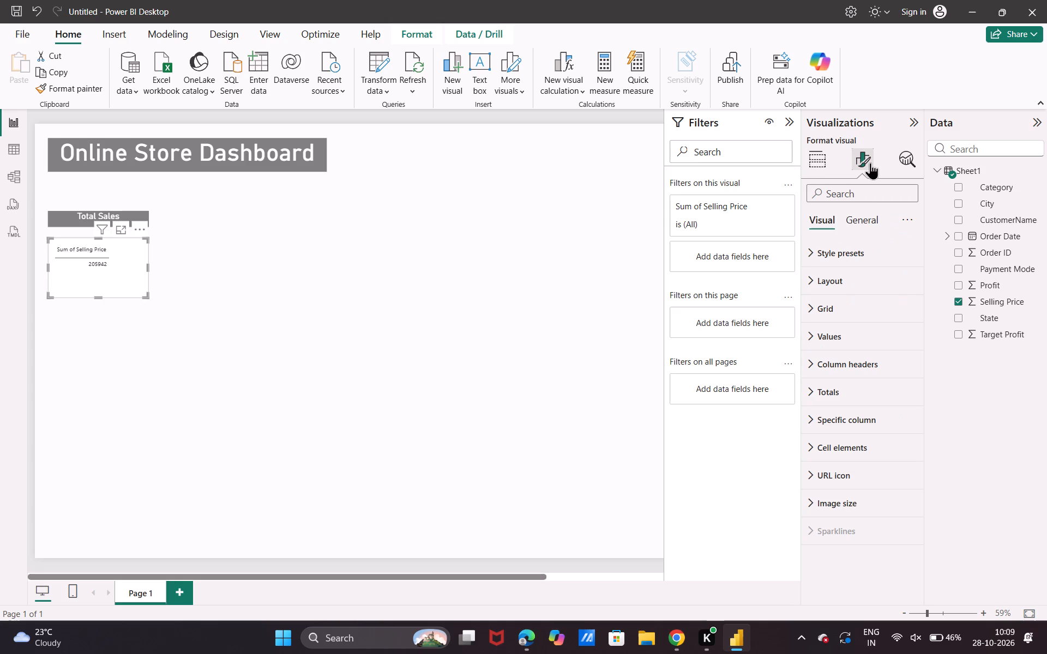
{"action": "left_click", "coordinate": [875, 222]}
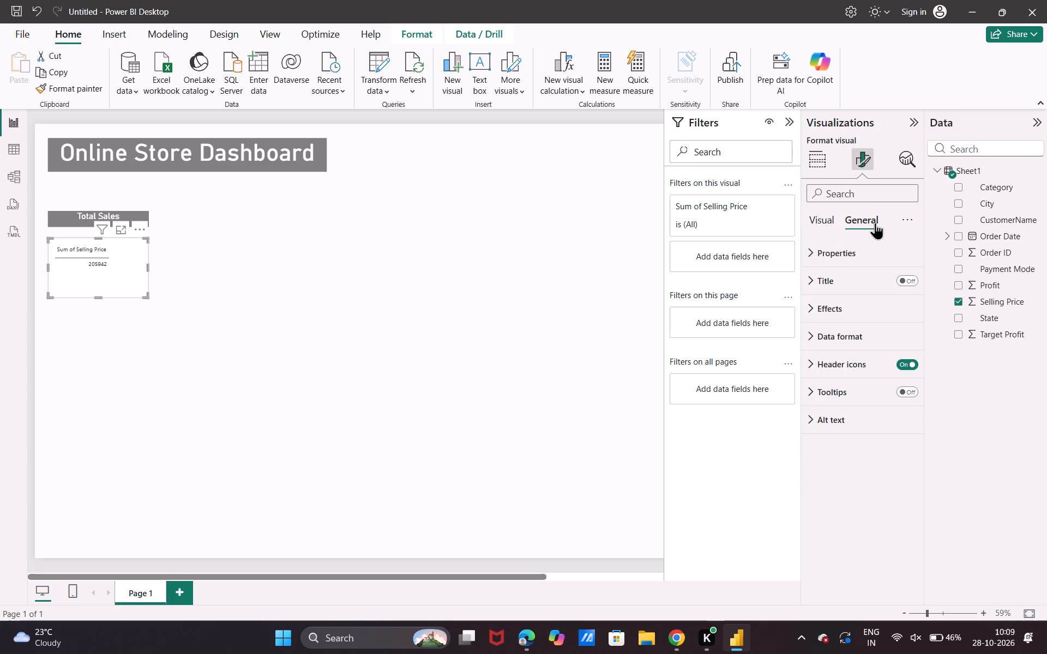
Remove the Total Sales text box from the page, keeping the Selling Price table.
{"action": "left_click", "coordinate": [81, 221]}
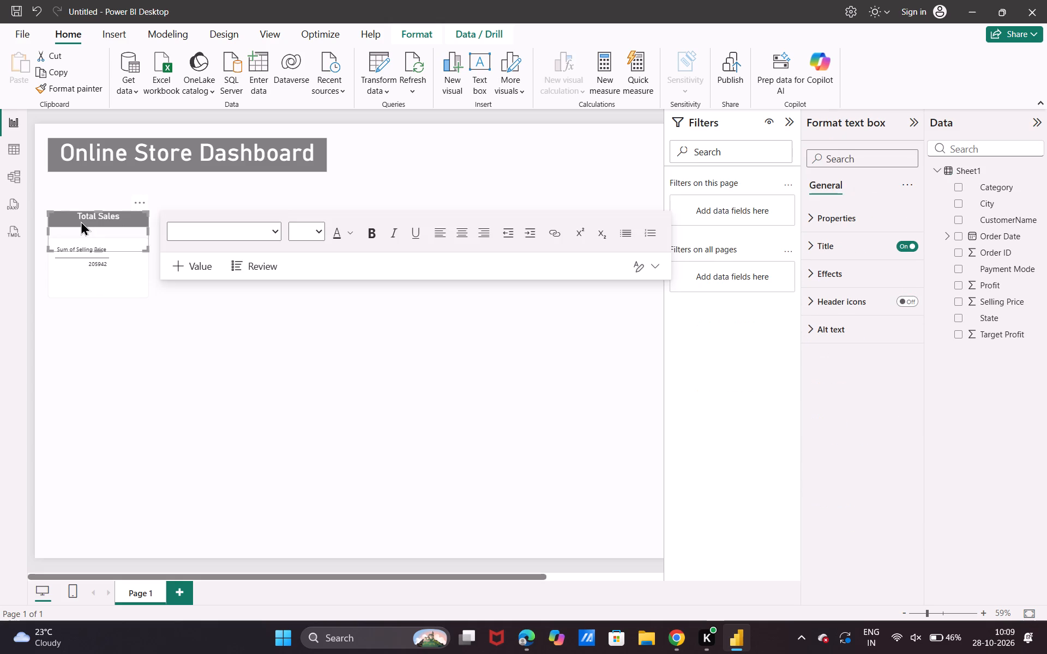
{"action": "key", "text": "BackSpace"}
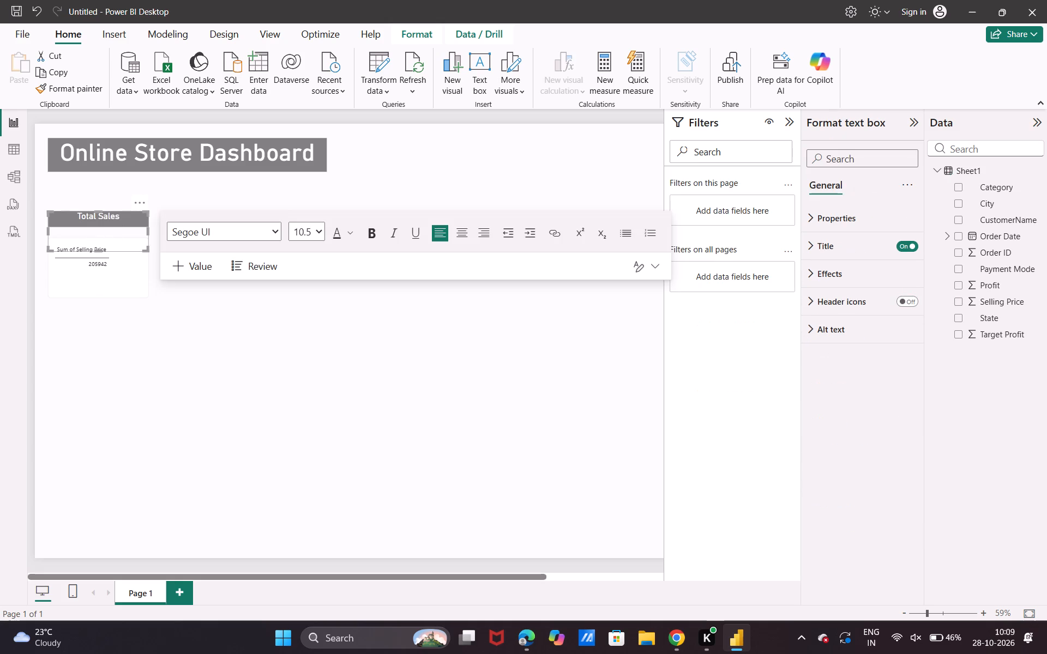
{"action": "key", "text": "Delete"}
{"action": "left_click", "coordinate": [115, 210]}
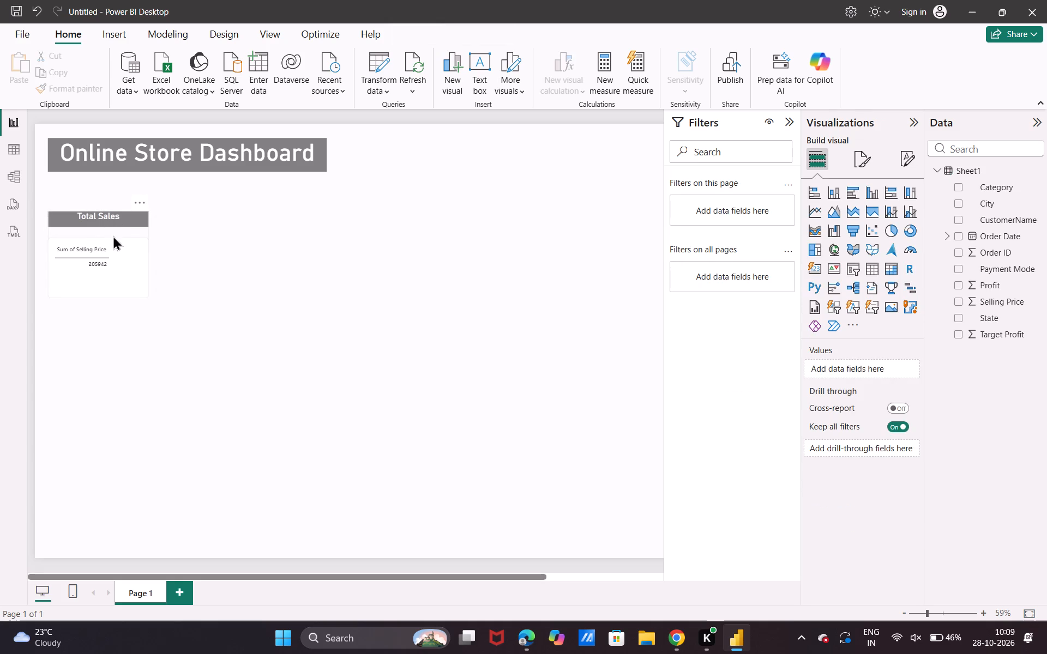
{"action": "left_click", "coordinate": [113, 235]}
{"action": "key", "text": "Delete"}
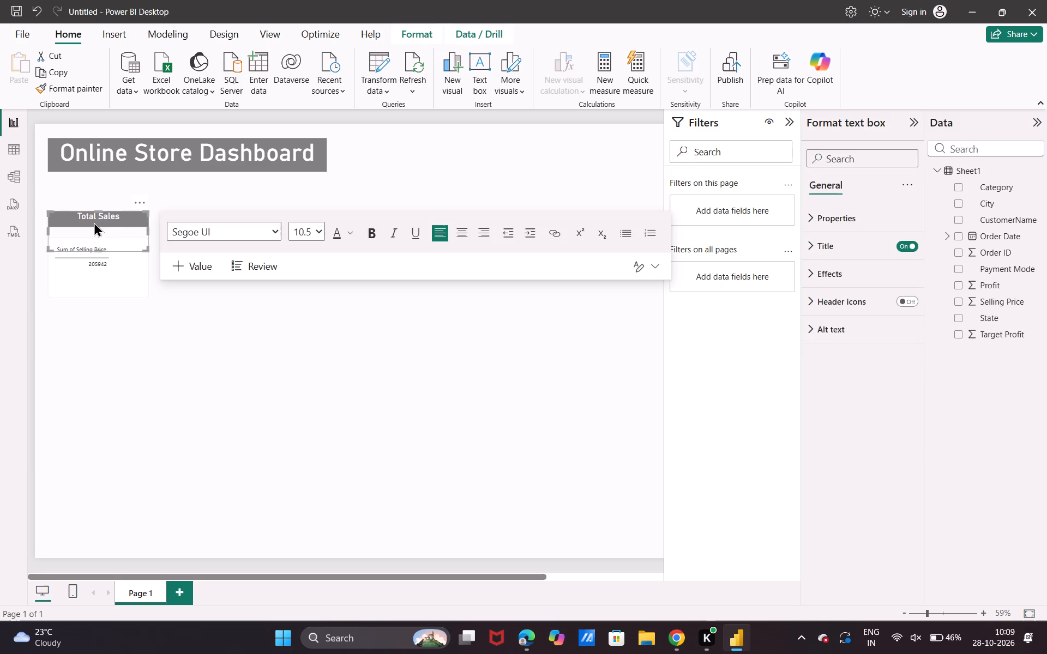
{"action": "left_click_drag", "start_coordinate": [113, 227], "coordinate": [135, 241]}
{"action": "left_click_drag", "start_coordinate": [81, 234], "coordinate": [105, 240]}
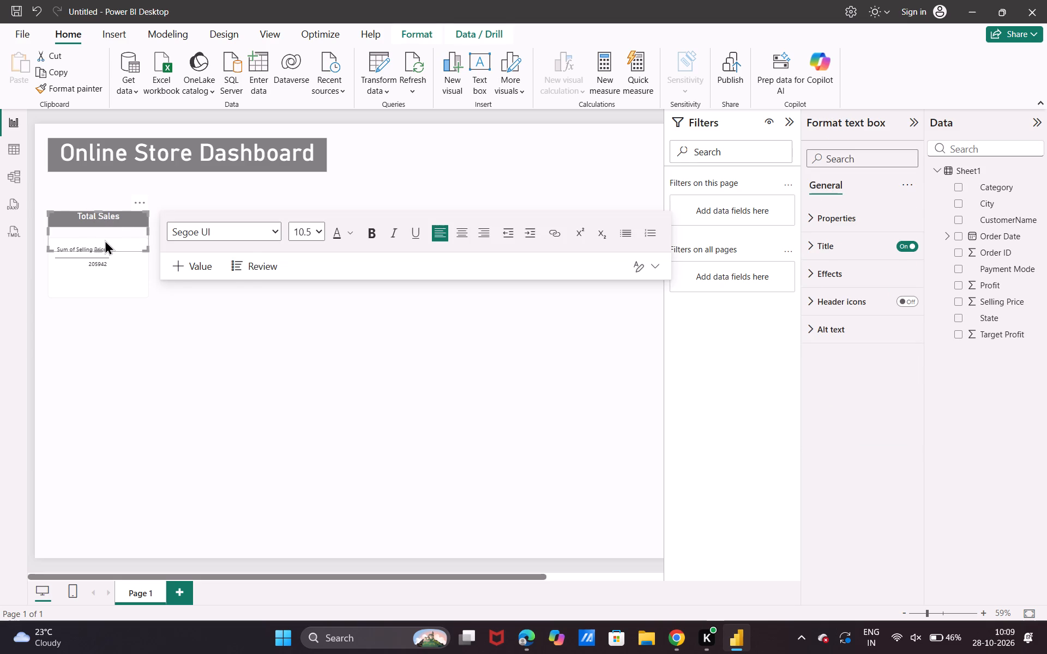
{"action": "right_click", "coordinate": [105, 240]}
{"action": "left_click", "coordinate": [180, 343]}
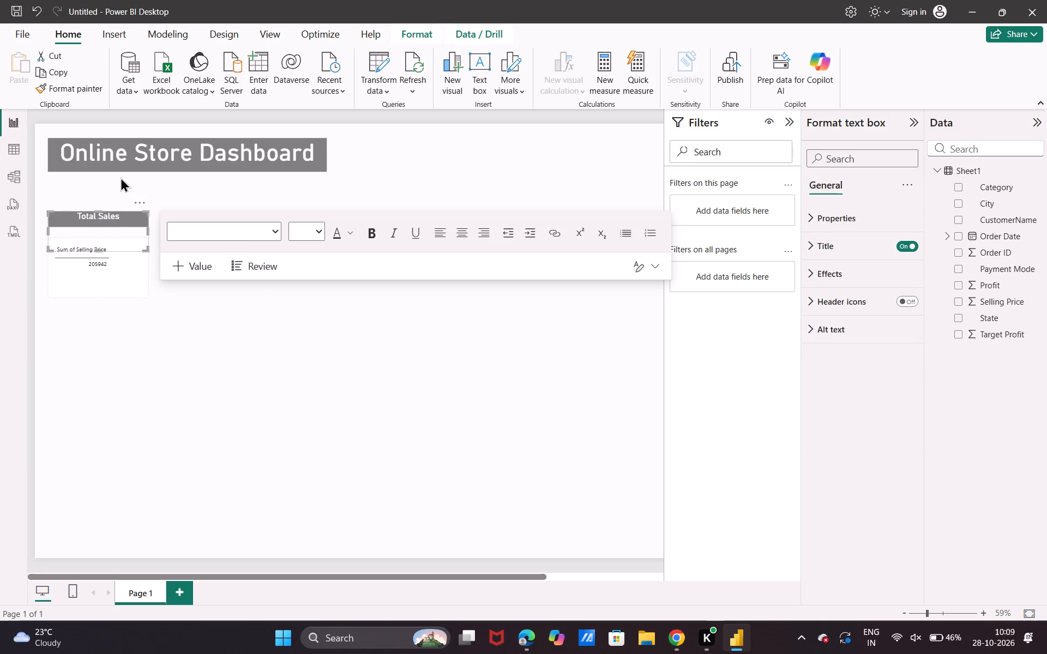
{"action": "left_click", "coordinate": [139, 207]}
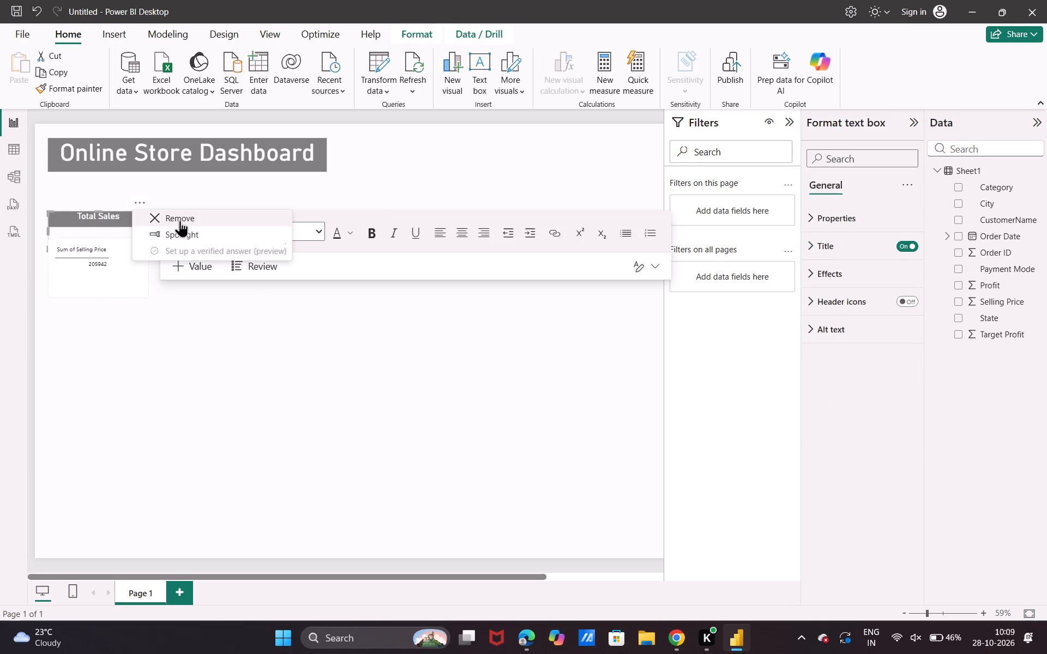
{"action": "left_click", "coordinate": [180, 220]}
Move the Selling Price table up to just below the Online Store Dashboard title.
{"action": "left_click_drag", "start_coordinate": [118, 277], "coordinate": [122, 222]}
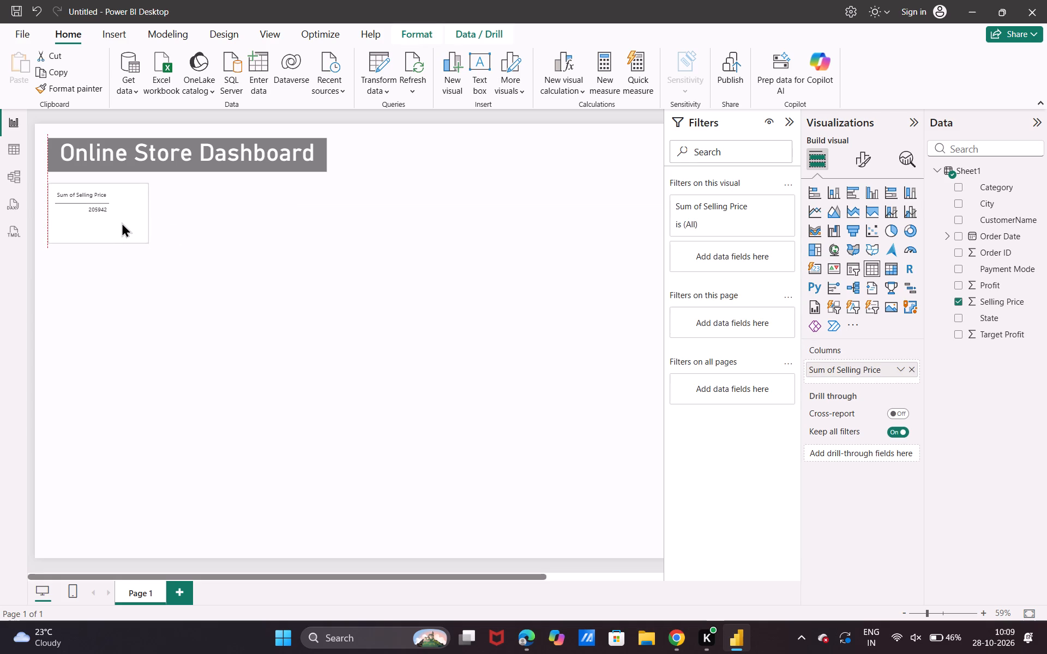
{"action": "left_click_drag", "start_coordinate": [122, 222], "coordinate": [122, 236]}
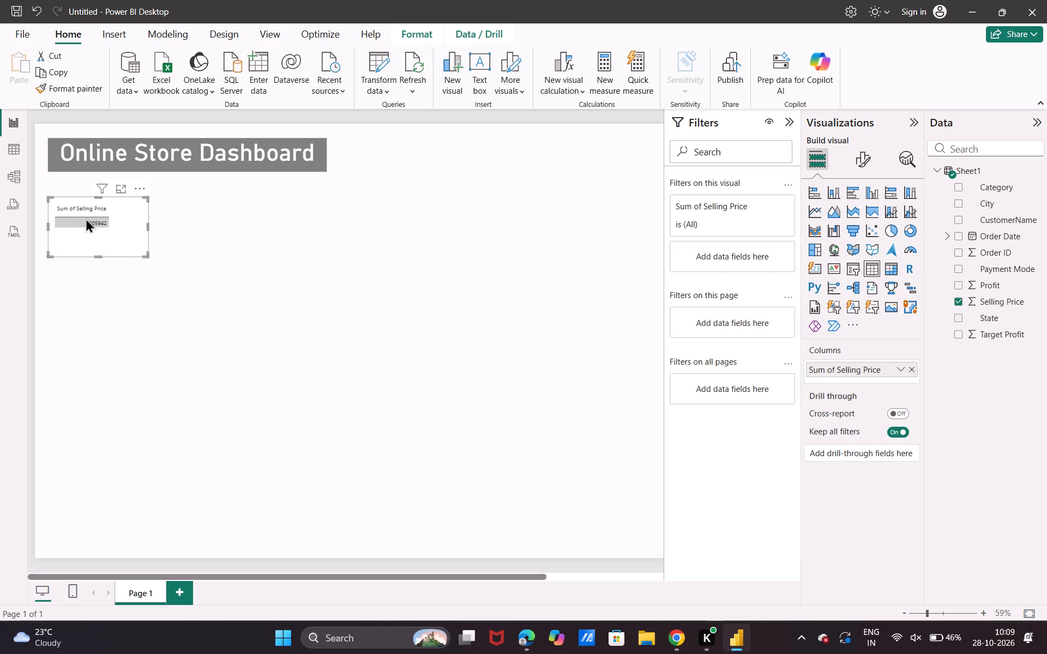
{"action": "left_click", "coordinate": [81, 214]}
{"action": "left_click", "coordinate": [114, 228]}
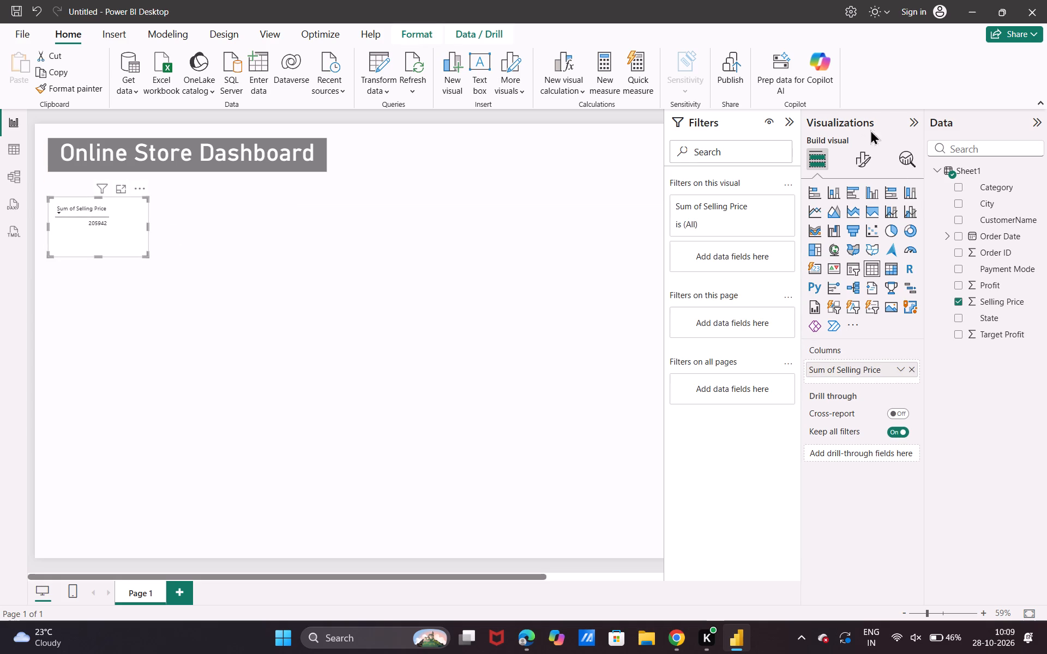
Turn on the Selling Price table's title and set its text to "Total Sales".
{"action": "left_click", "coordinate": [849, 160]}
{"action": "left_click", "coordinate": [858, 165]}
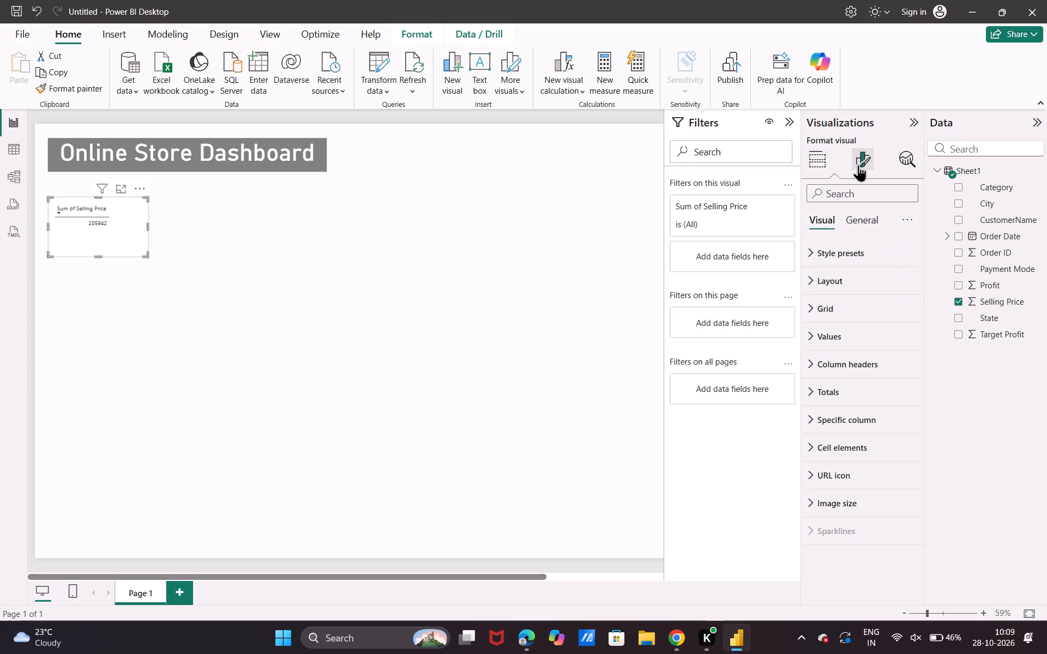
{"action": "left_click", "coordinate": [863, 222]}
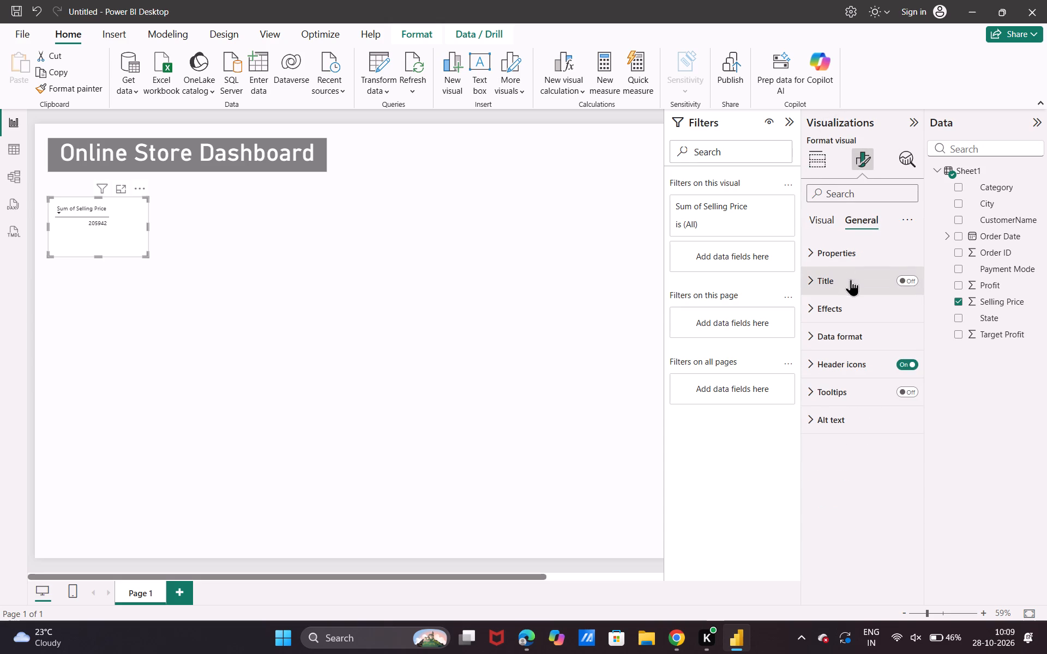
{"action": "left_click", "coordinate": [912, 277]}
{"action": "left_click", "coordinate": [857, 282]}
{"action": "left_click", "coordinate": [850, 348]}
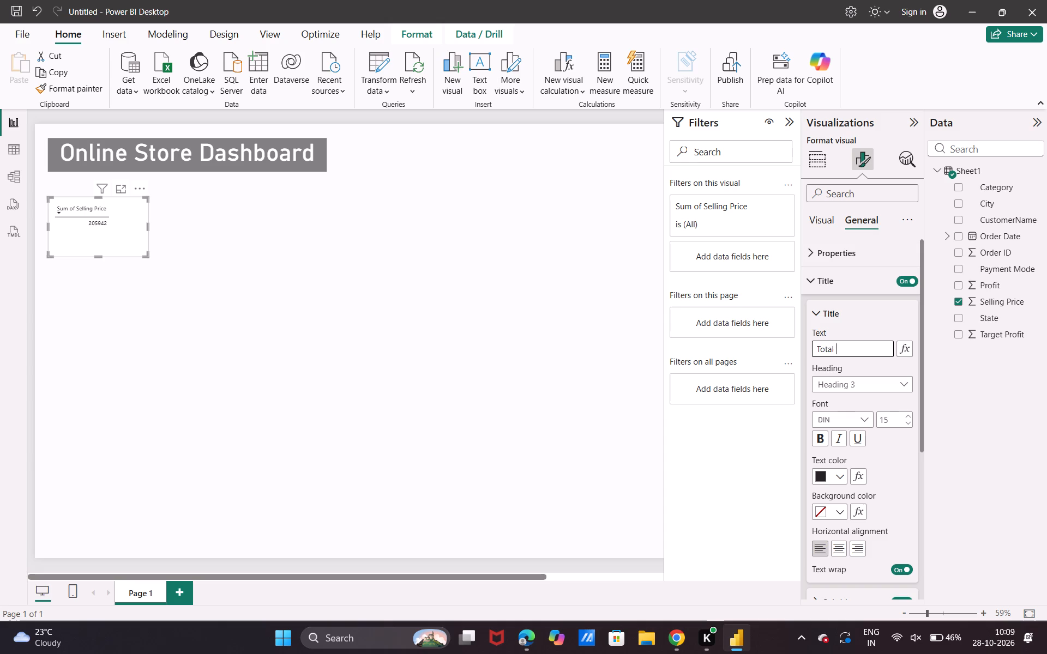
{"action": "type", "text": "ales"}
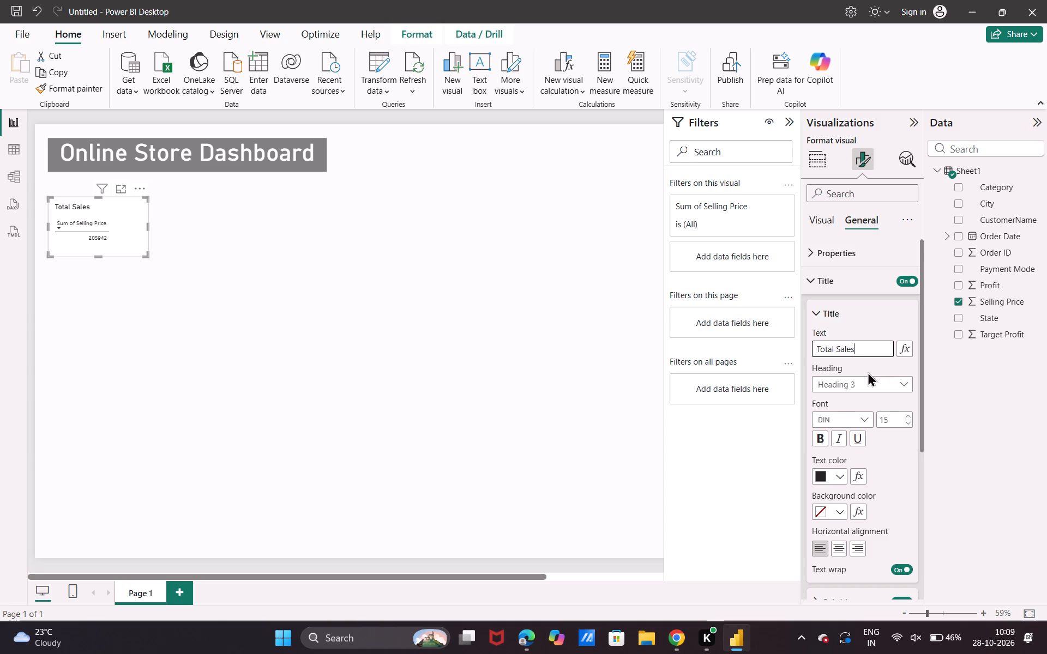
Format the table's Total Sales title as Heading 2, centred, with white text on a grey background.
{"action": "left_click", "coordinate": [855, 384]}
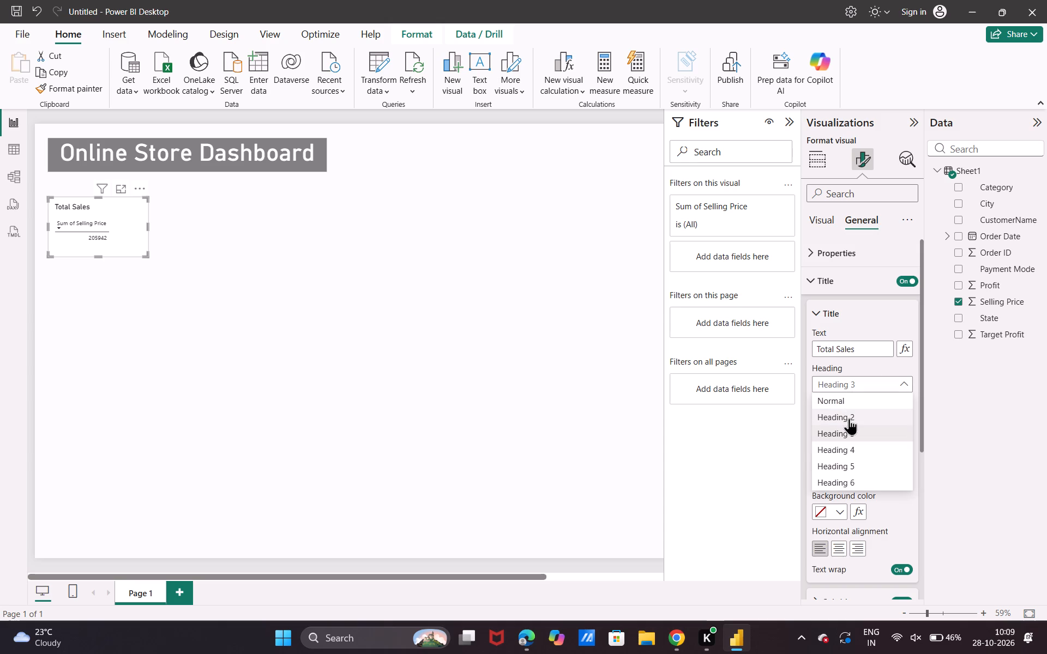
{"action": "left_click", "coordinate": [849, 418]}
{"action": "left_click", "coordinate": [841, 555]}
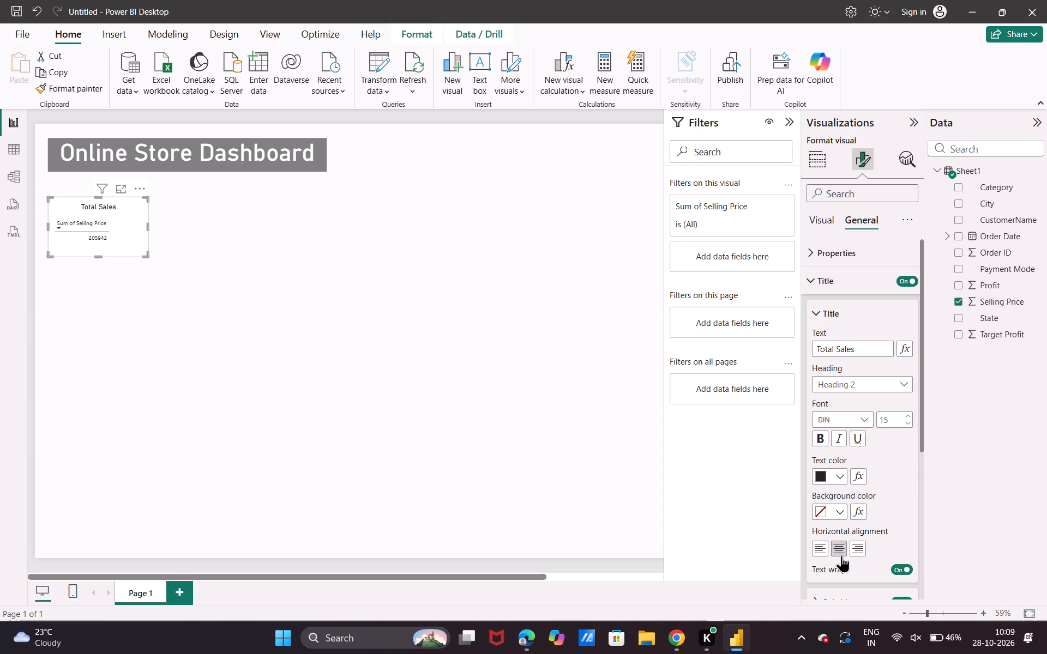
{"action": "scroll", "coordinate": [857, 510], "scroll_direction": "down", "scroll_amount": 2}
{"action": "scroll", "coordinate": [851, 336], "scroll_direction": "up", "scroll_amount": 1}
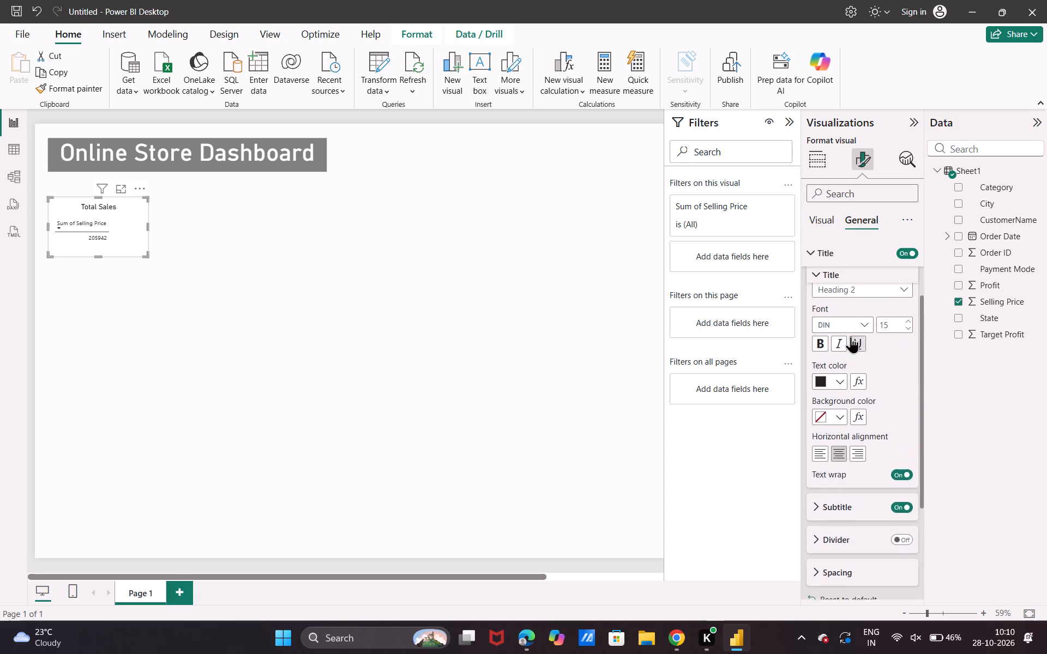
{"action": "scroll", "coordinate": [851, 336], "scroll_direction": "up", "scroll_amount": 1}
{"action": "left_click", "coordinate": [820, 451]}
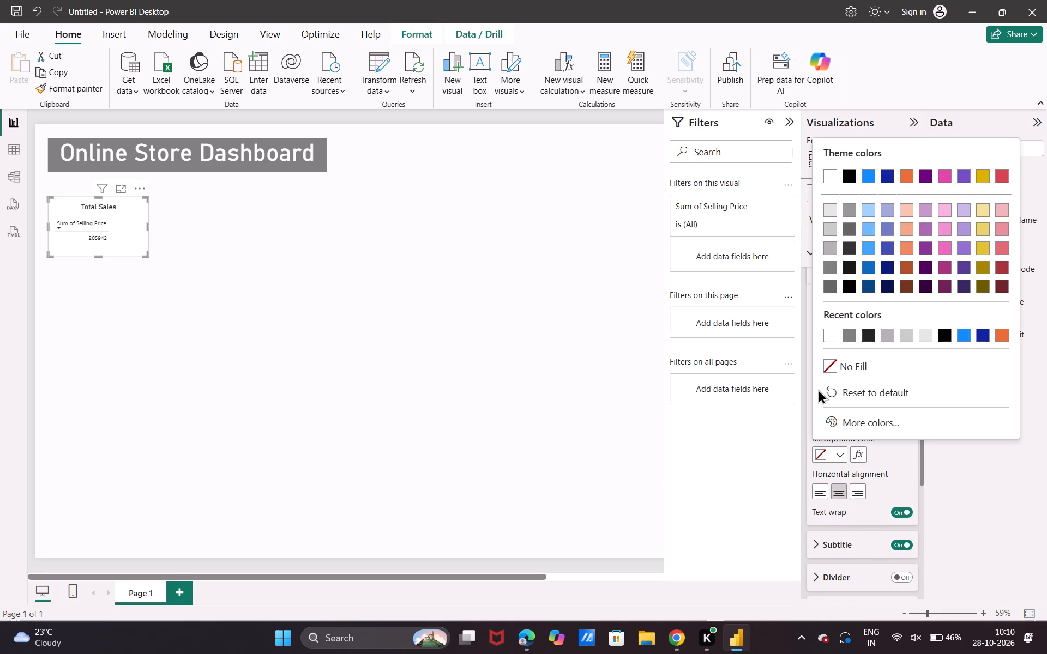
{"action": "left_click", "coordinate": [830, 262]}
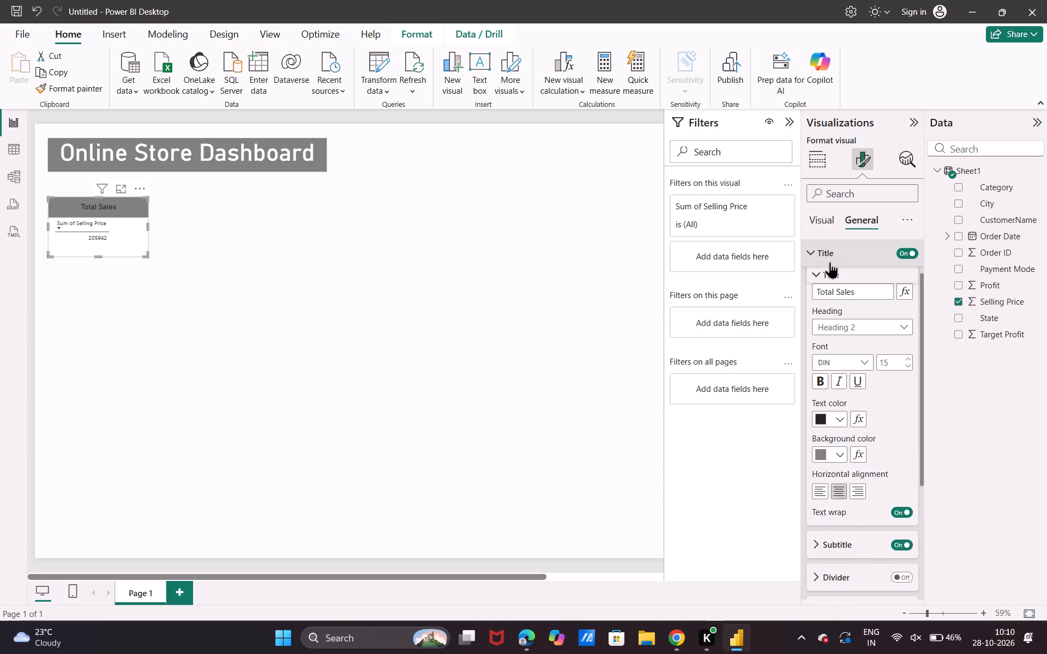
{"action": "left_click", "coordinate": [825, 420]}
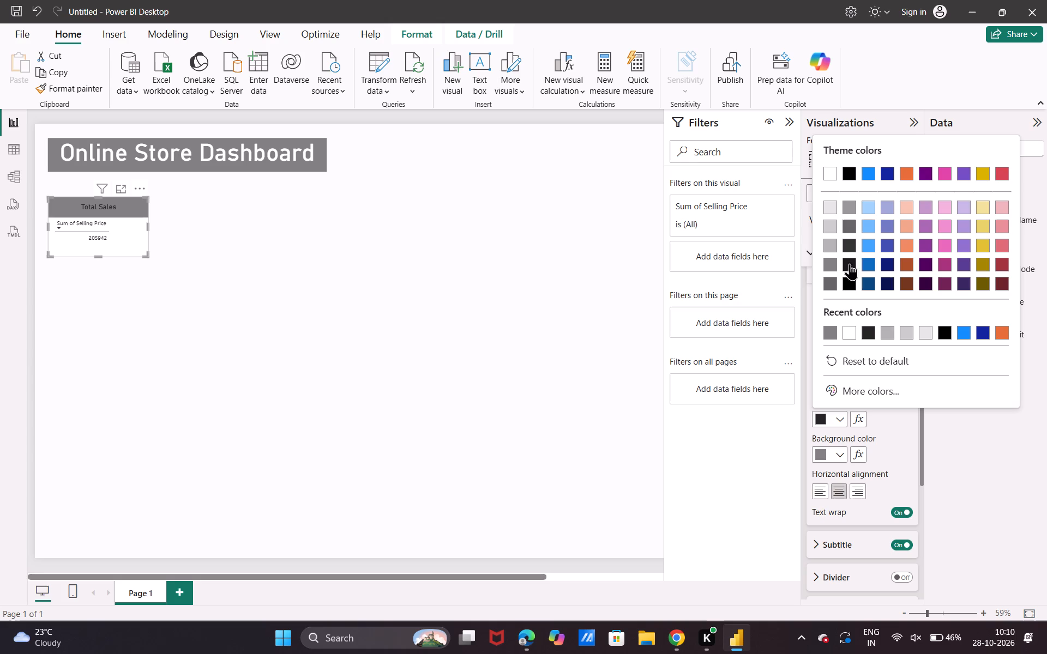
{"action": "left_click", "coordinate": [830, 175]}
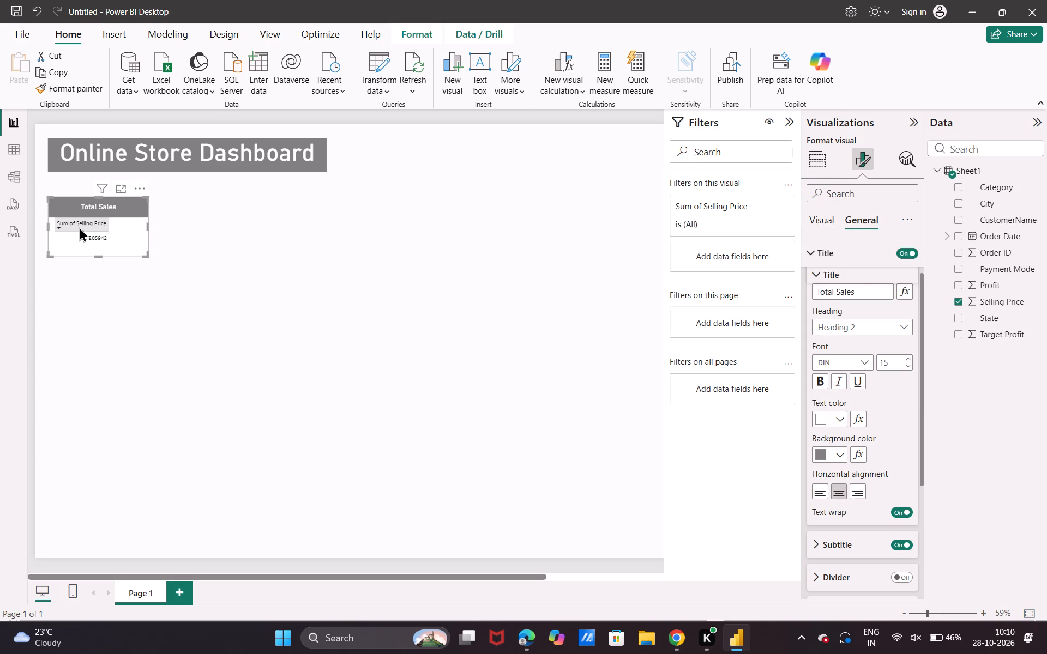
Remove the Sum of Selling Price field from the Total Sales table's columns.
{"action": "scroll", "coordinate": [864, 455], "scroll_direction": "down", "scroll_amount": 4}
{"action": "scroll", "coordinate": [864, 455], "scroll_direction": "up", "scroll_amount": 1}
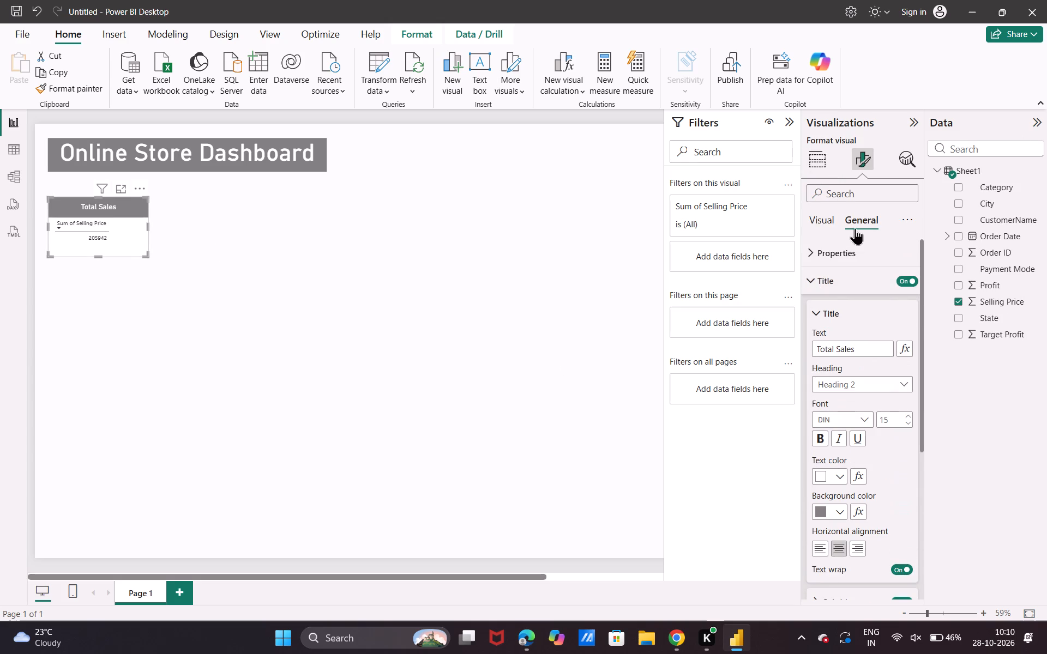
{"action": "left_click", "coordinate": [823, 169]}
{"action": "scroll", "coordinate": [808, 560], "scroll_direction": "up", "scroll_amount": 2}
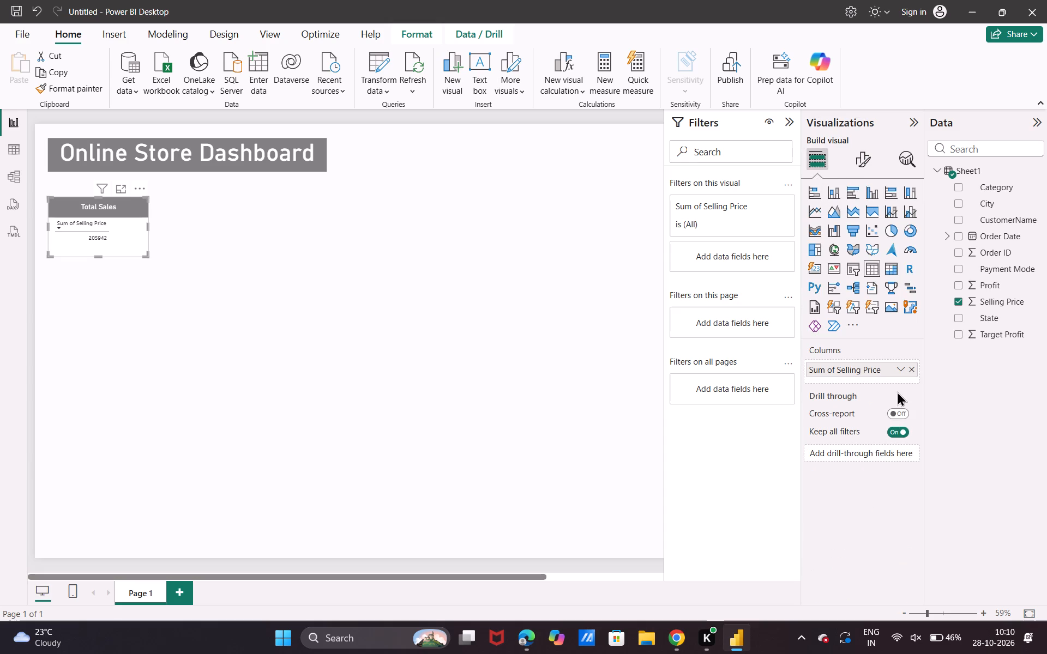
{"action": "left_click", "coordinate": [898, 363]}
{"action": "left_click", "coordinate": [898, 363]}
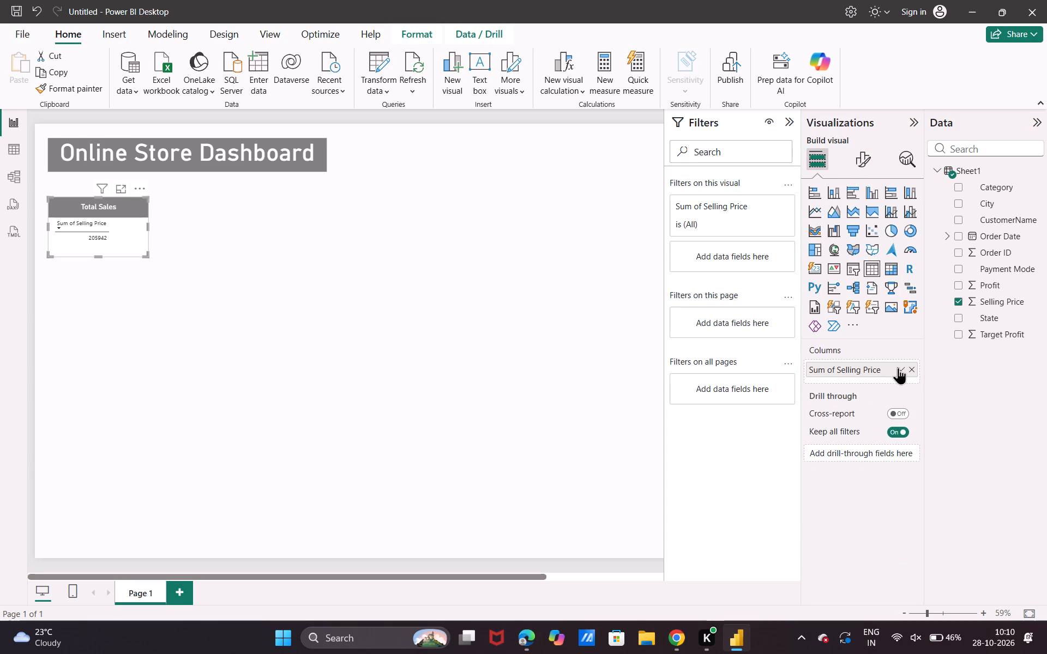
{"action": "left_click", "coordinate": [898, 367]}
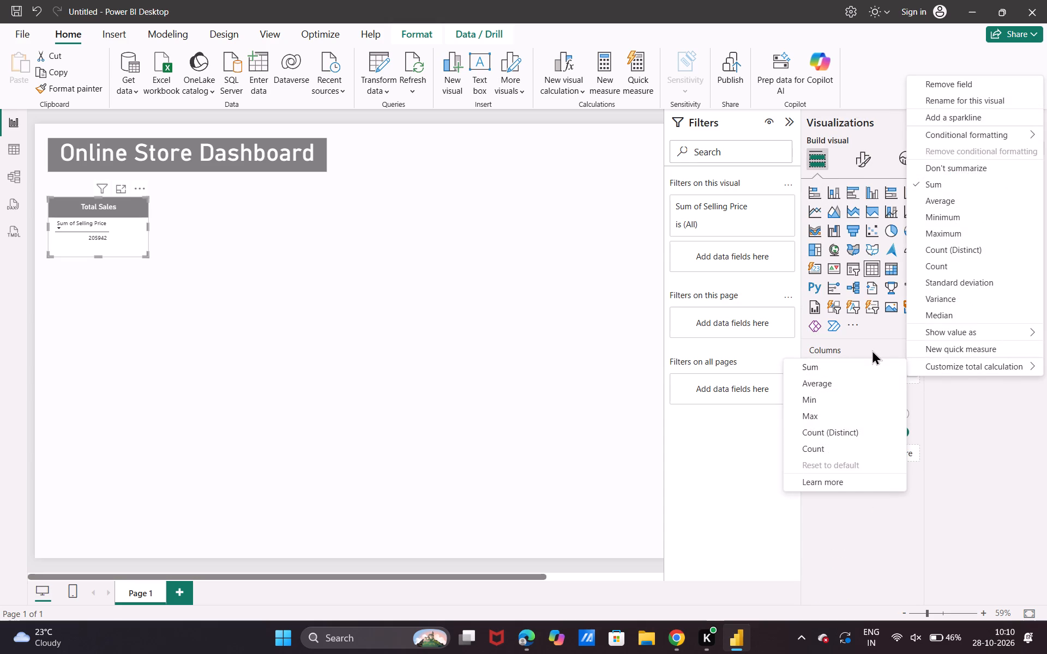
{"action": "left_click", "coordinate": [872, 350]}
{"action": "left_click", "coordinate": [915, 374]}
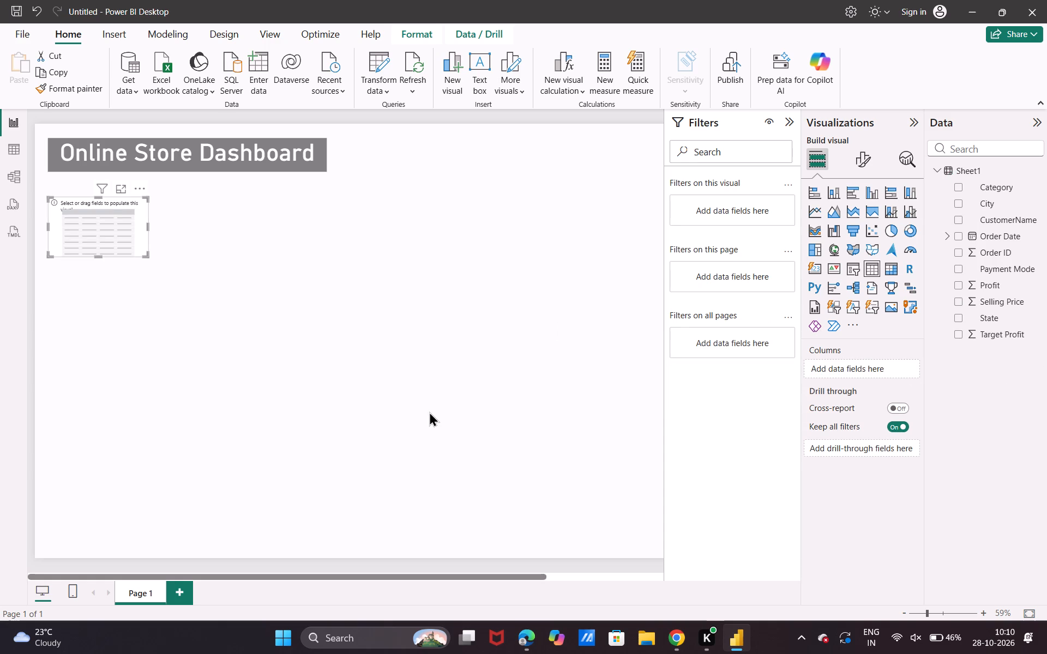
Add the Selling Price field to the Total Sales table's columns.
{"action": "left_click_drag", "start_coordinate": [977, 299], "coordinate": [960, 306]}
{"action": "left_click_drag", "start_coordinate": [960, 306], "coordinate": [863, 365]}
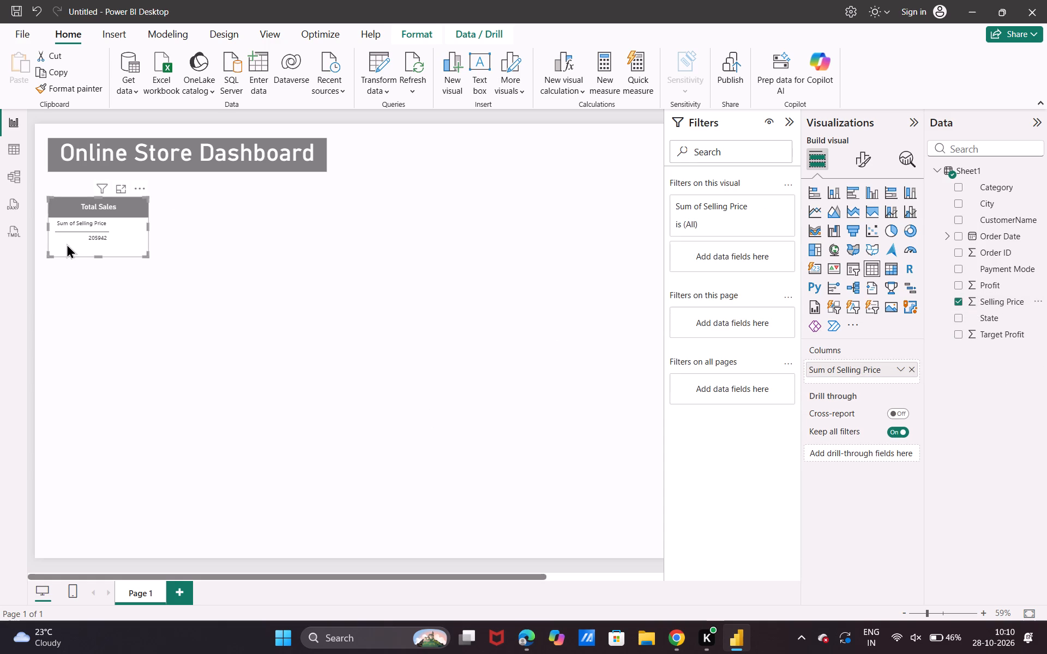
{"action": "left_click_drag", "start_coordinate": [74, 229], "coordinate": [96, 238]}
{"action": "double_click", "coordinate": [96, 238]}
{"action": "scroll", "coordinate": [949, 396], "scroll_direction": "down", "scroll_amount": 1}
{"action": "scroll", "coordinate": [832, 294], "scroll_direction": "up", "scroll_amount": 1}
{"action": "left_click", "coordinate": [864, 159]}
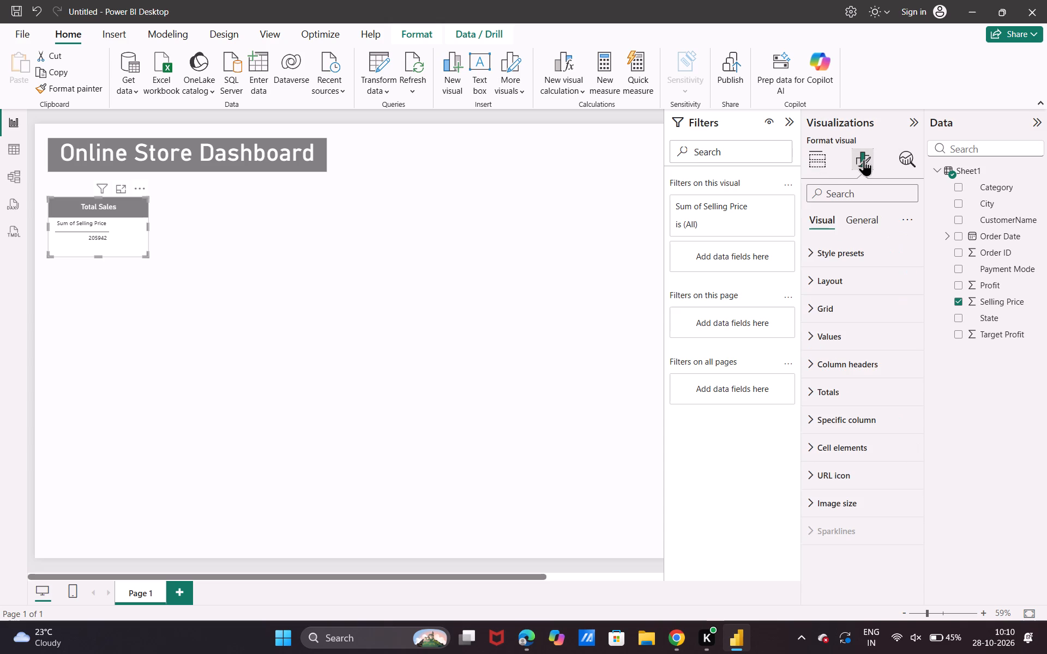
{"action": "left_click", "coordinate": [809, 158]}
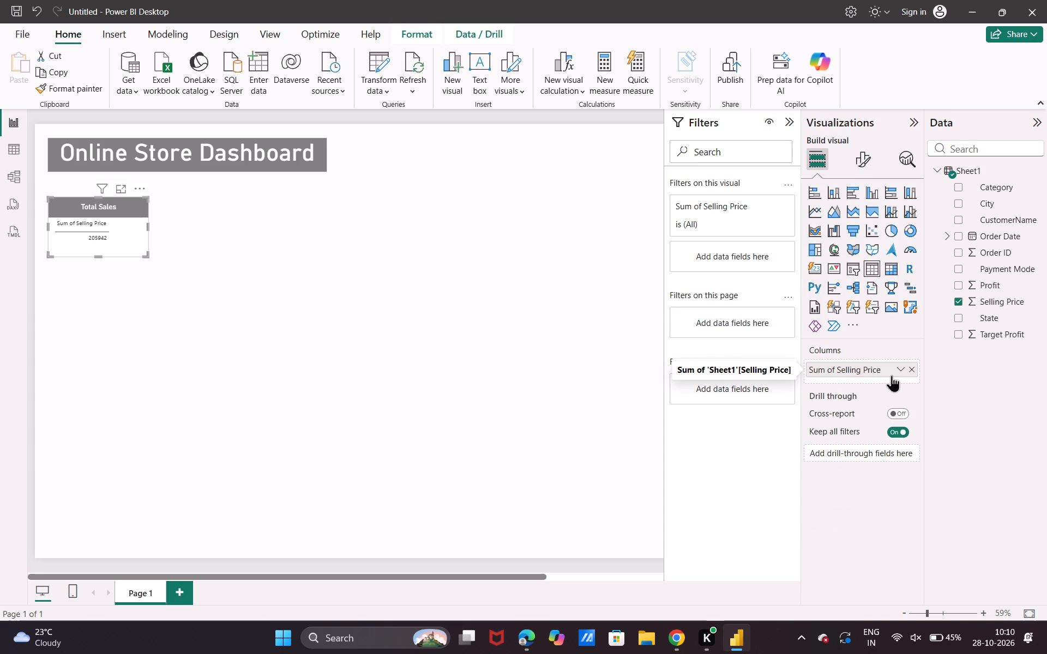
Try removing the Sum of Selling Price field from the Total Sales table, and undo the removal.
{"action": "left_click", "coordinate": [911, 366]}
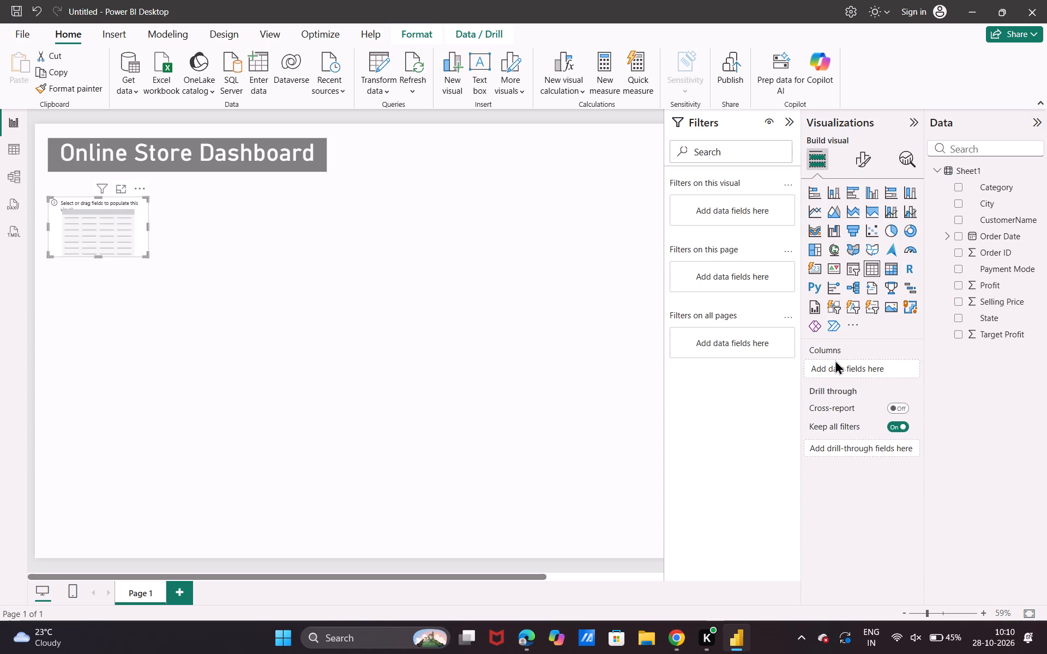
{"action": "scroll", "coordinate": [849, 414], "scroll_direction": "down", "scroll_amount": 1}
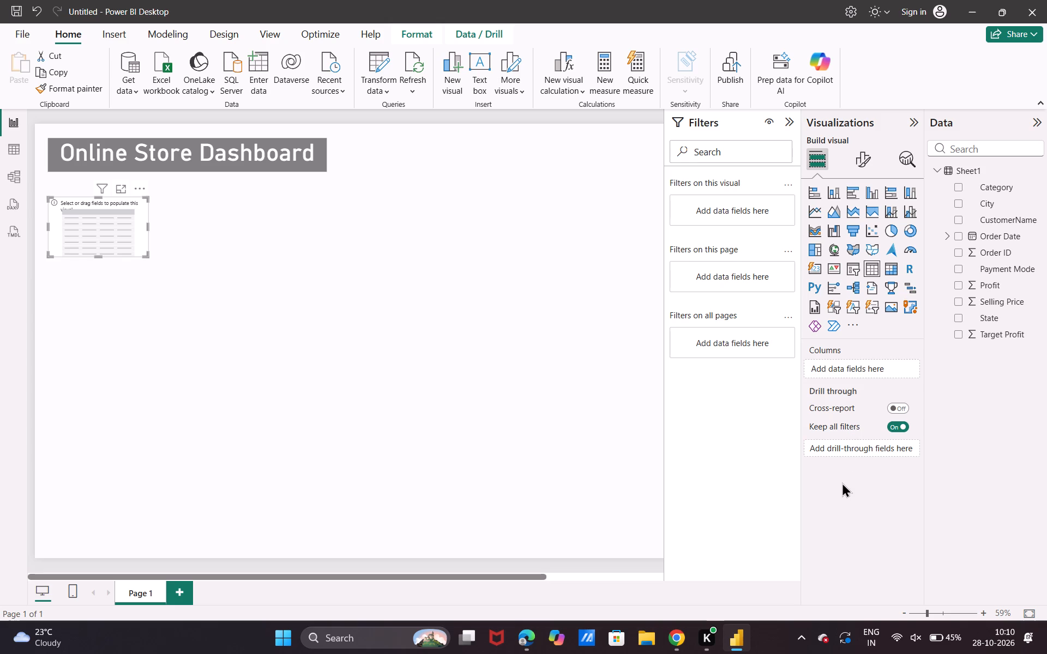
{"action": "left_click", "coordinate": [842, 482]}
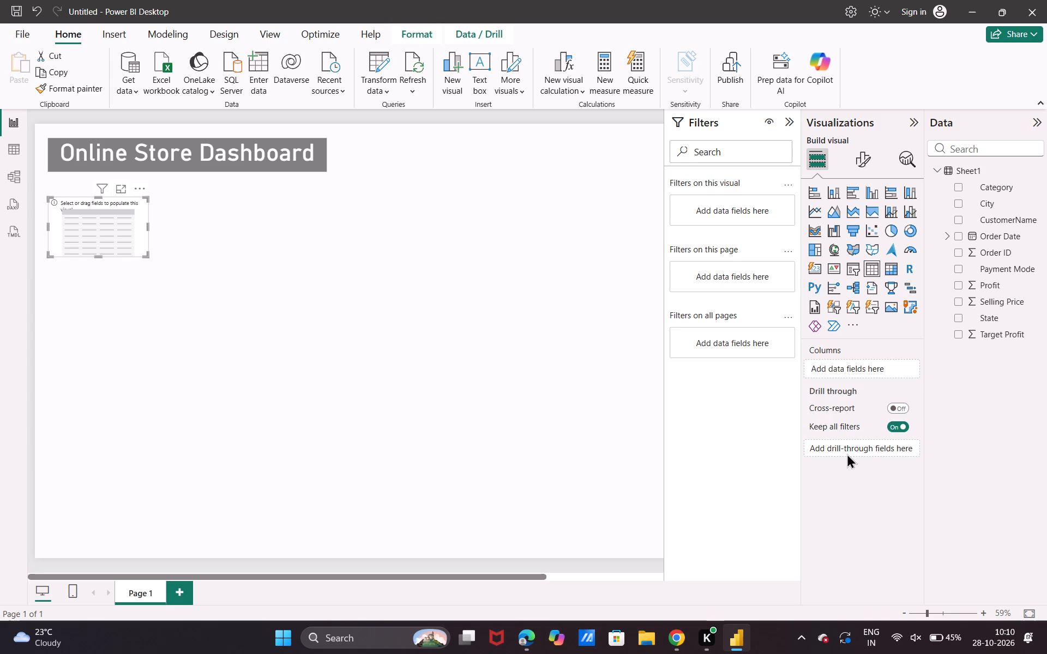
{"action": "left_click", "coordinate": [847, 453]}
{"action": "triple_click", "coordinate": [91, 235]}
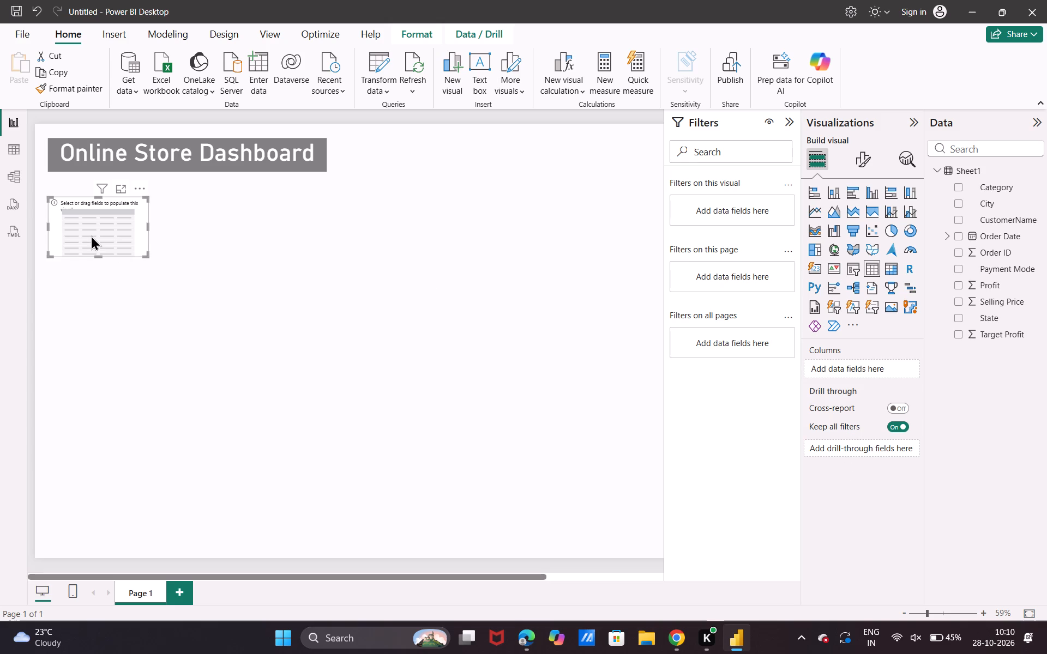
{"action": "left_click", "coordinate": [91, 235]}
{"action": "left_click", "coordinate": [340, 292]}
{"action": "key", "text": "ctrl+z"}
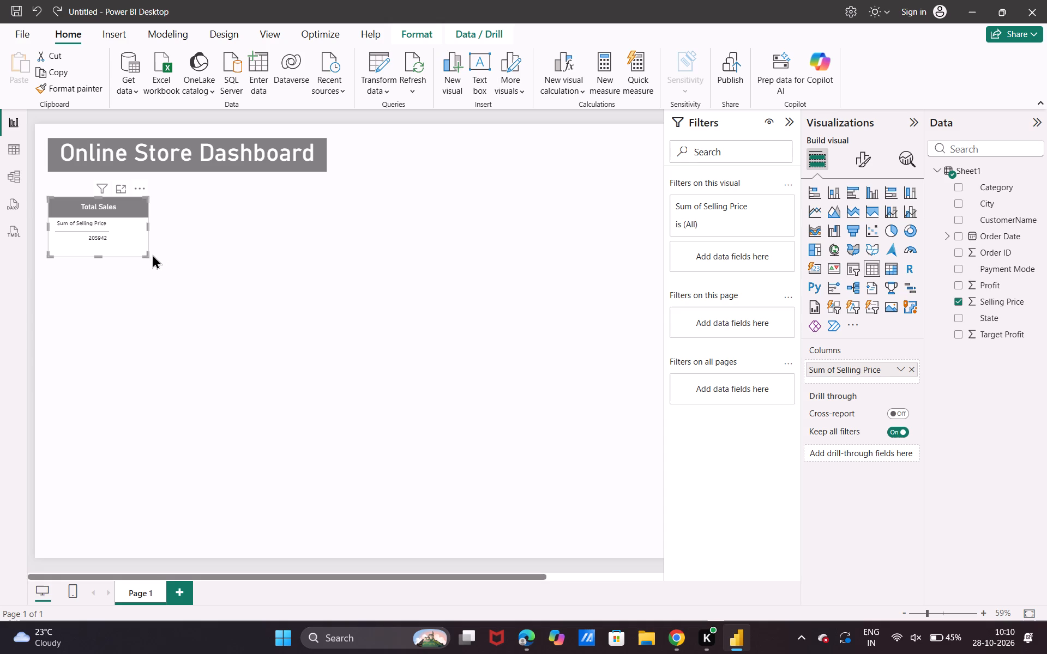
Narrow the Total Sales table from its lower corner so it is slightly wider than its title text.
{"action": "left_click_drag", "start_coordinate": [147, 255], "coordinate": [115, 253]}
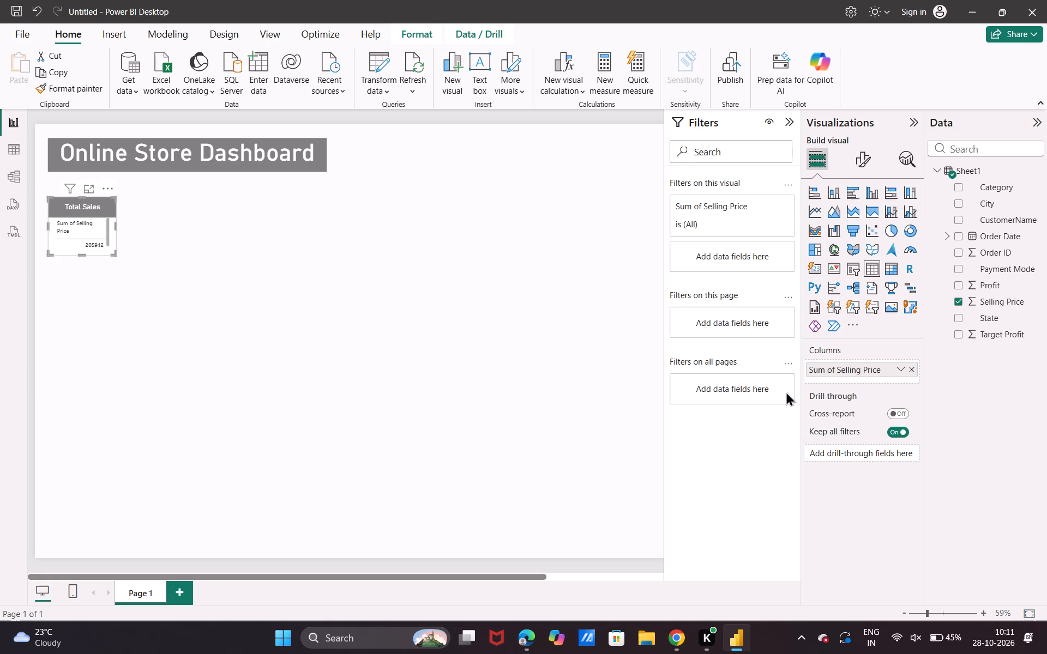
Show the table's Sum of Selling Price value as a percent of grand total.
{"action": "left_click", "coordinate": [858, 373]}
{"action": "left_click", "coordinate": [858, 373]}
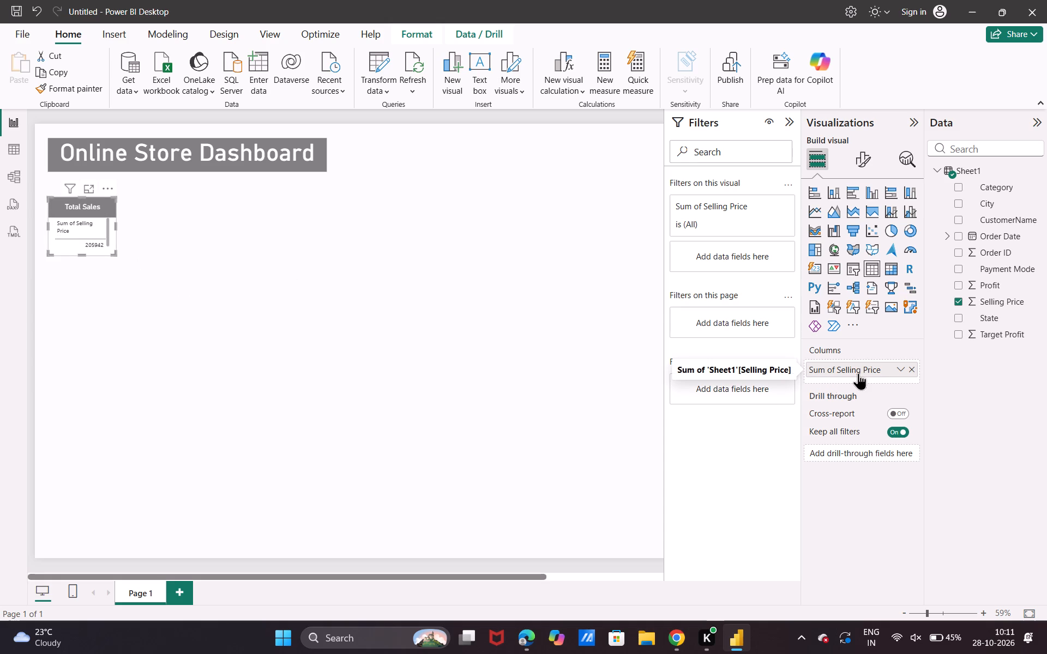
{"action": "left_click", "coordinate": [900, 371]}
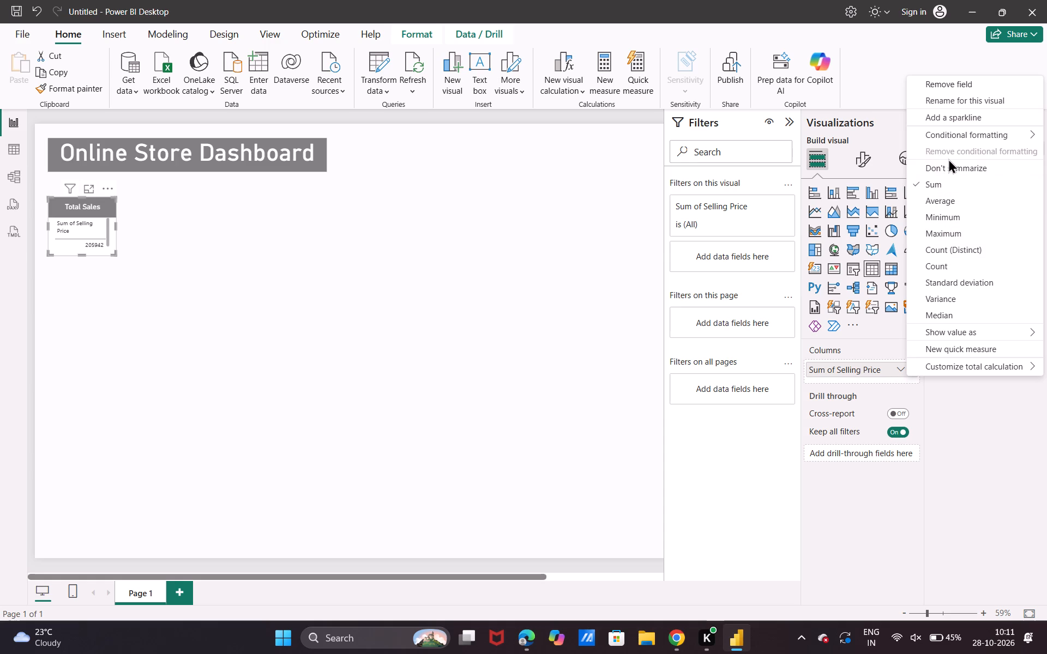
{"action": "left_click", "coordinate": [1025, 336]}
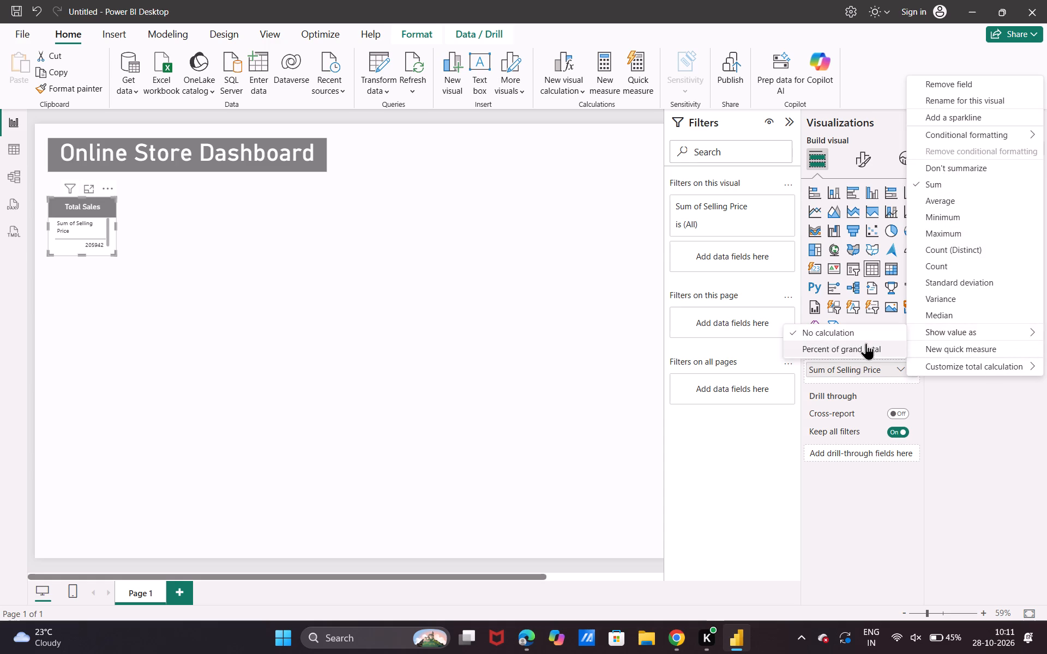
{"action": "left_click", "coordinate": [866, 343]}
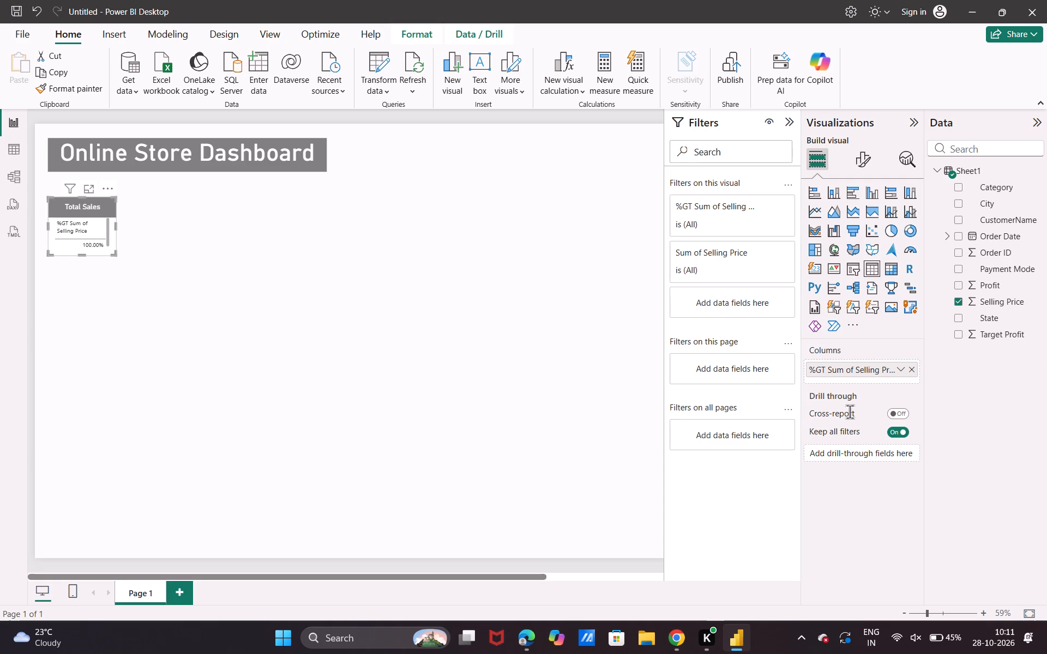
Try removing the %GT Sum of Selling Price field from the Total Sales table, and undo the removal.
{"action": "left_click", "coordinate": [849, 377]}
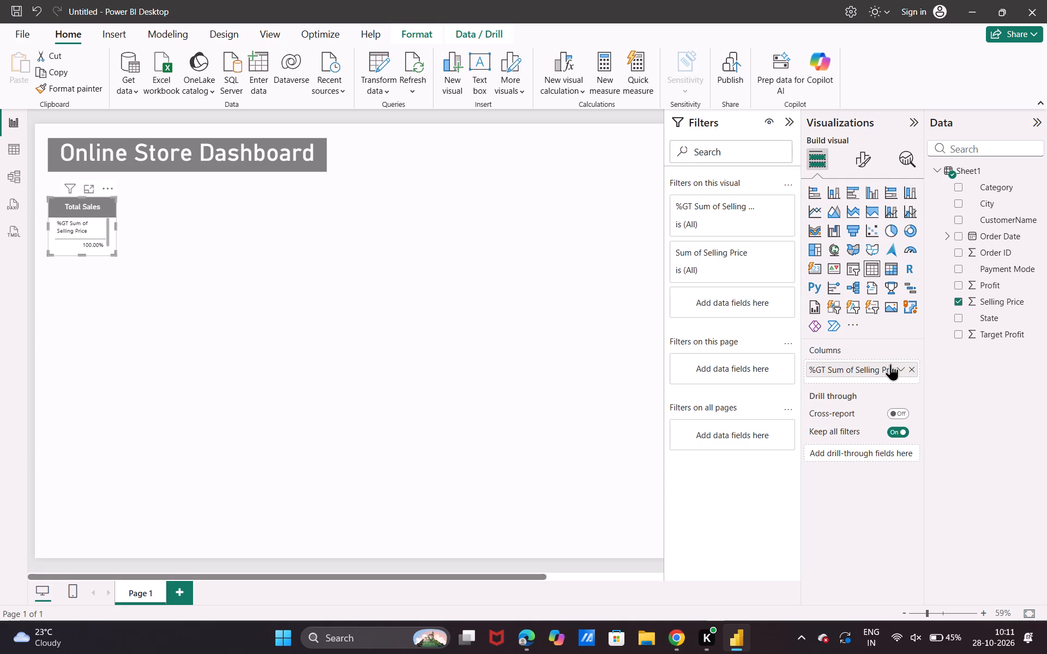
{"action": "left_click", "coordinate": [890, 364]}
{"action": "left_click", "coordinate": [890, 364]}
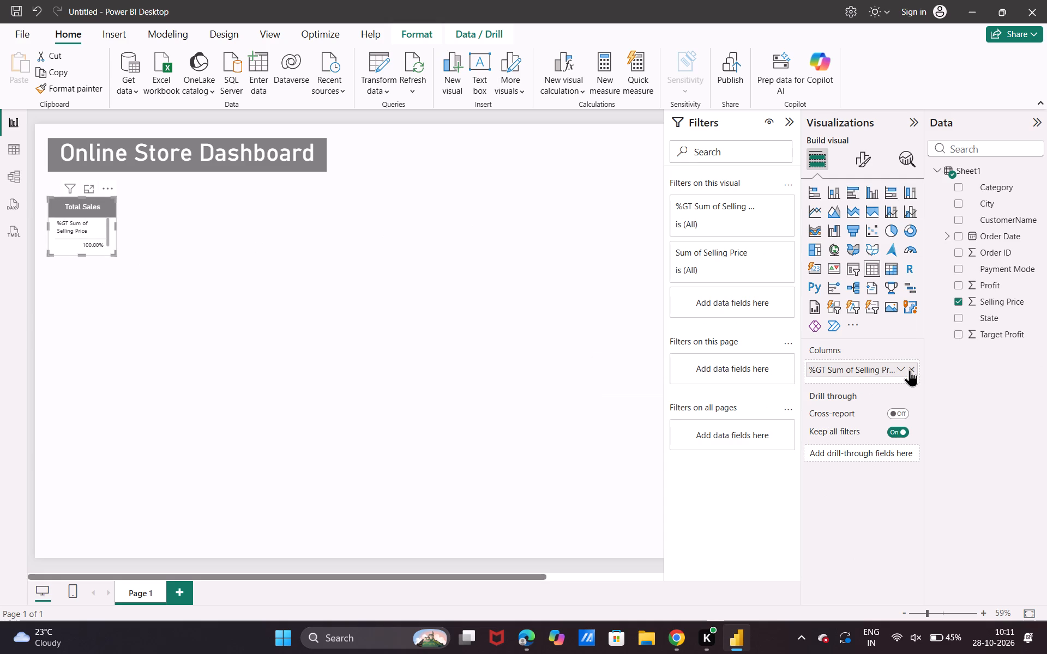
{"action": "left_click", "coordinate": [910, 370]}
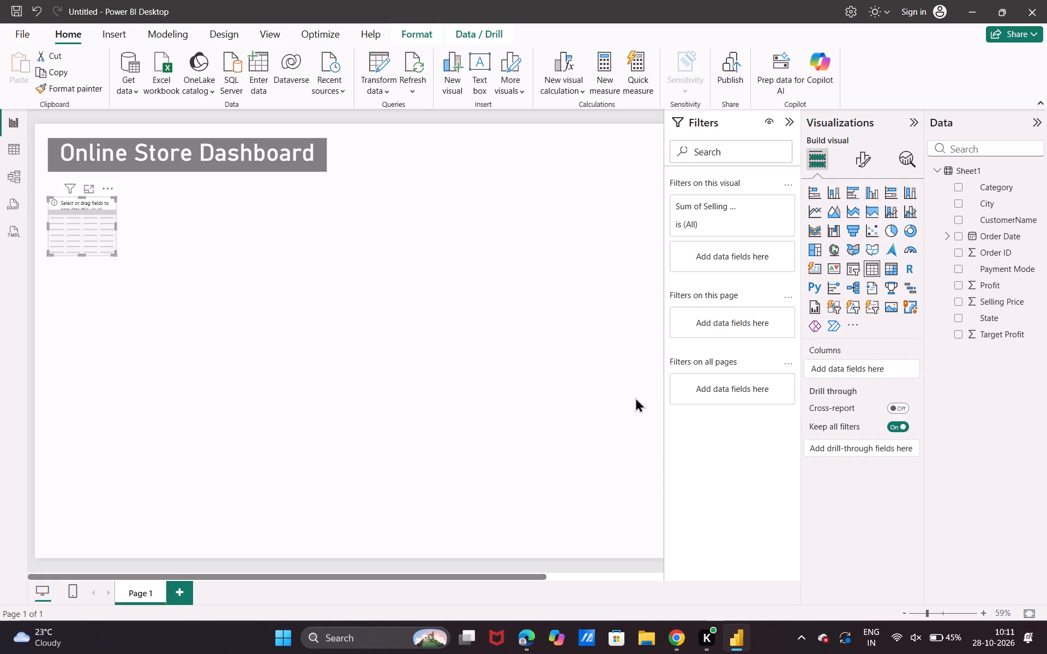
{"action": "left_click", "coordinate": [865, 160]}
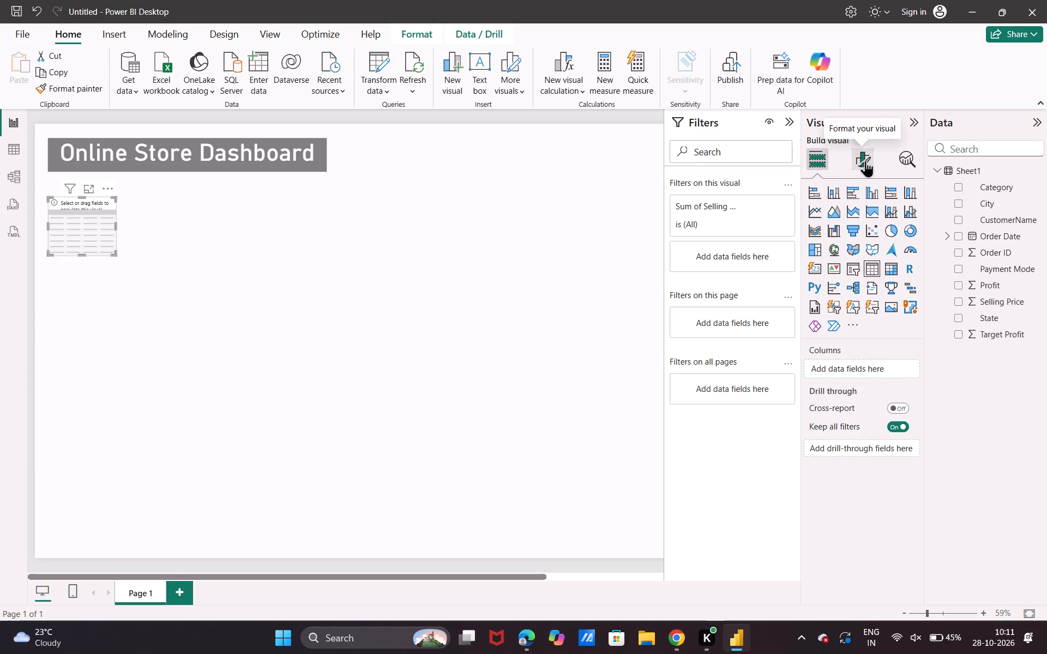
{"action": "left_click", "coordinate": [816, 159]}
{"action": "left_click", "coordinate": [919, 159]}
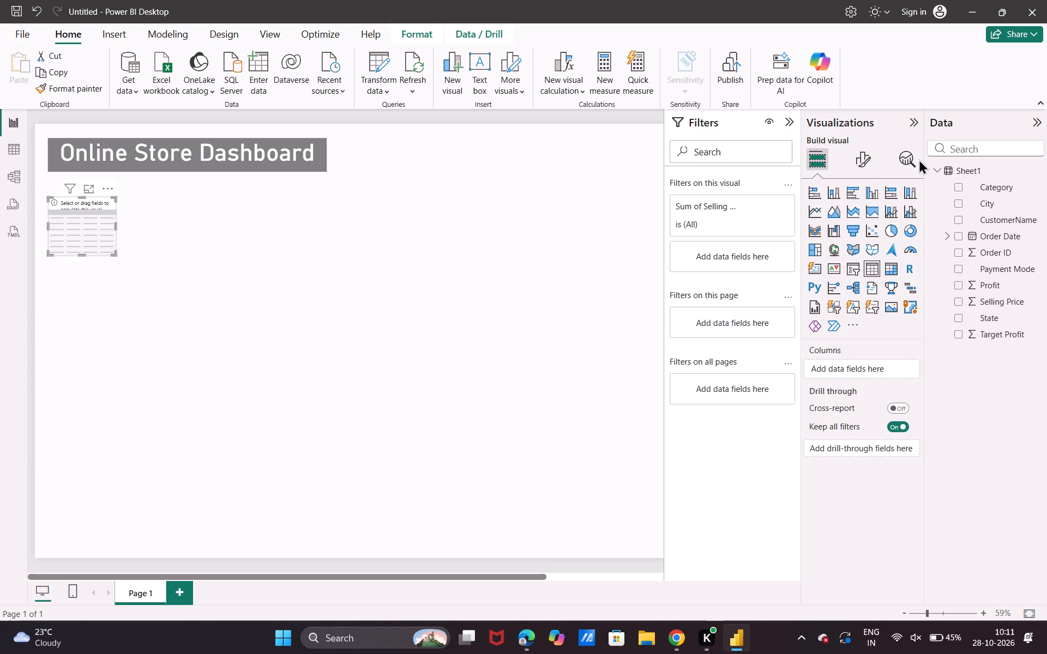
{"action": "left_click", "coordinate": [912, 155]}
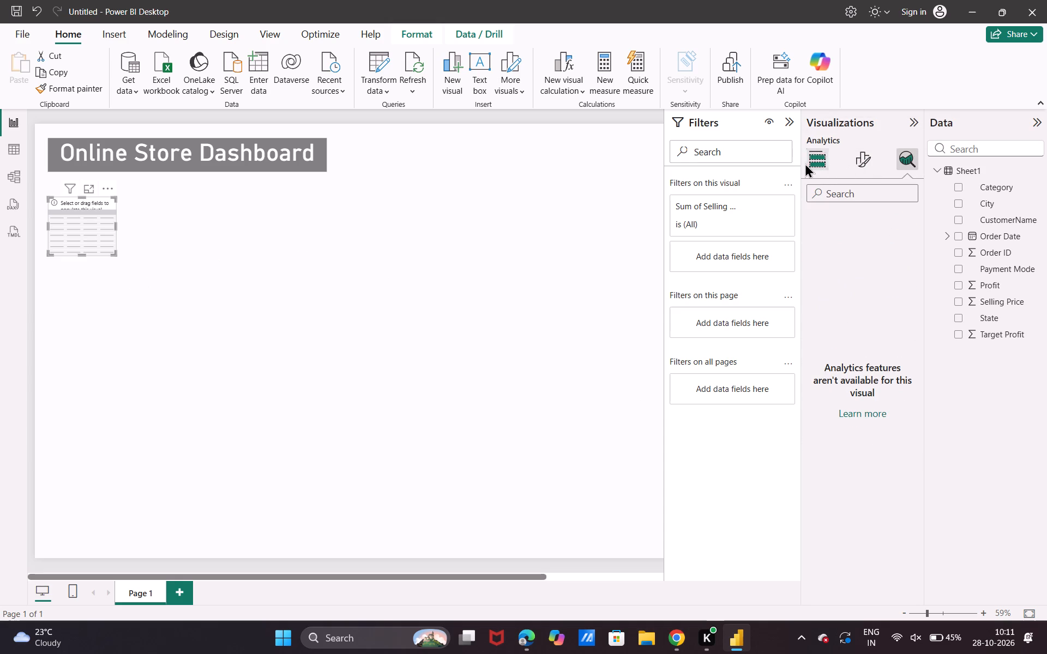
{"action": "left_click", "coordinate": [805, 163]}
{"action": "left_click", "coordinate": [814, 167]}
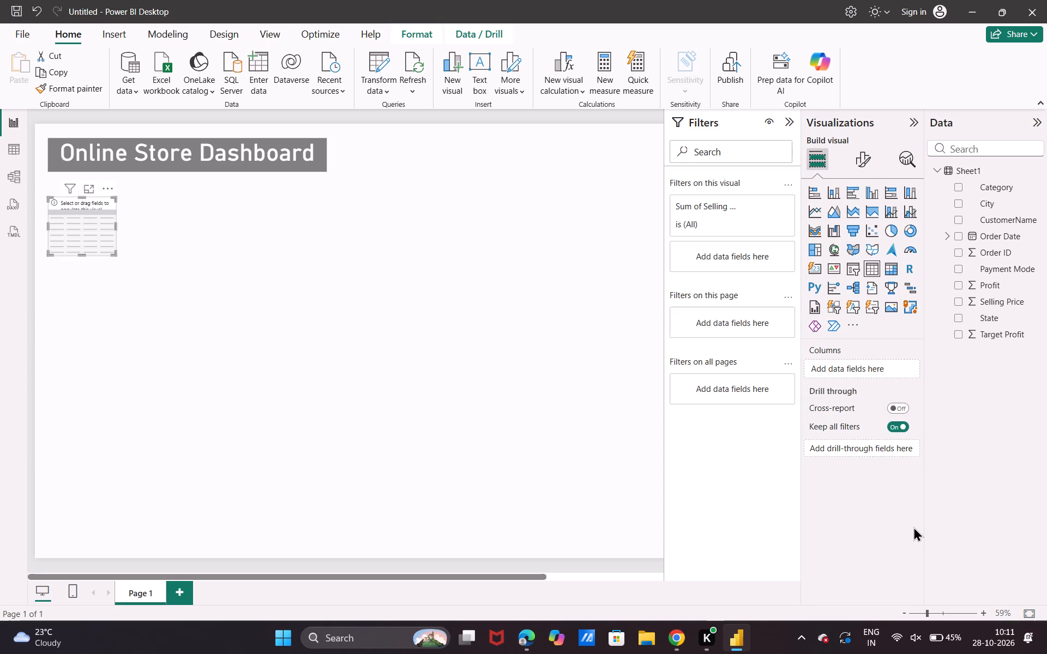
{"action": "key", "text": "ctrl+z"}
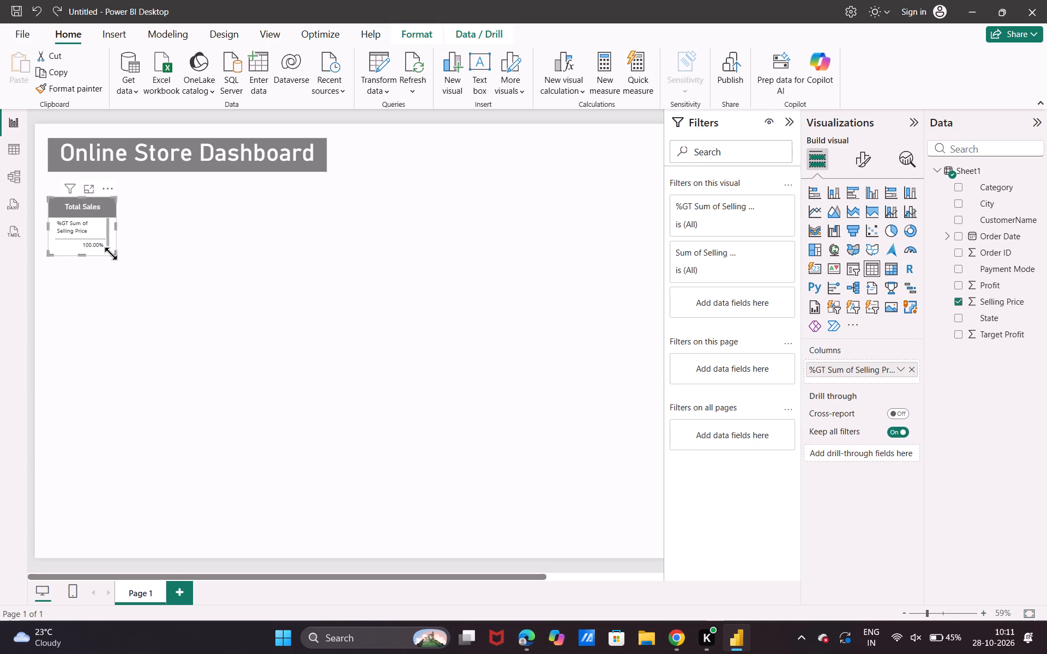
Resize the Total Sales table to be slightly wider and taller from its lower corner.
{"action": "left_click_drag", "start_coordinate": [111, 253], "coordinate": [128, 257]}
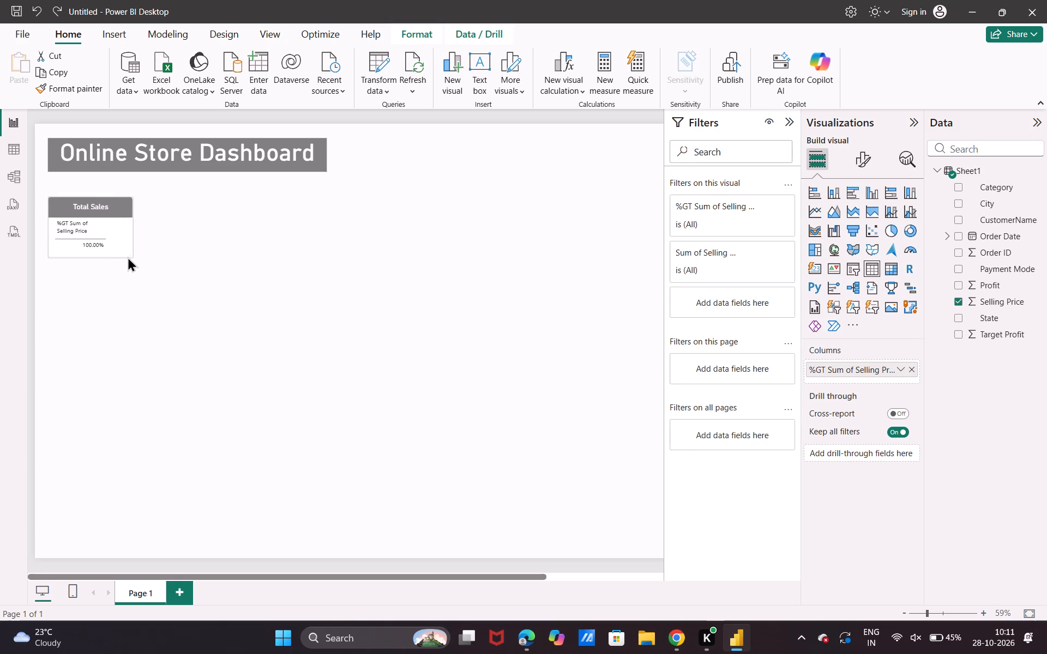
{"action": "left_click_drag", "start_coordinate": [128, 257], "coordinate": [116, 261]}
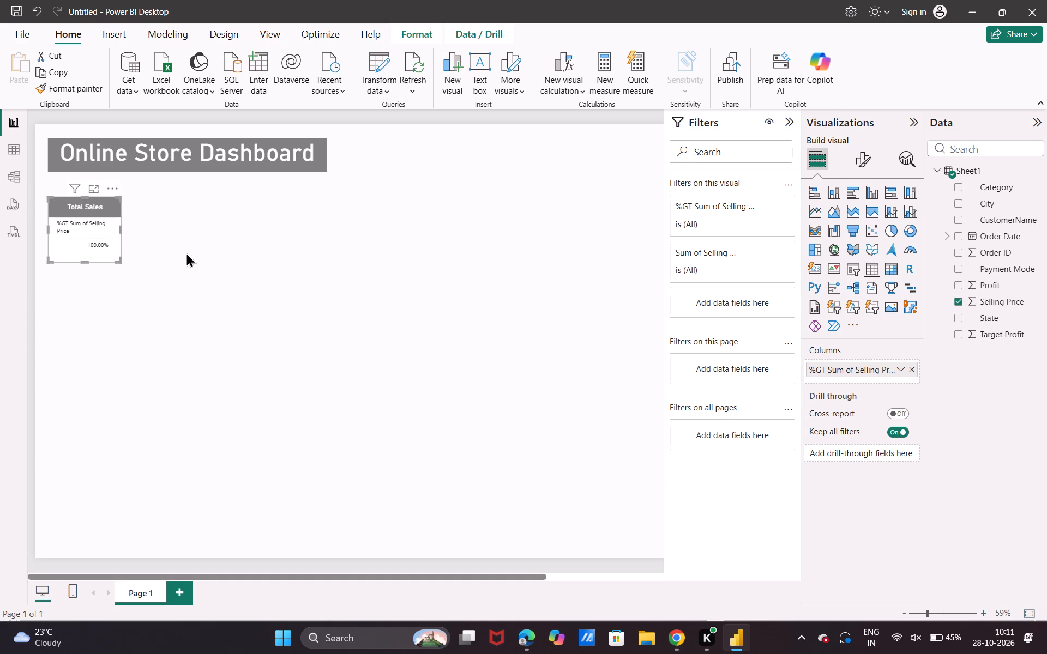
Look through the Total Sales table's visual and general formatting options, and its %GT Sum of Selling Price filter settings.
{"action": "left_click", "coordinate": [872, 152]}
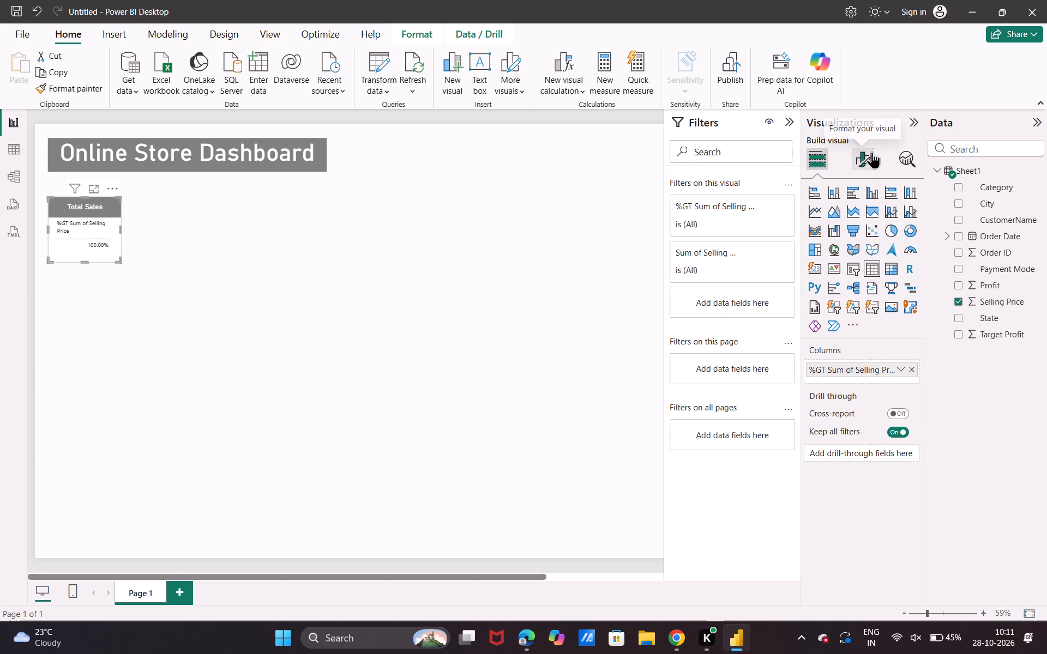
{"action": "scroll", "coordinate": [775, 342], "scroll_direction": "up", "scroll_amount": 2}
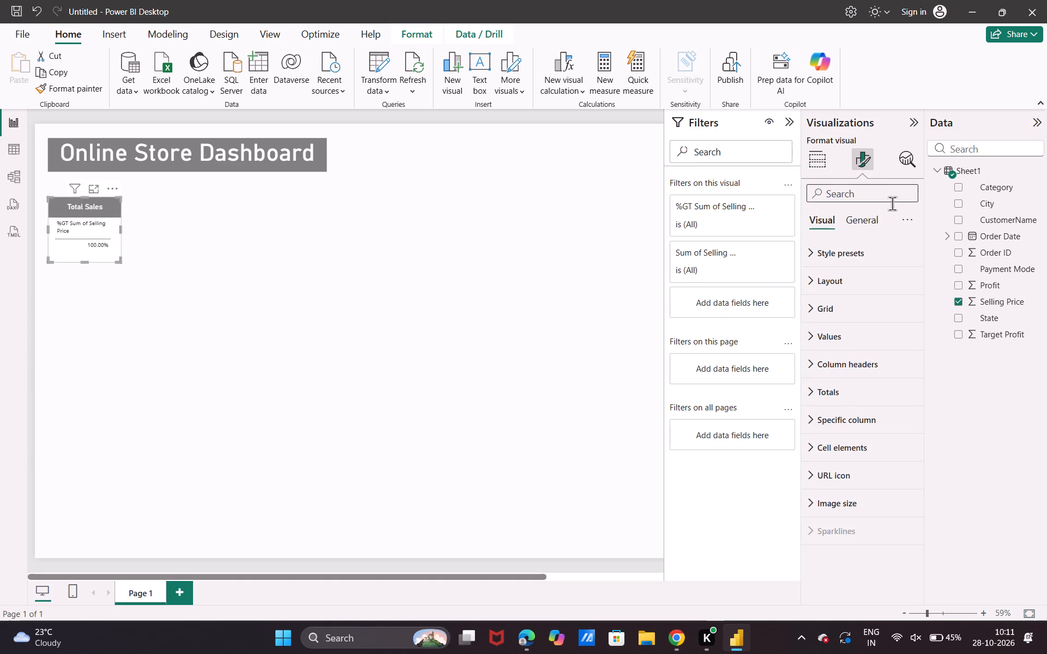
{"action": "left_click", "coordinate": [880, 222]}
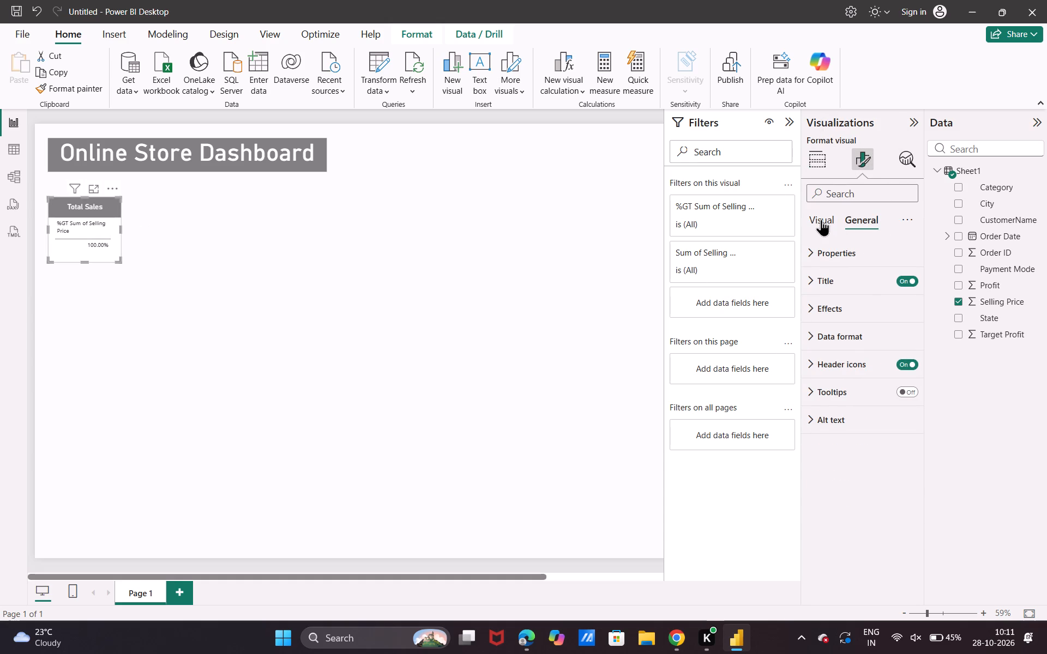
{"action": "left_click", "coordinate": [821, 219]}
{"action": "left_click", "coordinate": [821, 219]}
{"action": "left_click", "coordinate": [842, 251]}
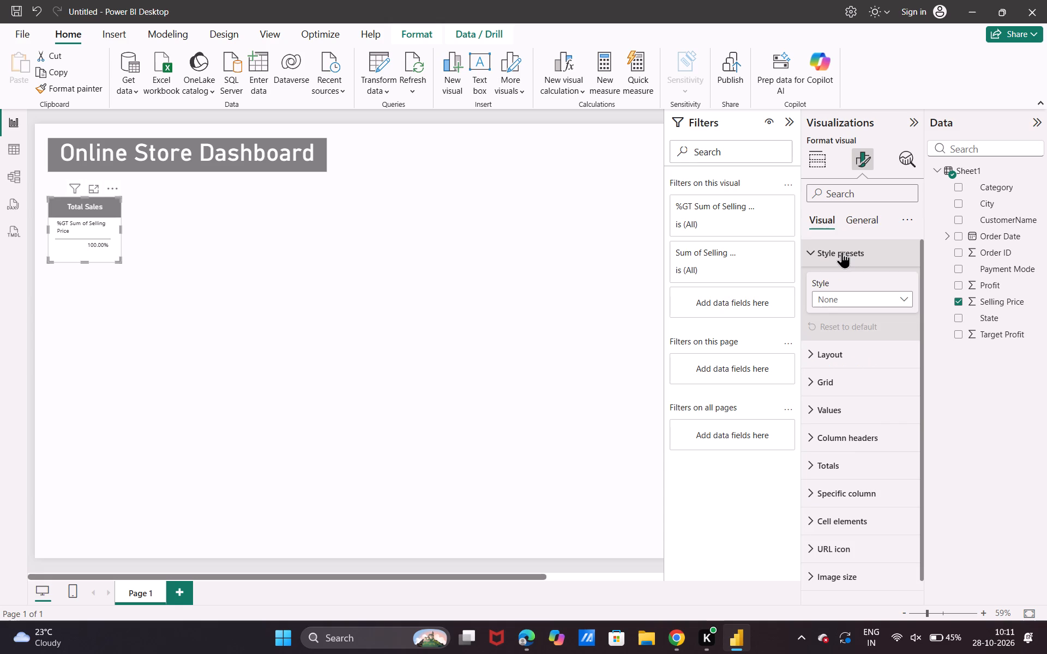
{"action": "left_click", "coordinate": [842, 251]}
{"action": "left_click", "coordinate": [855, 272]}
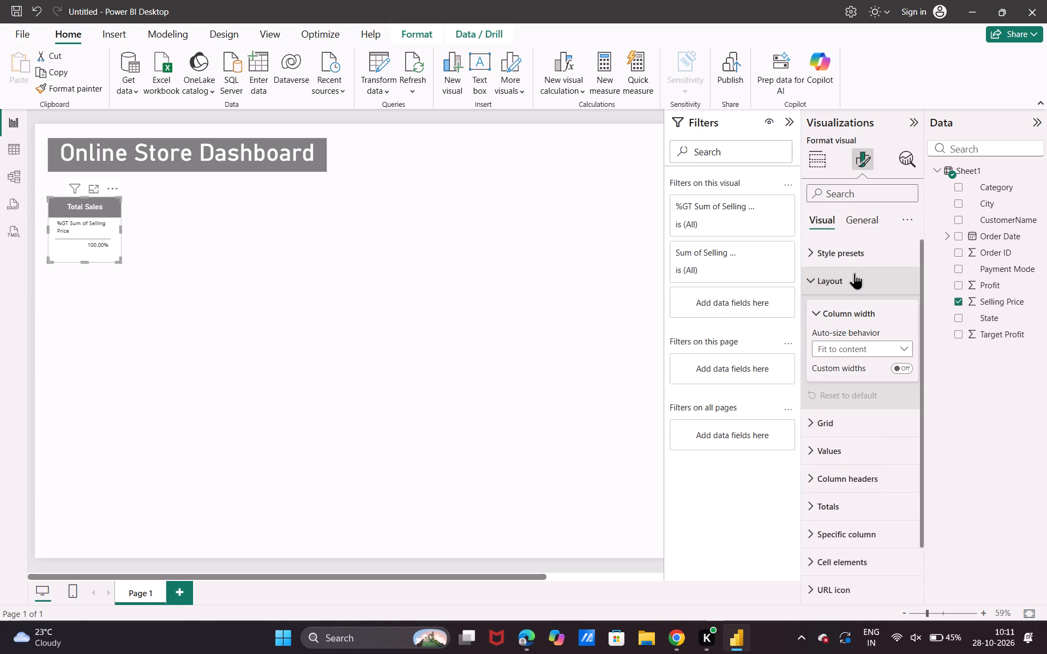
{"action": "left_click", "coordinate": [855, 272]}
{"action": "left_click", "coordinate": [852, 308]}
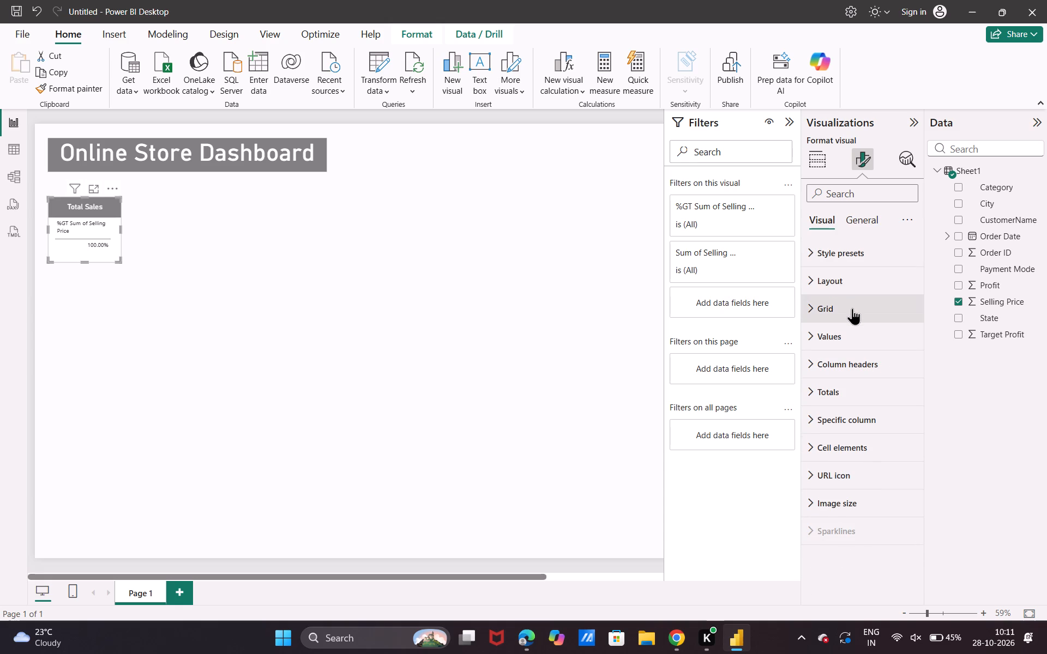
{"action": "left_click", "coordinate": [852, 308]}
{"action": "left_click", "coordinate": [851, 333]}
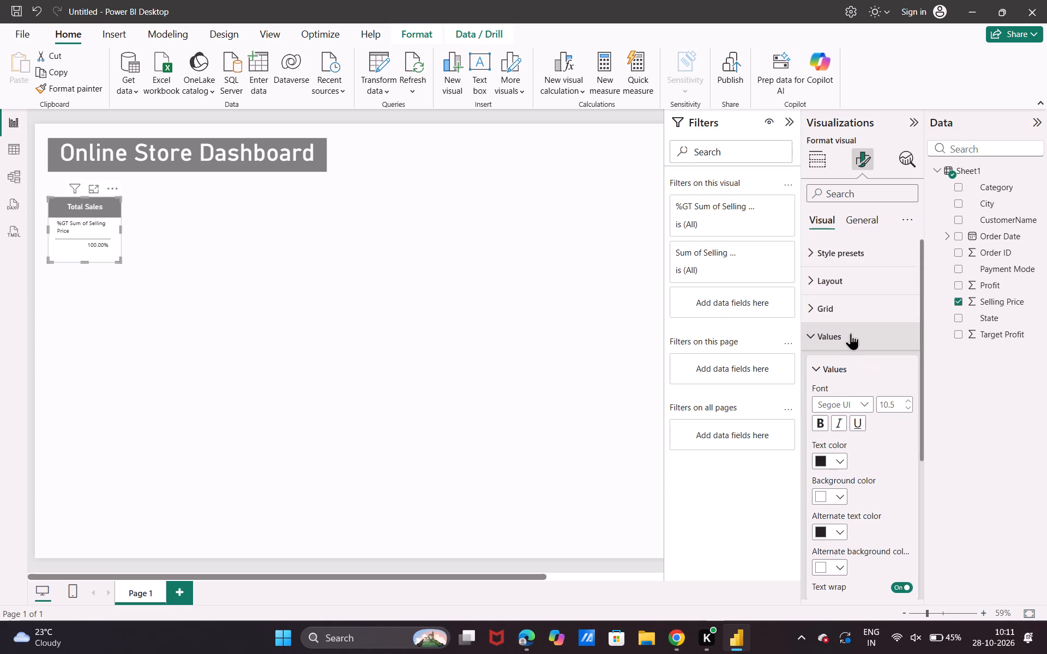
{"action": "scroll", "coordinate": [839, 387], "scroll_direction": "down", "scroll_amount": 3}
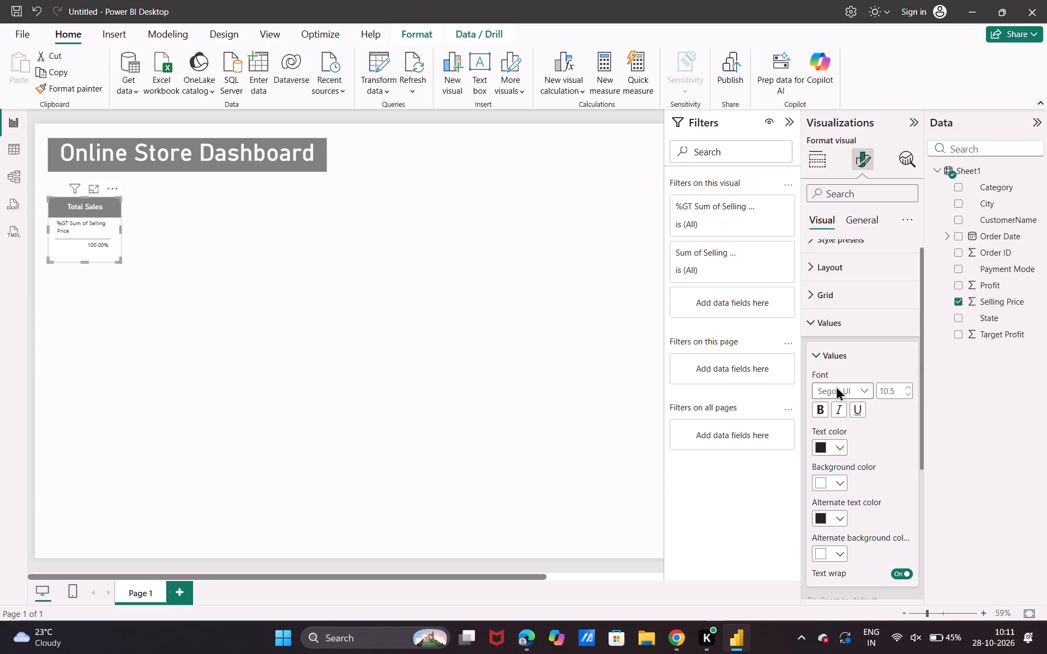
{"action": "left_click", "coordinate": [817, 367]}
{"action": "scroll", "coordinate": [817, 367], "scroll_direction": "down", "scroll_amount": 1}
{"action": "scroll", "coordinate": [838, 409], "scroll_direction": "down", "scroll_amount": 1}
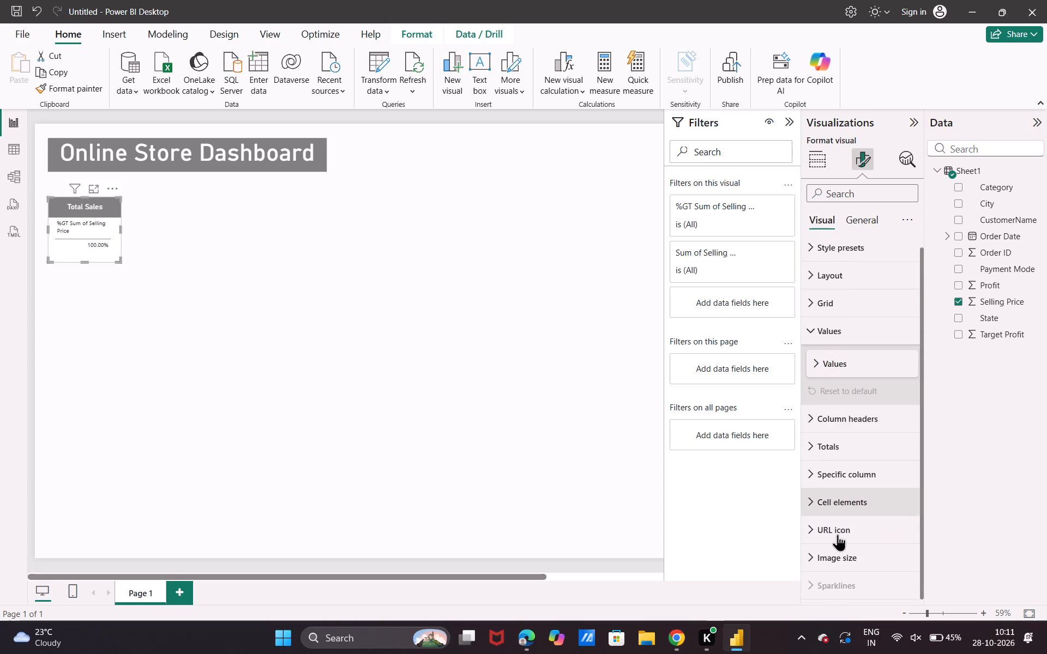
{"action": "scroll", "coordinate": [838, 534], "scroll_direction": "down", "scroll_amount": 1}
{"action": "scroll", "coordinate": [811, 406], "scroll_direction": "up", "scroll_amount": 1}
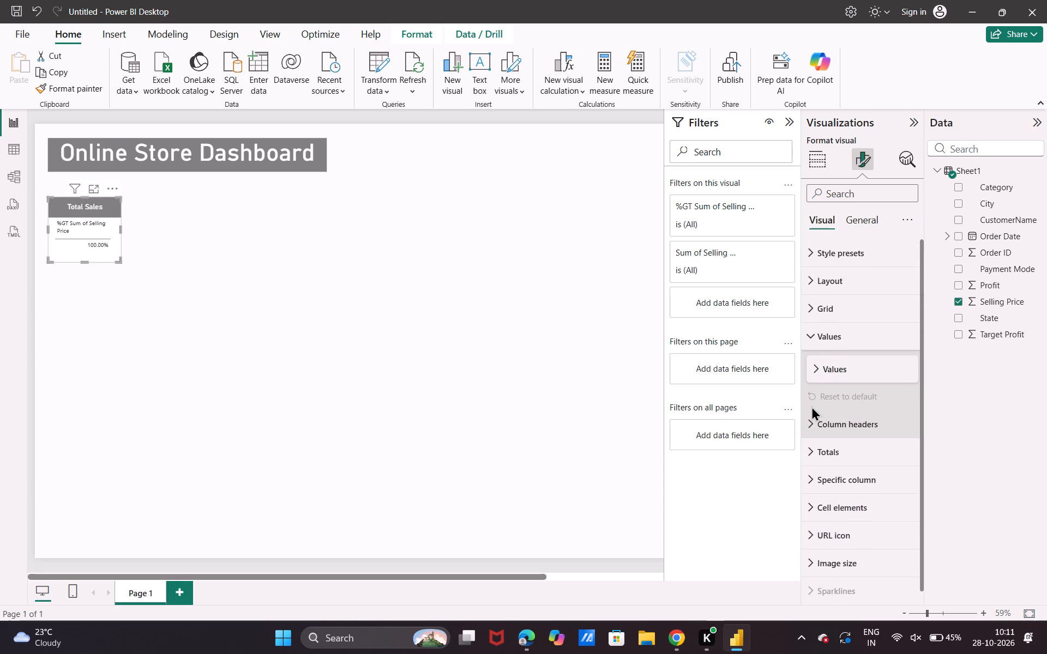
{"action": "scroll", "coordinate": [811, 406], "scroll_direction": "up", "scroll_amount": 1}
{"action": "left_click", "coordinate": [849, 342]}
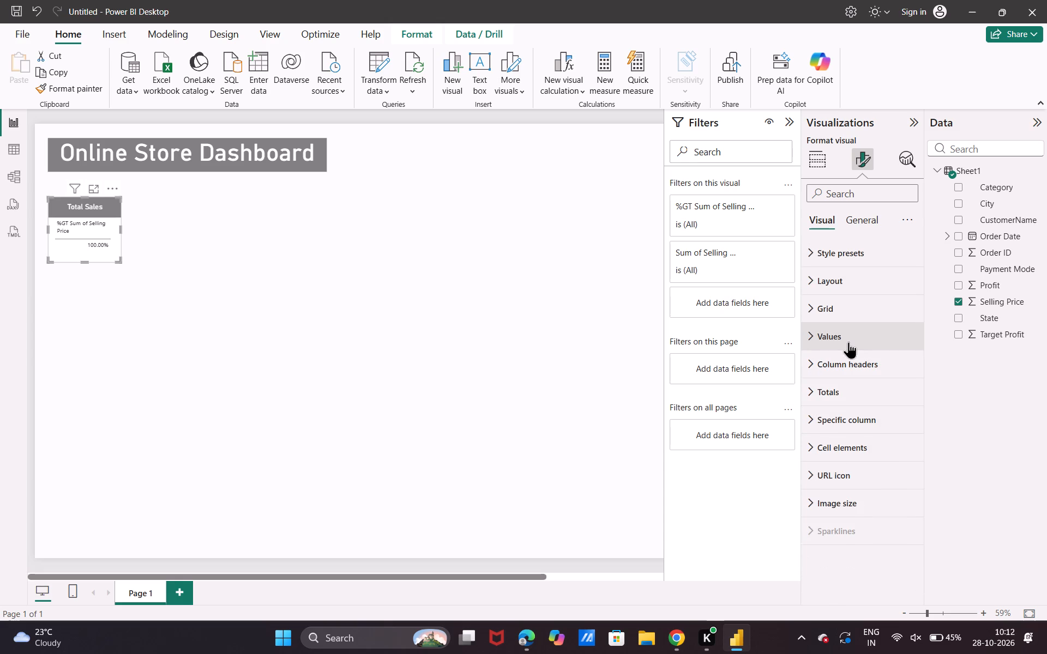
{"action": "left_click", "coordinate": [849, 342]}
{"action": "left_click", "coordinate": [849, 342]}
{"action": "scroll", "coordinate": [825, 485], "scroll_direction": "up", "scroll_amount": 3}
{"action": "left_click", "coordinate": [861, 217]}
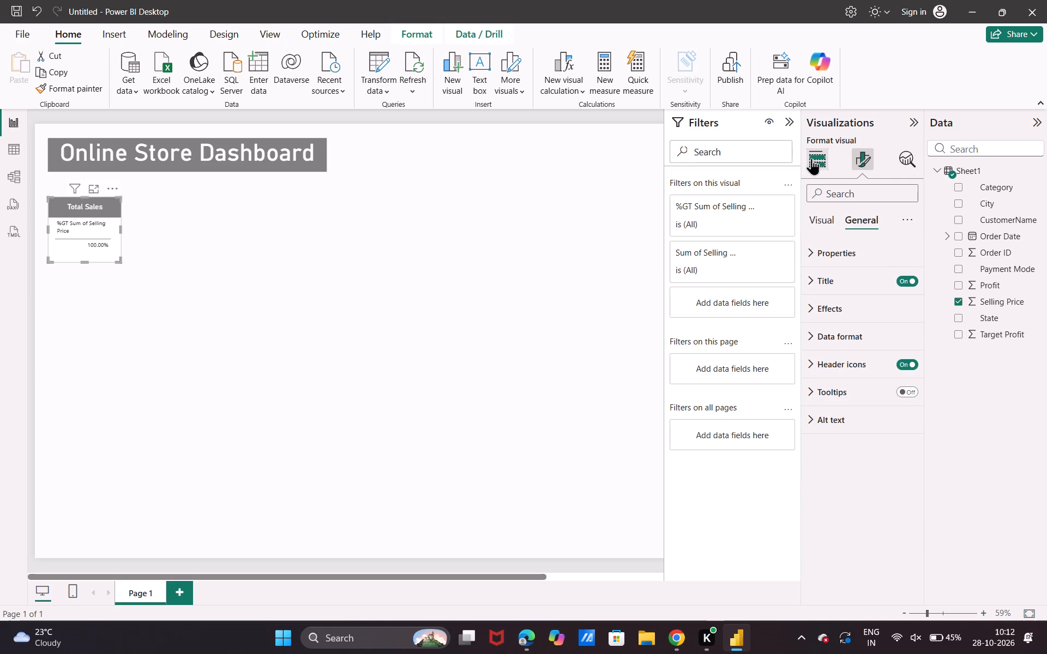
{"action": "left_click", "coordinate": [868, 484]}
{"action": "left_click", "coordinate": [821, 159]}
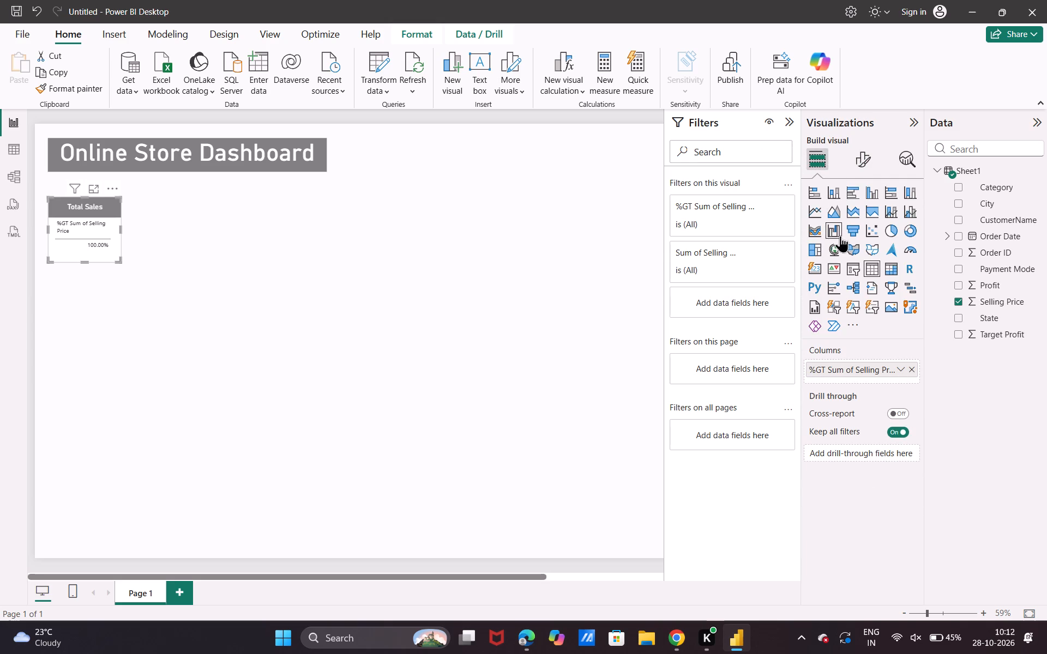
{"action": "left_click", "coordinate": [693, 207]}
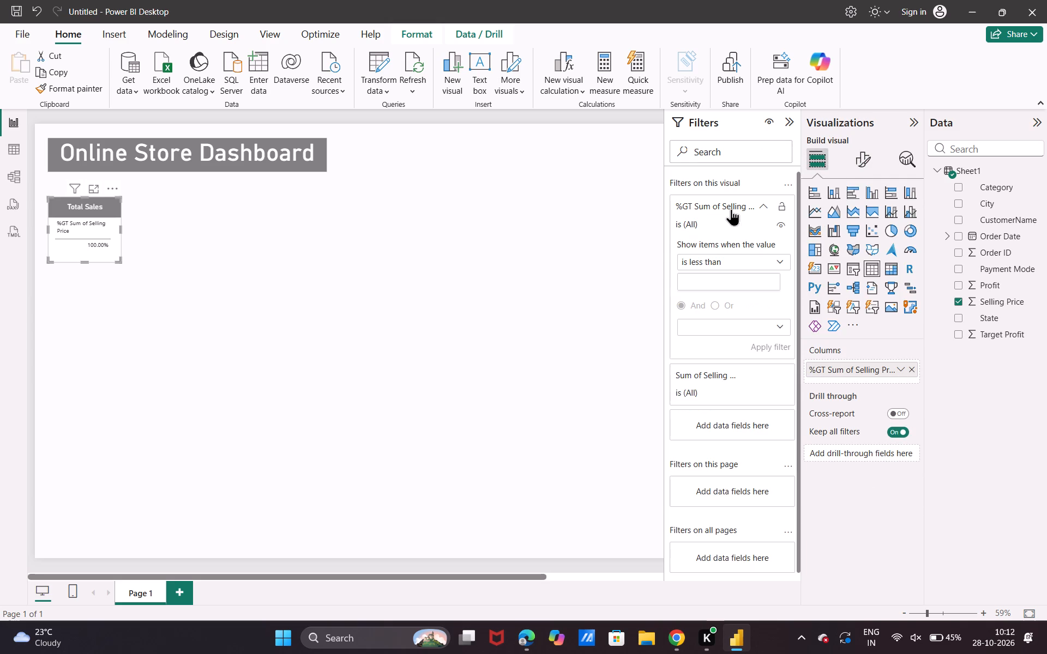
{"action": "scroll", "coordinate": [715, 299], "scroll_direction": "up", "scroll_amount": 1}
{"action": "left_click", "coordinate": [754, 205]}
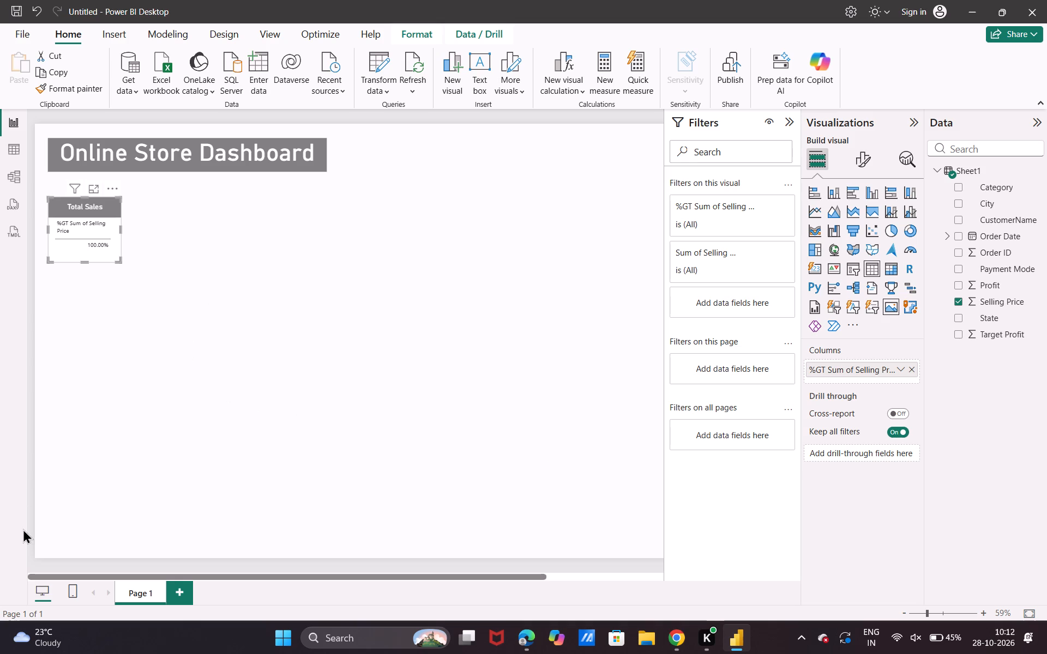
Resize the Total Sales table from its lower corner to be slightly narrower and slightly taller.
{"action": "left_click_drag", "start_coordinate": [117, 260], "coordinate": [122, 241]}
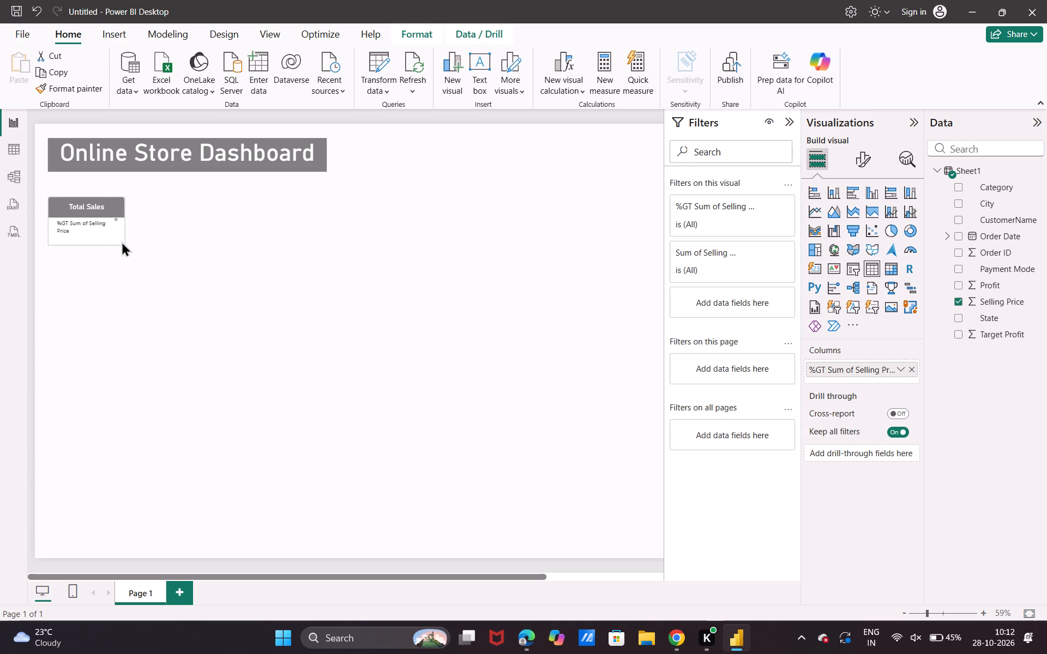
{"action": "left_click_drag", "start_coordinate": [122, 241], "coordinate": [106, 249]}
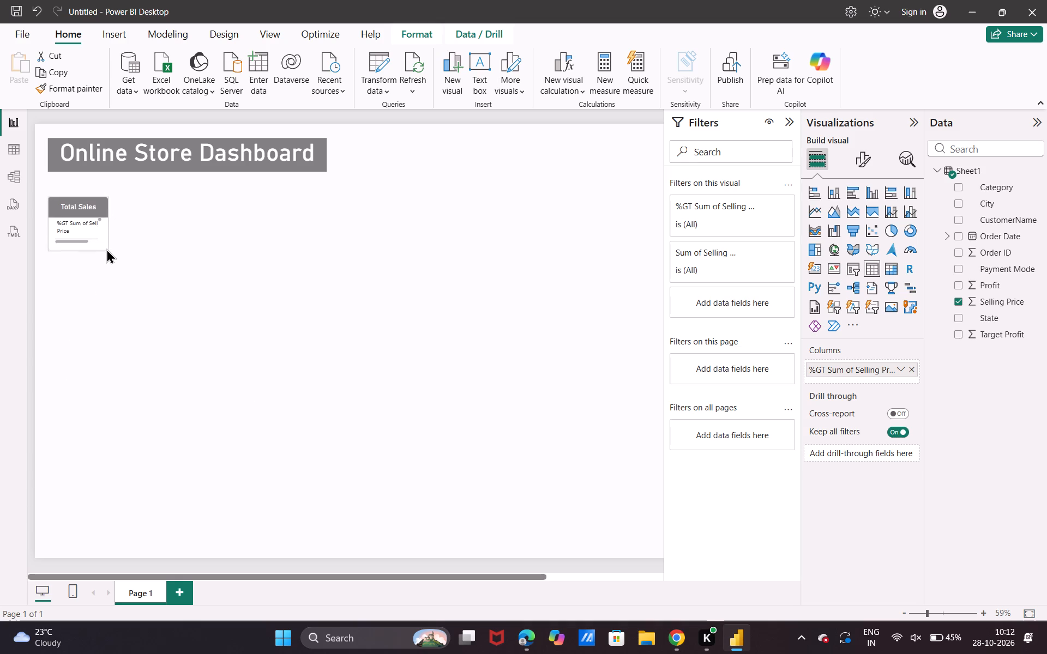
{"action": "left_click_drag", "start_coordinate": [106, 249], "coordinate": [115, 265]}
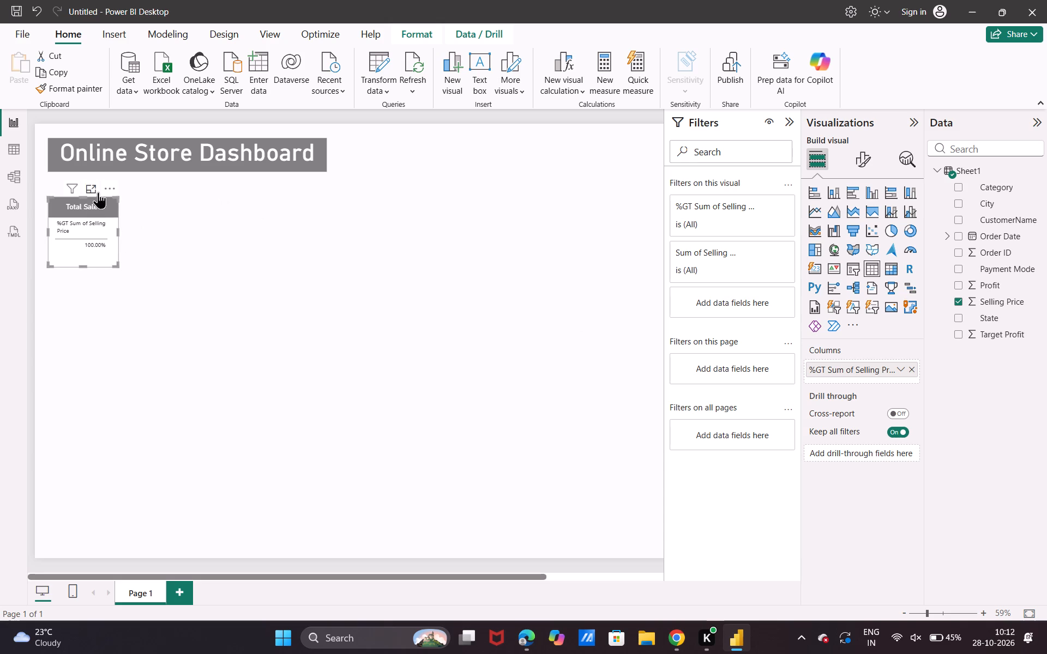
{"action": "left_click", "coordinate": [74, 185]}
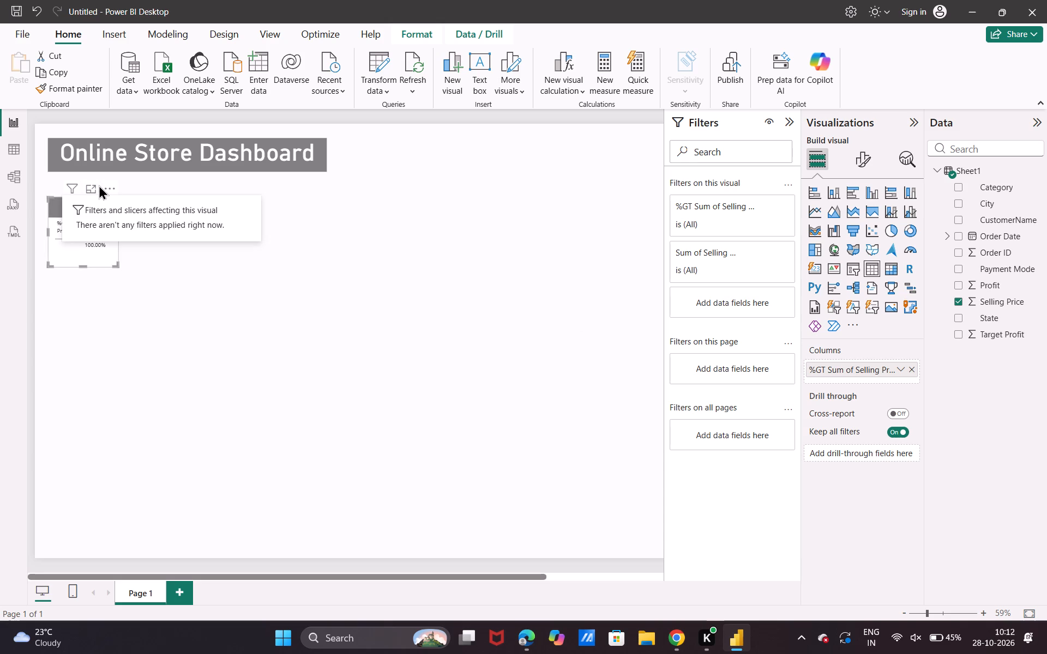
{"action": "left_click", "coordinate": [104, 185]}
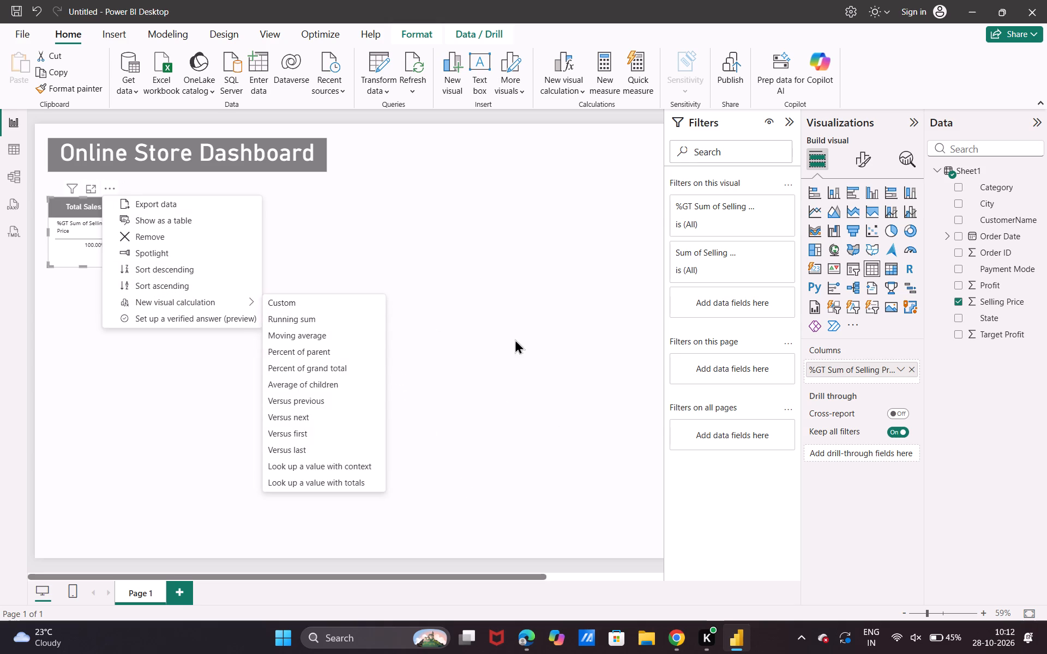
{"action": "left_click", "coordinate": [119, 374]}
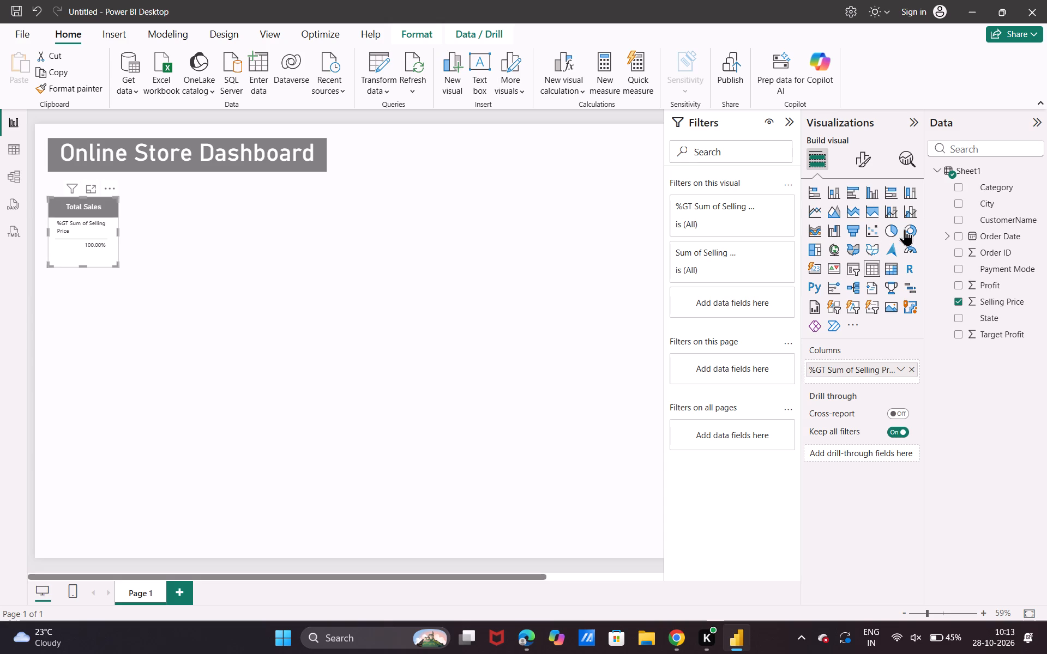
Convert the Total Sales table into a card visual.
{"action": "scroll", "coordinate": [867, 275], "scroll_direction": "up", "scroll_amount": 1}
{"action": "left_click", "coordinate": [820, 271]}
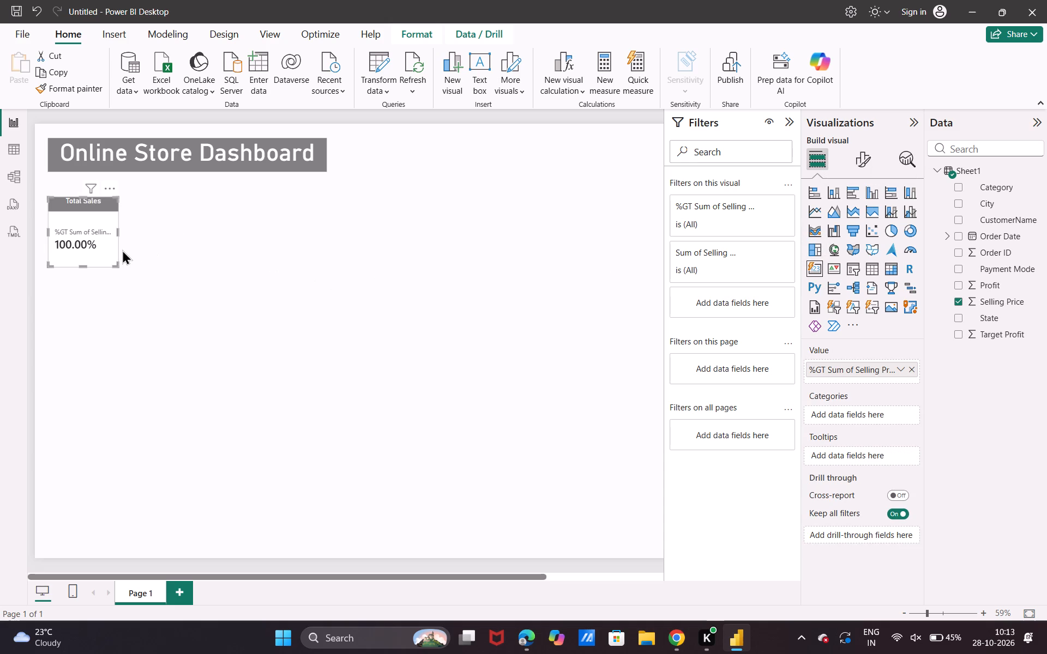
{"action": "left_click", "coordinate": [89, 241]}
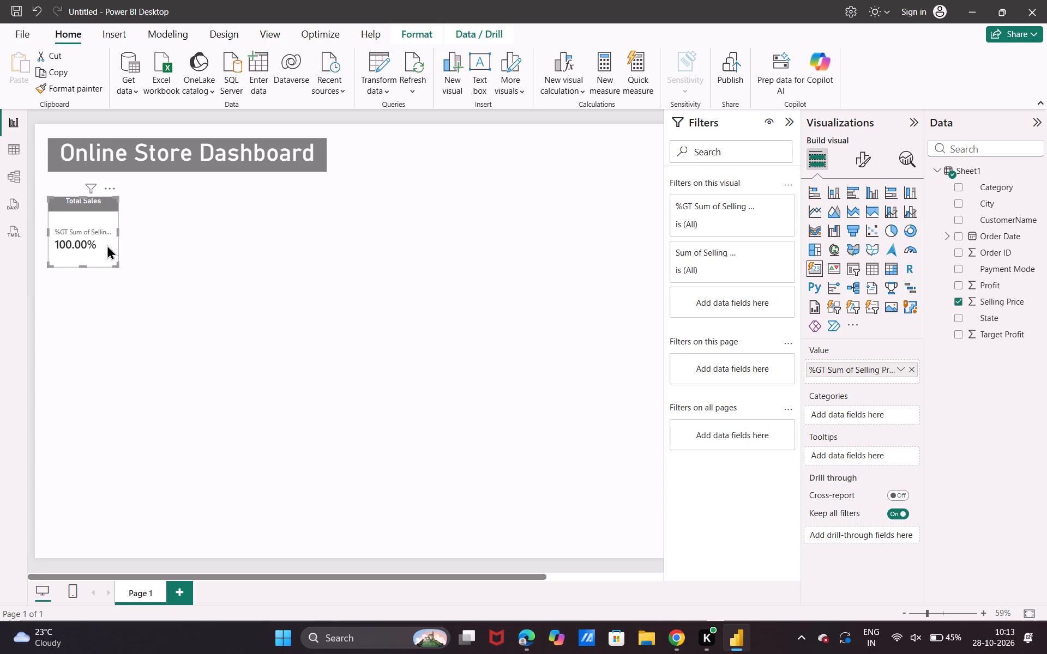
{"action": "triple_click", "coordinate": [105, 239]}
Replace the Total Sales card's %GT Sum of Selling Price value with the plain Selling Price field.
{"action": "left_click", "coordinate": [853, 378]}
{"action": "left_click", "coordinate": [894, 362]}
{"action": "left_click", "coordinate": [894, 362]}
{"action": "left_click", "coordinate": [910, 369]}
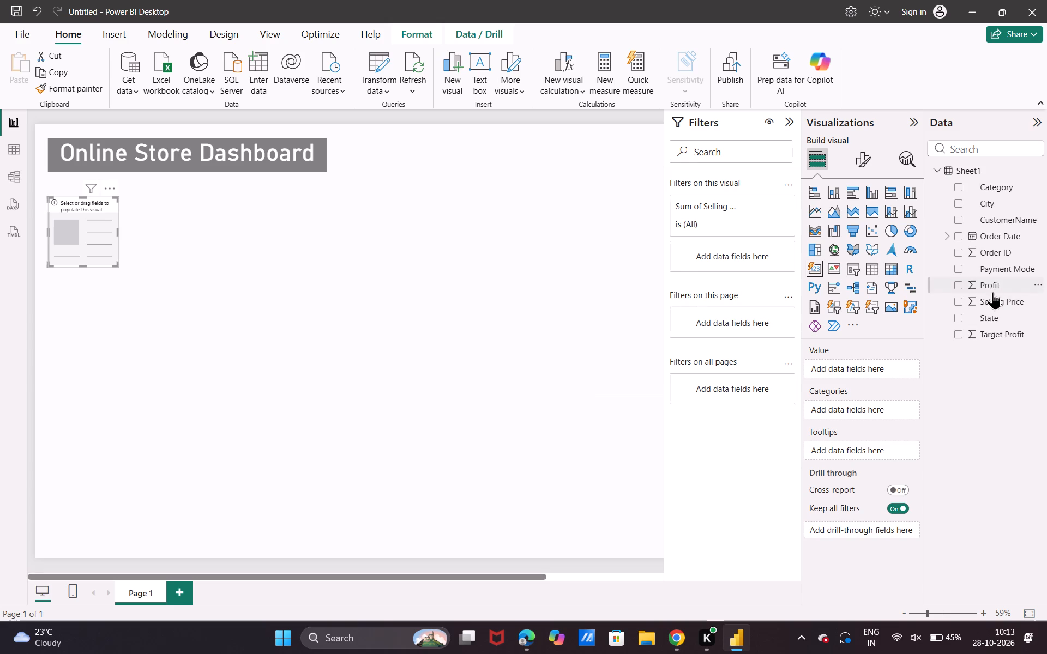
{"action": "left_click_drag", "start_coordinate": [994, 299], "coordinate": [888, 366]}
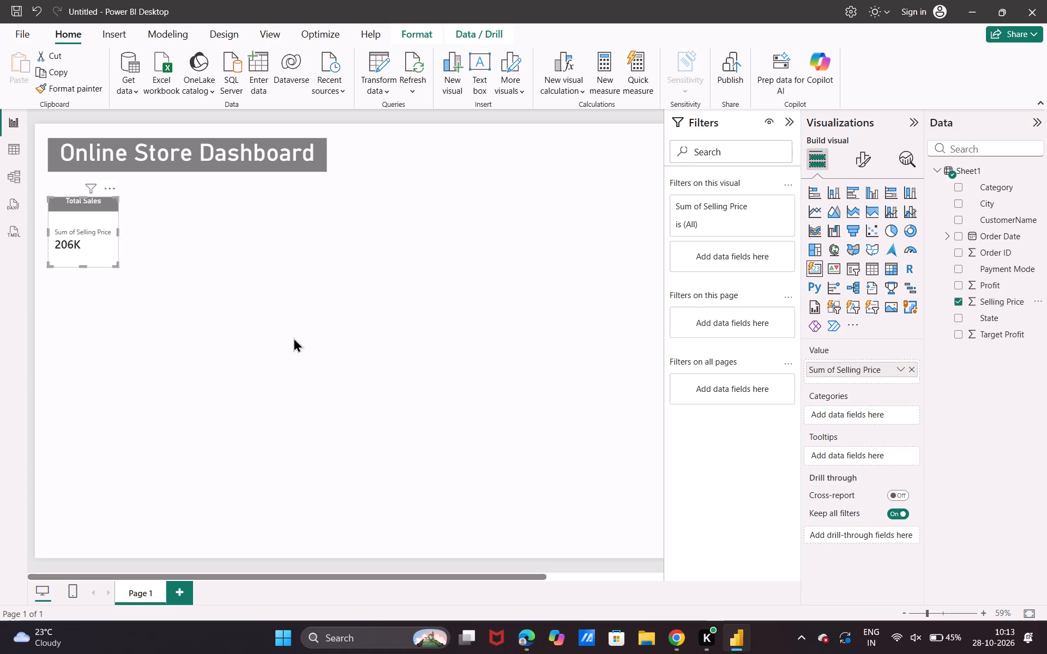
Shrink the Total Sales card slightly from its lower corner.
{"action": "left_click", "coordinate": [115, 267]}
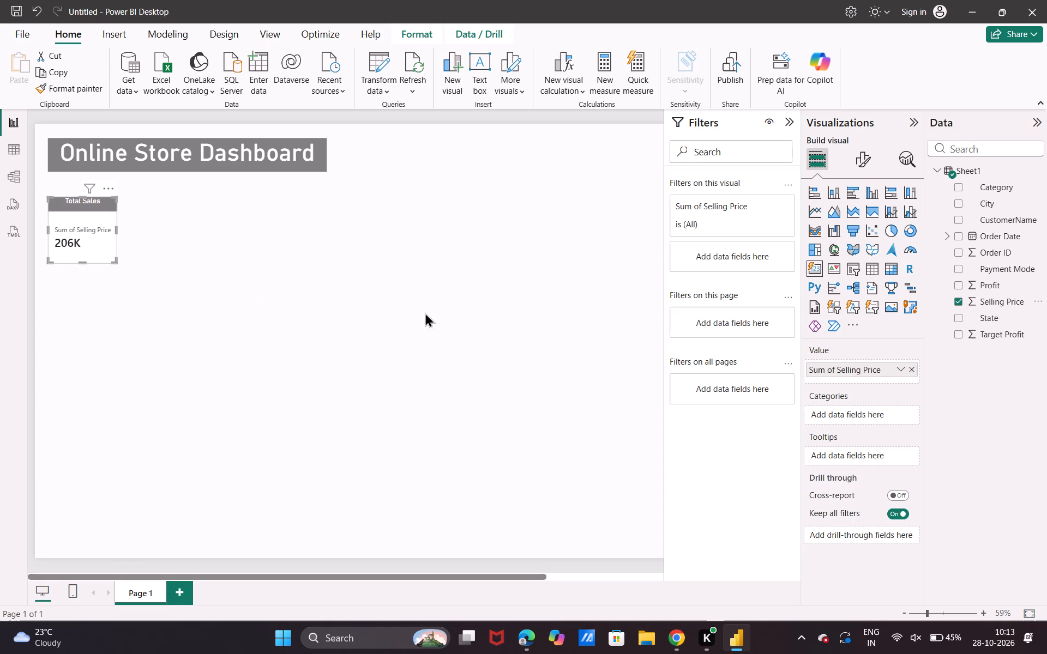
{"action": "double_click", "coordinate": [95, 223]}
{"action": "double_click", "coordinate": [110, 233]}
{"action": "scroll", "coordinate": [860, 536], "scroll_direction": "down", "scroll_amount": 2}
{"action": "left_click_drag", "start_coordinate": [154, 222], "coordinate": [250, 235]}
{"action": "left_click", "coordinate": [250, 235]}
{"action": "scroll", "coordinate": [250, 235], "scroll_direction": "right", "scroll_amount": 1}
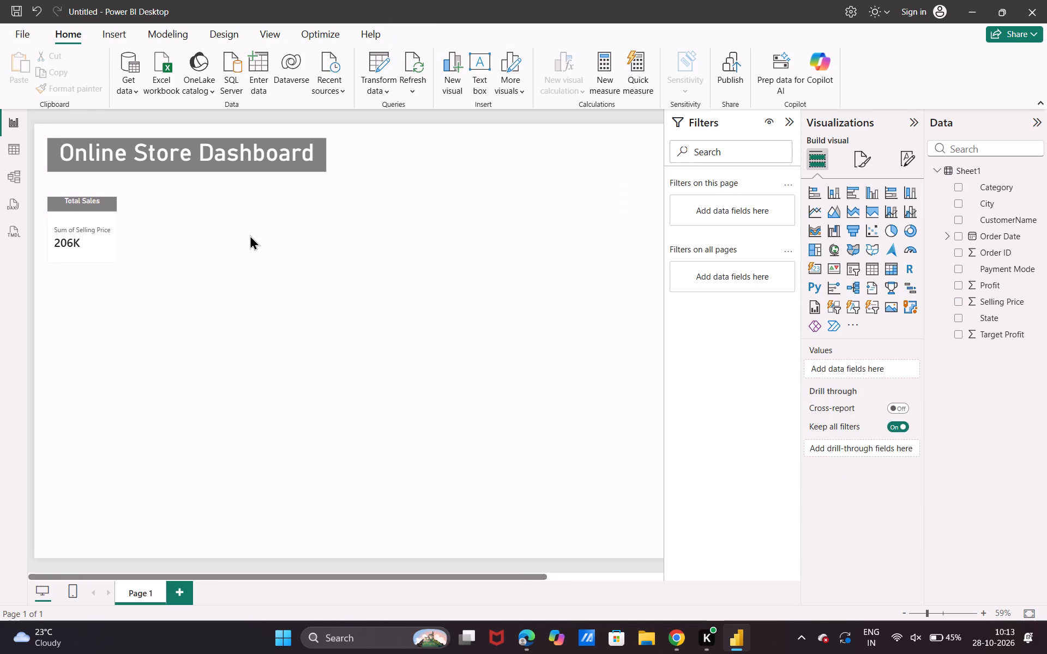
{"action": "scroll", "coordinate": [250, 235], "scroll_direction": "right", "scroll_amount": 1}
Duplicate the Total Sales card and place the copy beside the original, aligned with it and leaving a small gap.
{"action": "left_click", "coordinate": [75, 220]}
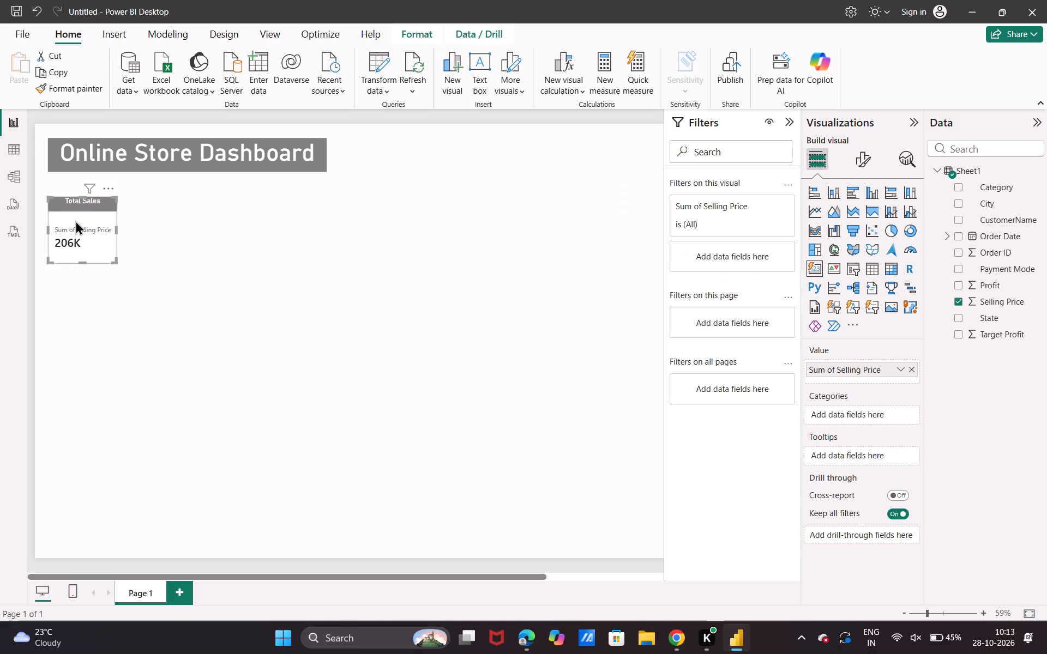
{"action": "key", "text": "ctrl+c"}
{"action": "key", "text": "ctrl+v"}
{"action": "left_click_drag", "start_coordinate": [97, 252], "coordinate": [152, 235]}
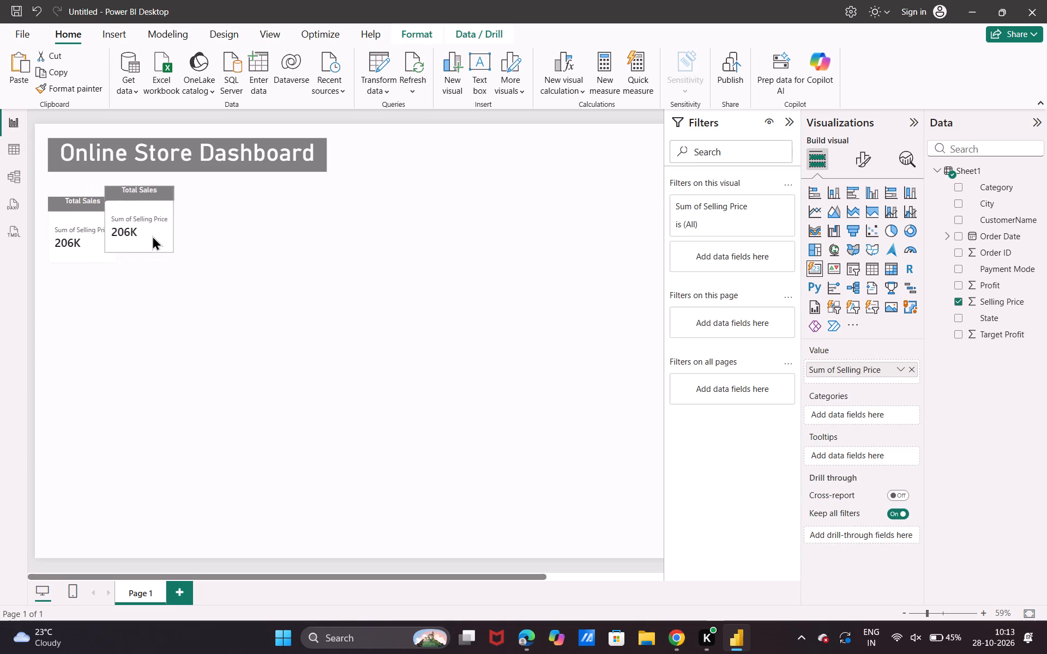
{"action": "left_click_drag", "start_coordinate": [152, 235], "coordinate": [184, 247]}
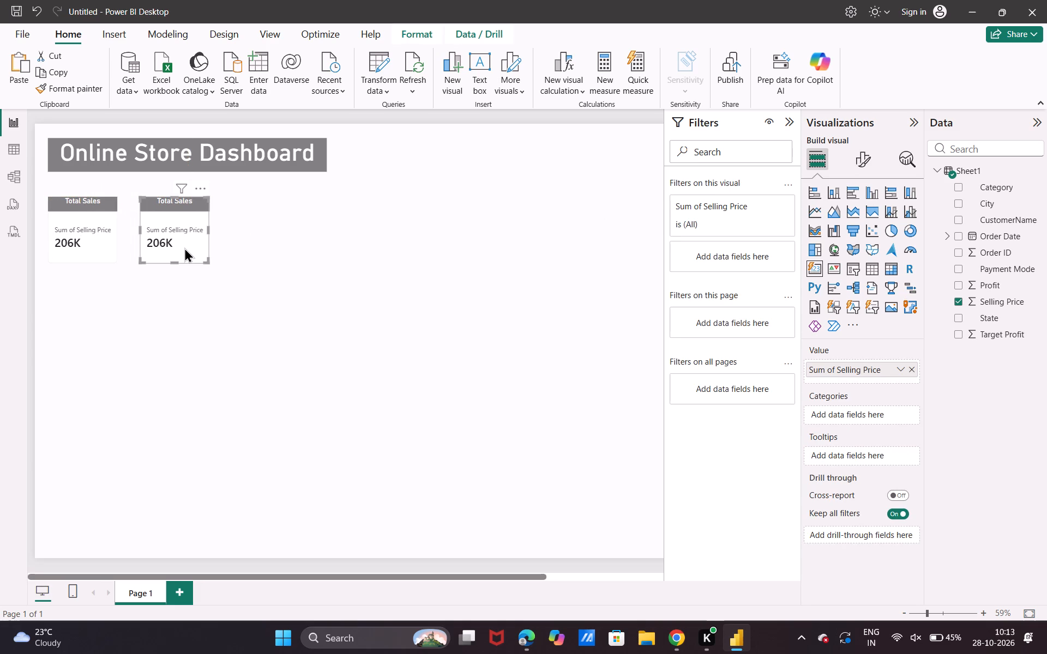
Duplicate the second card and place the copy beside it as a third card in the same row.
{"action": "key", "text": "ctrl+c"}
{"action": "key", "text": "ctrl+v"}
{"action": "left_click_drag", "start_coordinate": [190, 250], "coordinate": [273, 244]}
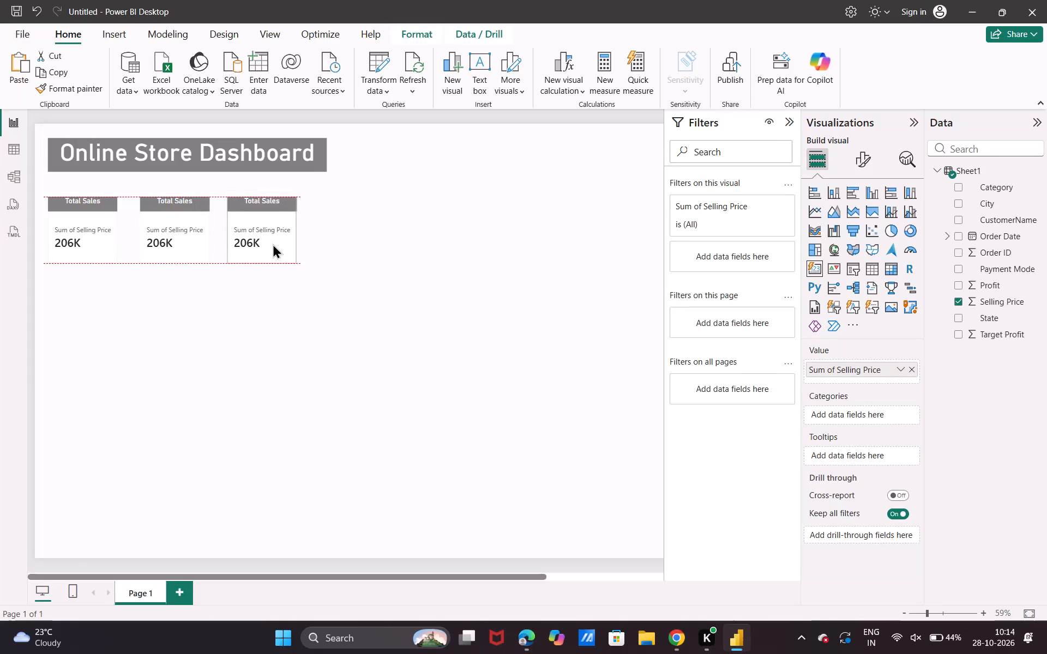
{"action": "left_click_drag", "start_coordinate": [273, 244], "coordinate": [274, 248]}
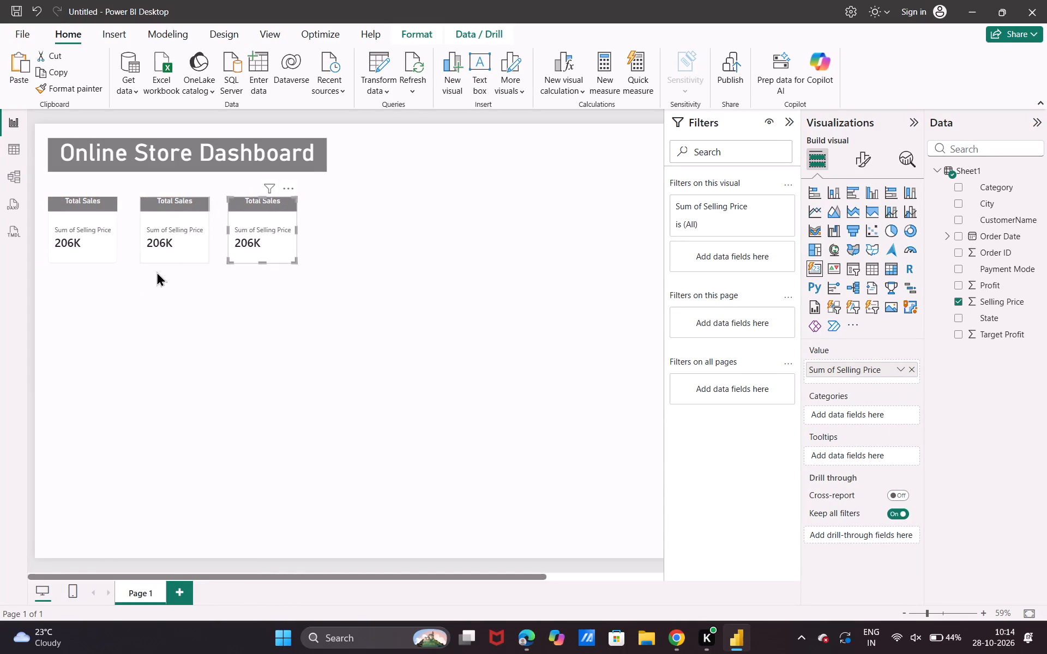
Change the middle card's title text to Total Profit.
{"action": "double_click", "coordinate": [193, 201]}
{"action": "double_click", "coordinate": [193, 201]}
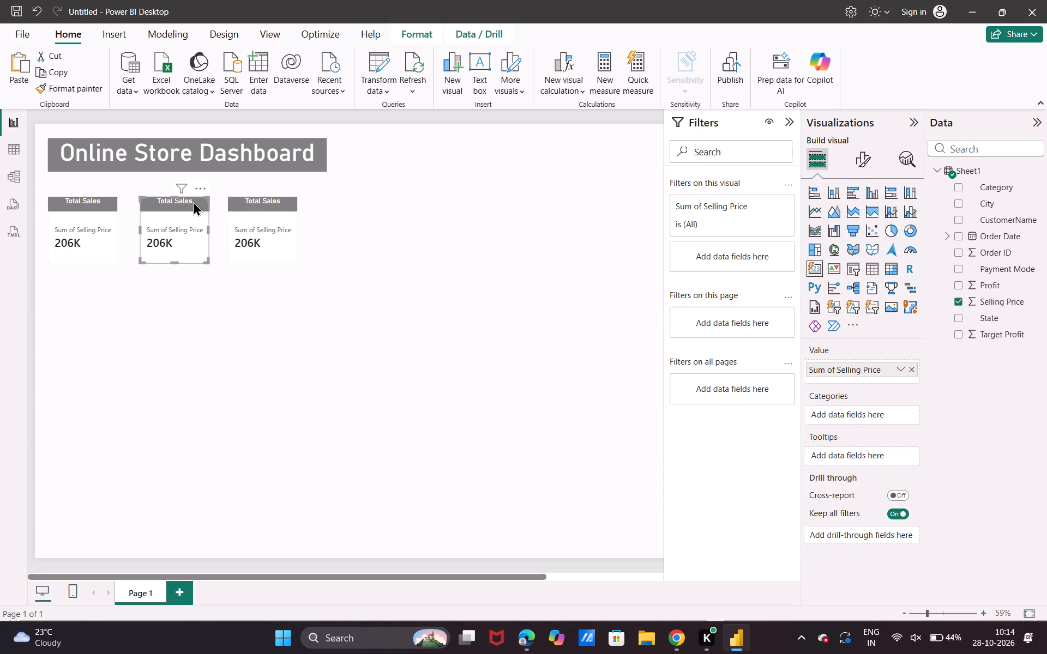
{"action": "scroll", "coordinate": [826, 438], "scroll_direction": "down", "scroll_amount": 1}
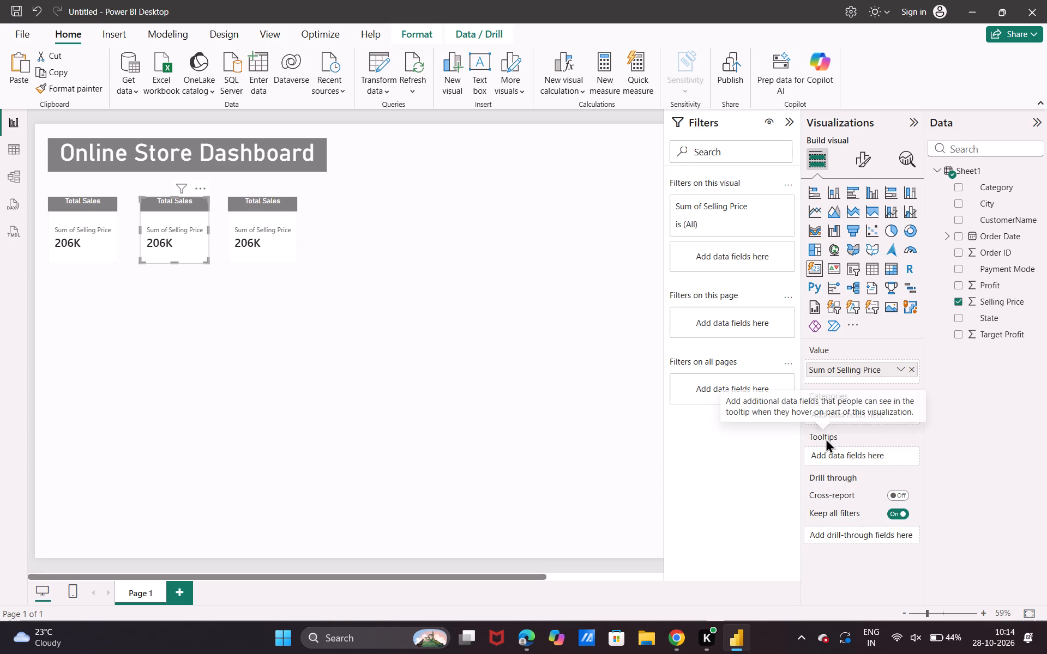
{"action": "scroll", "coordinate": [826, 438], "scroll_direction": "down", "scroll_amount": 2}
{"action": "scroll", "coordinate": [826, 438], "scroll_direction": "up", "scroll_amount": 1}
{"action": "left_click", "coordinate": [867, 172]}
{"action": "left_click", "coordinate": [861, 162]}
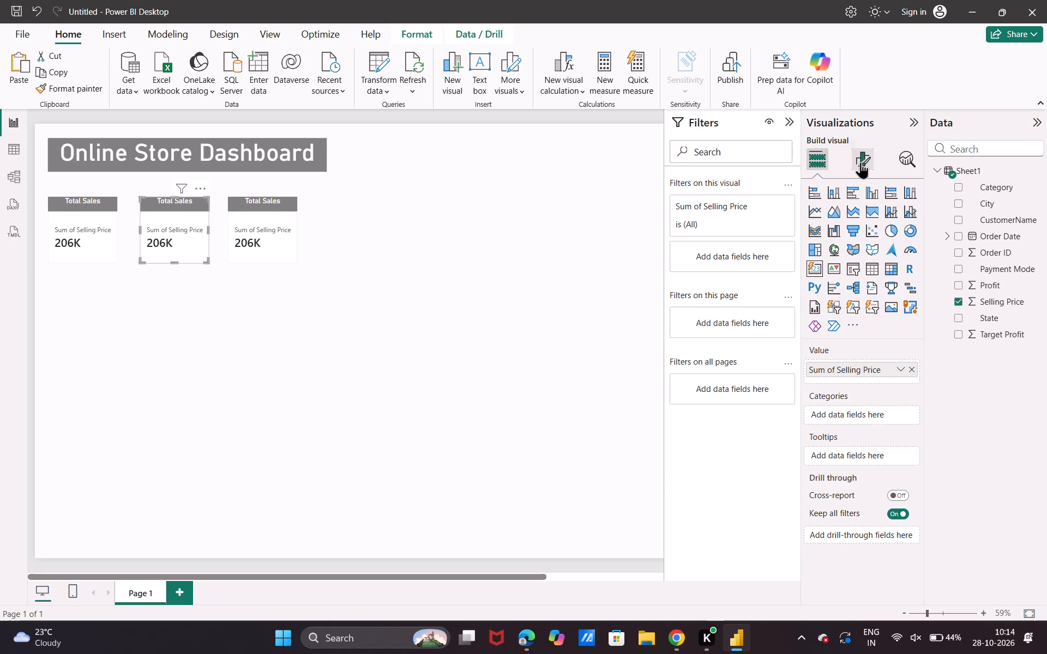
{"action": "left_click", "coordinate": [870, 220]}
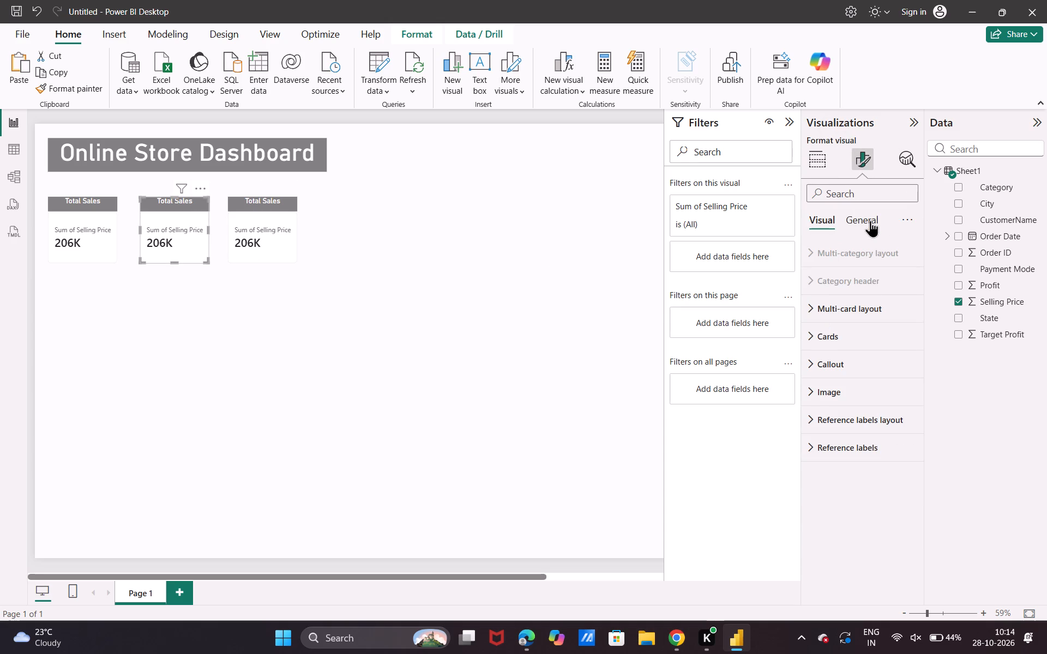
{"action": "left_click", "coordinate": [879, 269]}
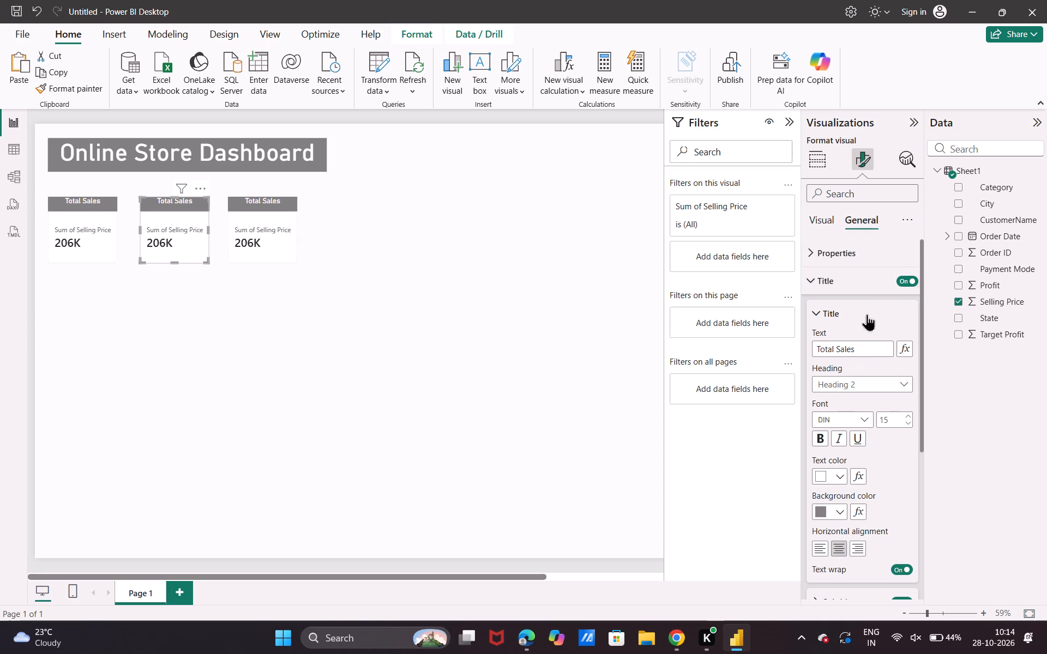
{"action": "left_click_drag", "start_coordinate": [864, 352], "coordinate": [836, 346]}
{"action": "type", "text": "rofit"}
{"action": "key", "text": "Return"}
{"action": "key", "text": "Return"}
Replace the Total Profit card's Sum of Selling Price value with Sum of Profit.
{"action": "left_click", "coordinate": [821, 217]}
{"action": "left_click", "coordinate": [170, 245]}
{"action": "left_click", "coordinate": [170, 245]}
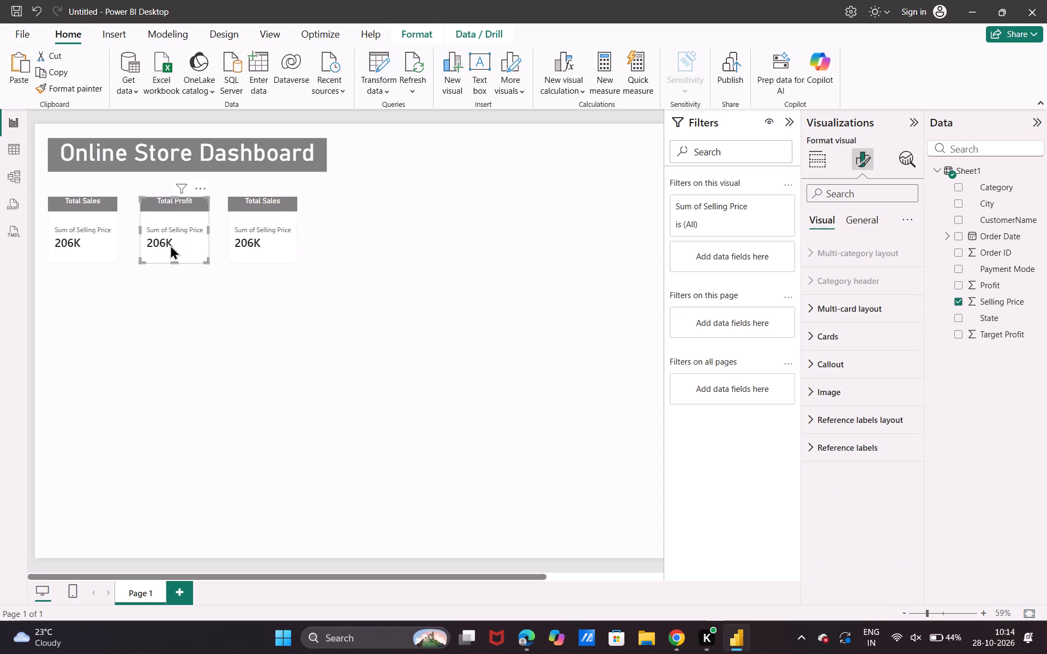
{"action": "left_click", "coordinate": [826, 159]}
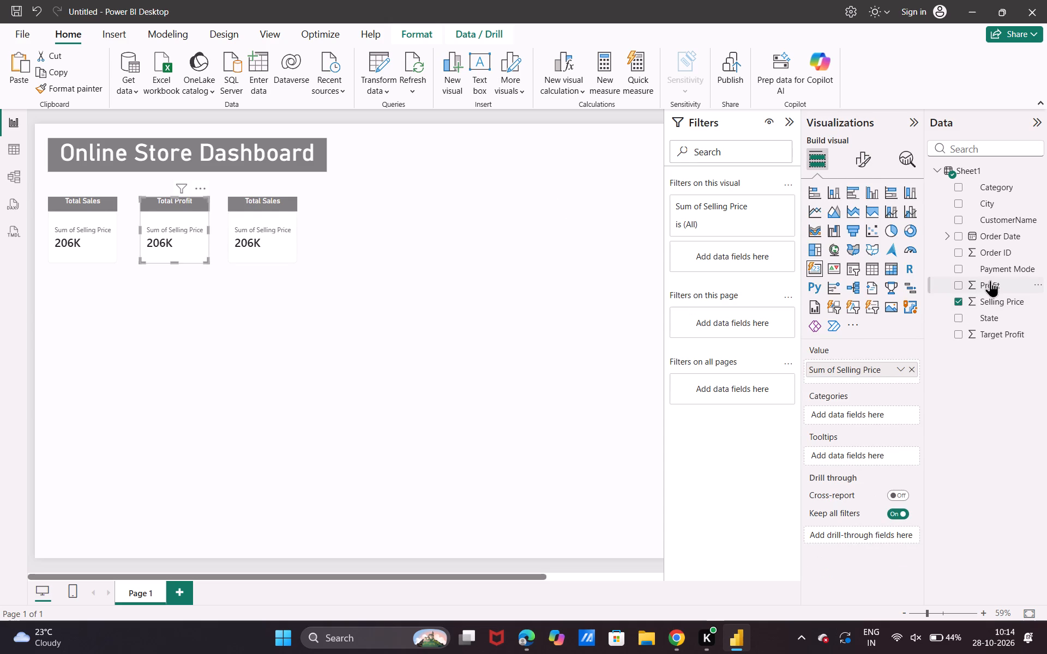
{"action": "left_click_drag", "start_coordinate": [990, 280], "coordinate": [878, 366]}
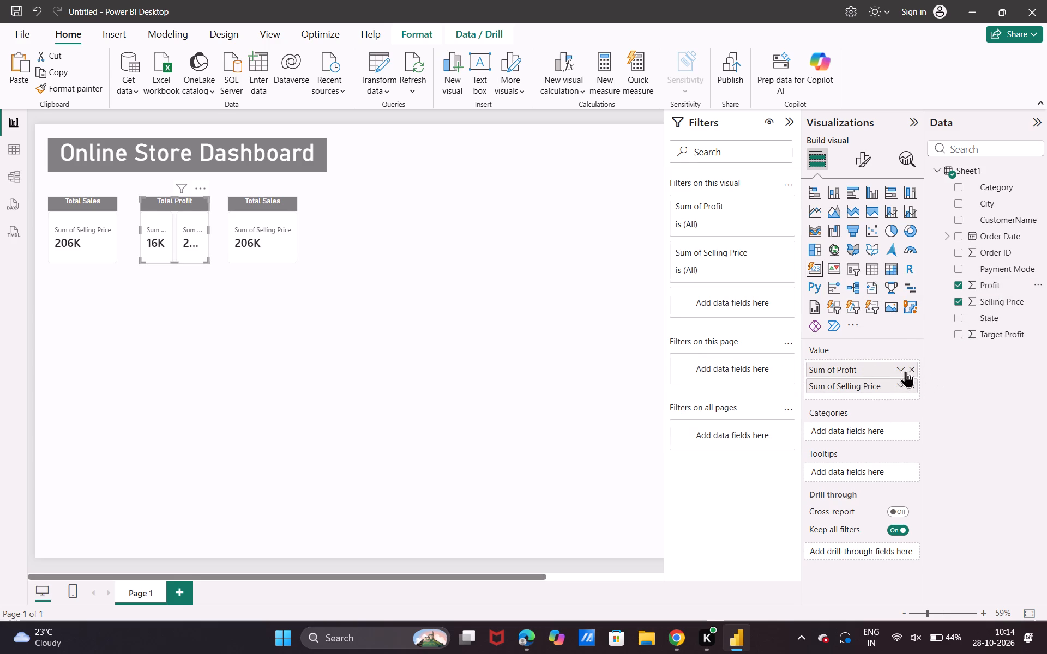
{"action": "left_click", "coordinate": [913, 387]}
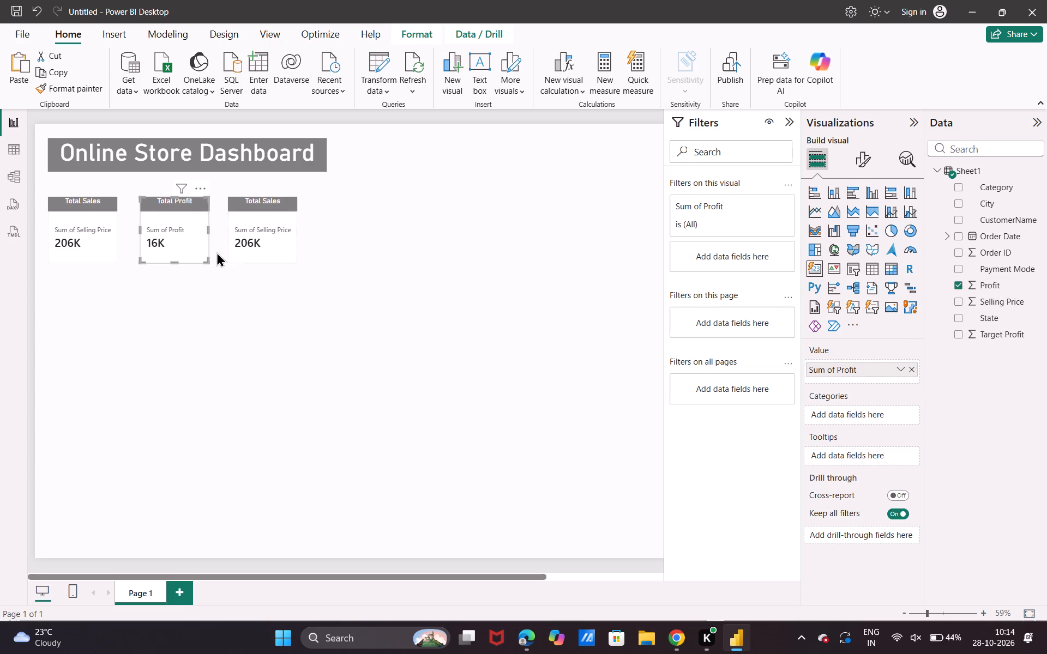
Change the third card's title text to Total Orders.
{"action": "left_click", "coordinate": [271, 237]}
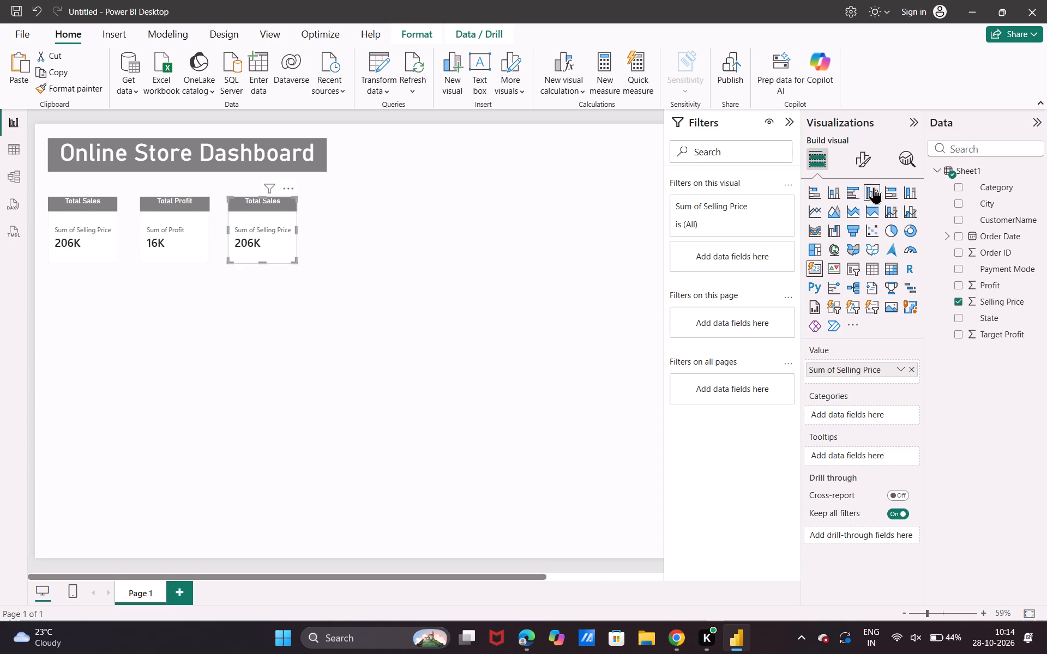
{"action": "left_click", "coordinate": [869, 160]}
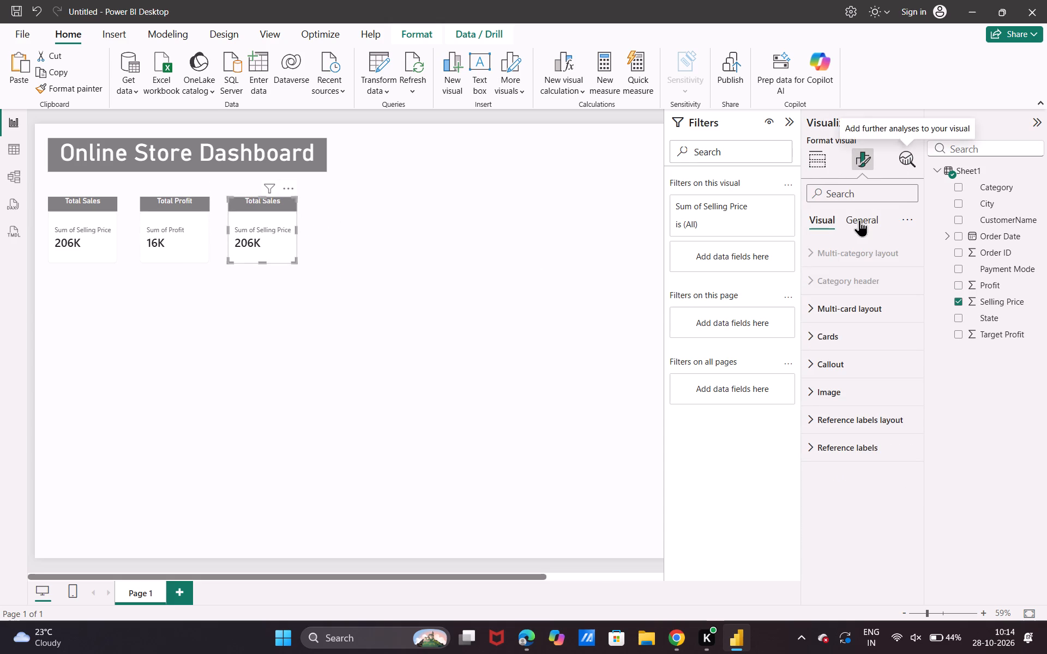
{"action": "left_click", "coordinate": [859, 220]}
{"action": "left_click", "coordinate": [848, 276]}
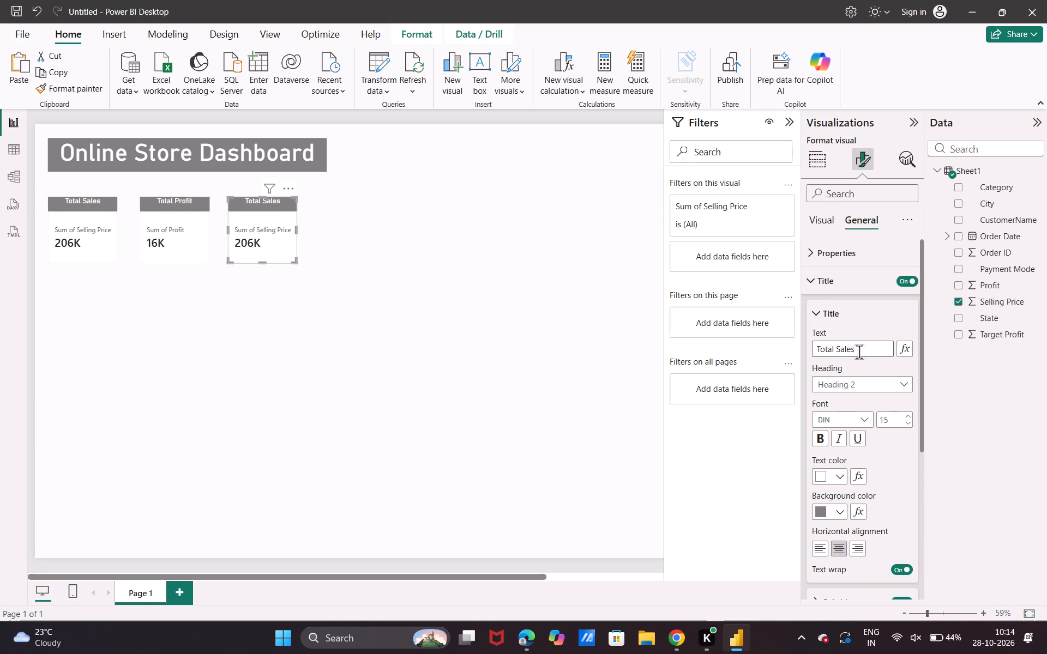
{"action": "left_click_drag", "start_coordinate": [859, 352], "coordinate": [839, 347]}
{"action": "key", "text": "BackSpace"}
{"action": "key", "text": "BackSpace"}
{"action": "type", "text": "rders"}
{"action": "key", "text": "Return"}
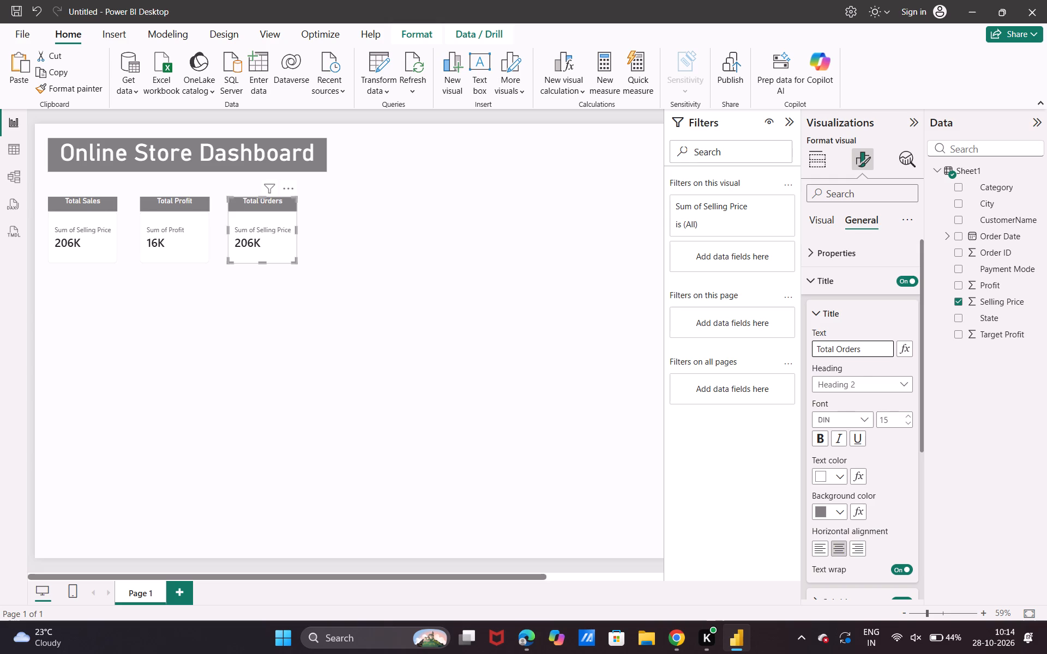
{"action": "left_click", "coordinate": [846, 313]}
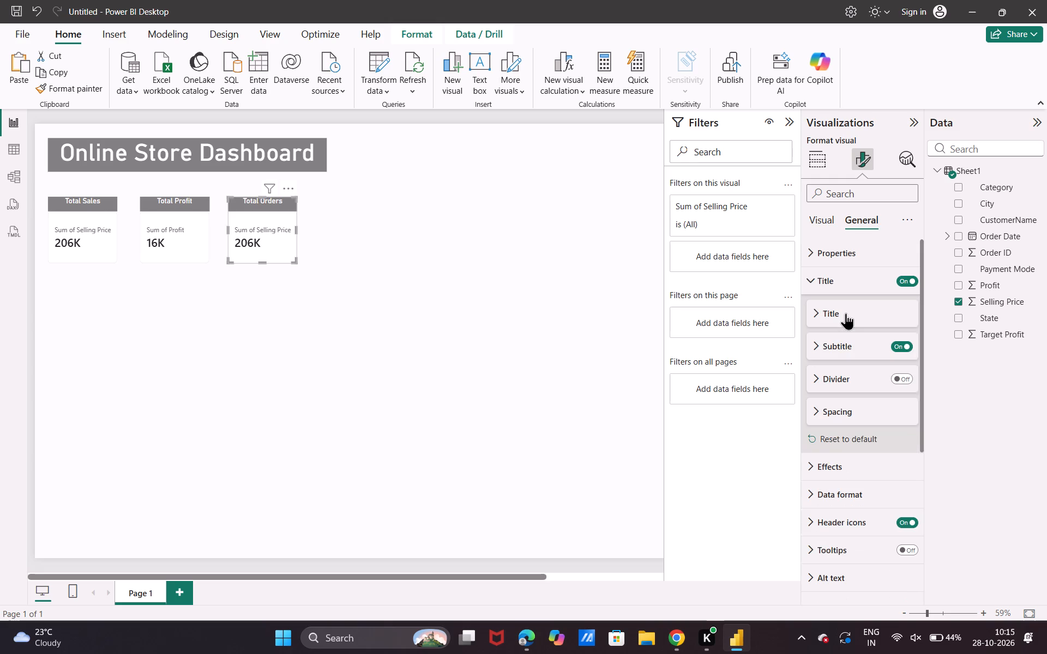
Replace the Total Orders card's Sum of Selling Price value with the count of Order ID.
{"action": "left_click", "coordinate": [821, 165]}
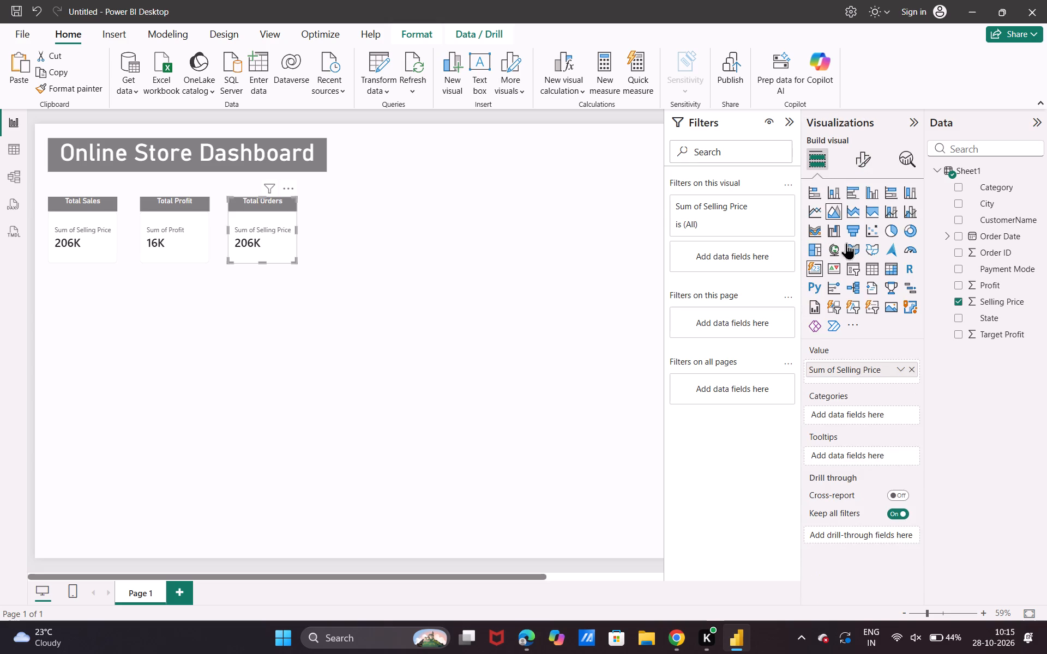
{"action": "scroll", "coordinate": [855, 360], "scroll_direction": "down", "scroll_amount": 1}
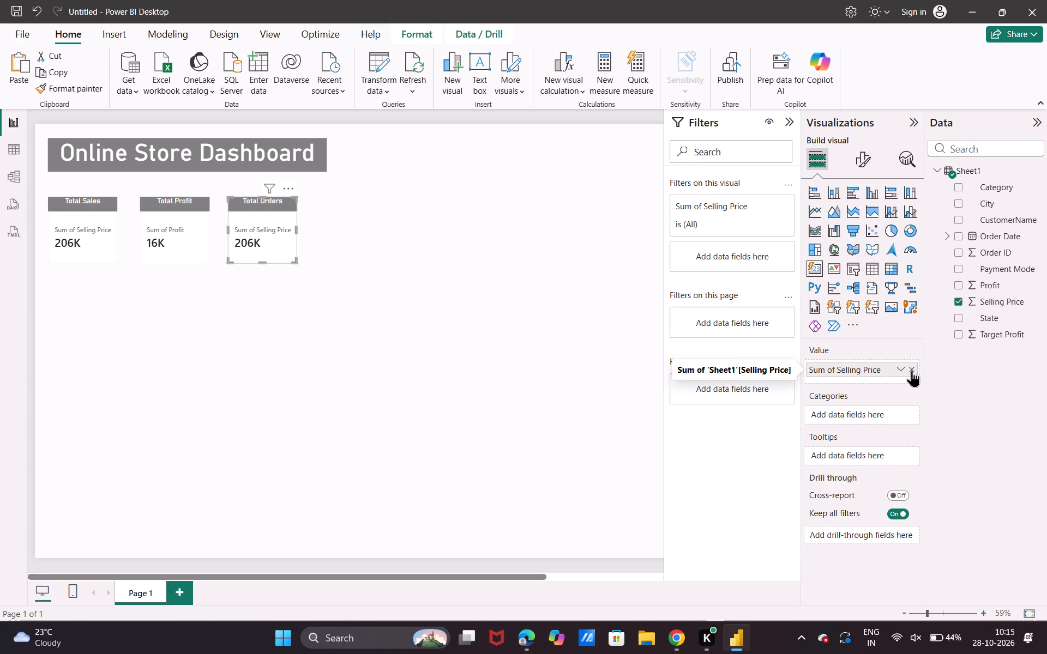
{"action": "left_click", "coordinate": [912, 370]}
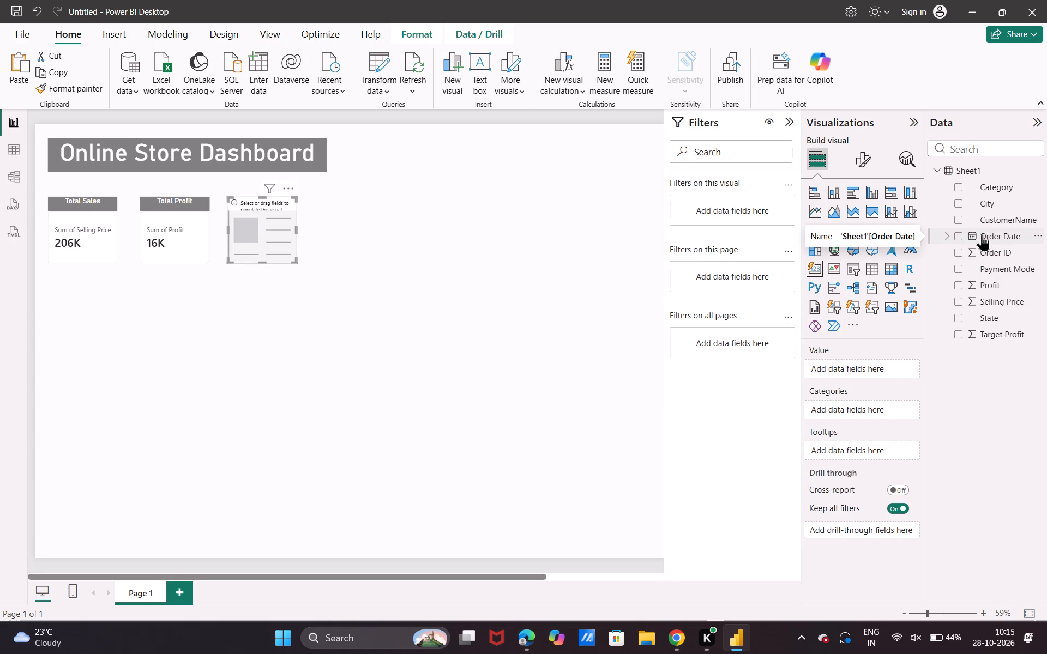
{"action": "scroll", "coordinate": [994, 350], "scroll_direction": "up", "scroll_amount": 2}
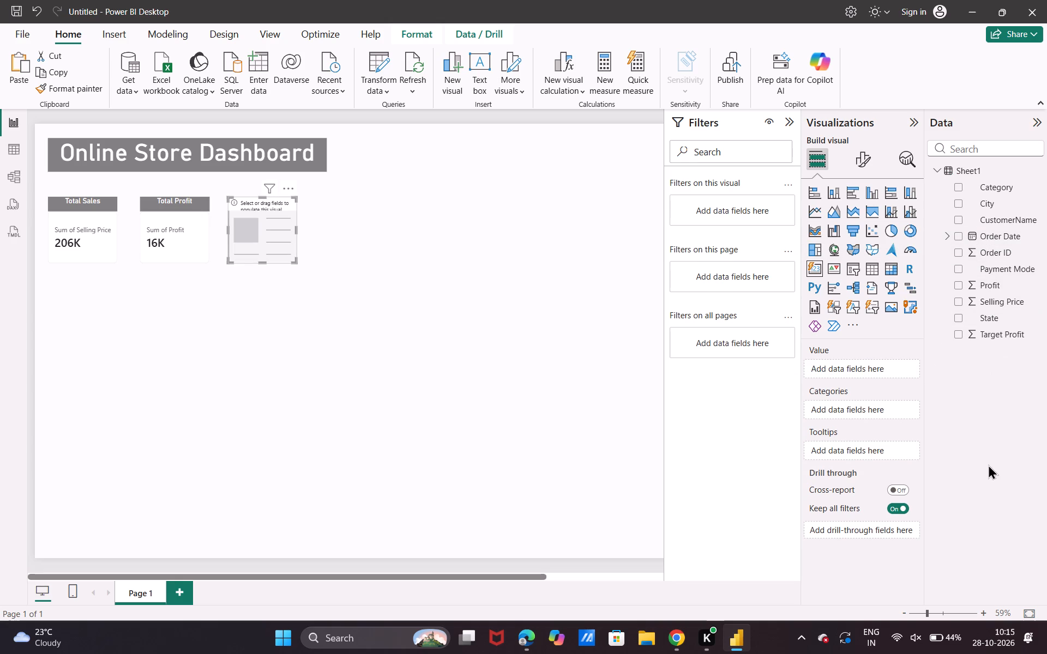
{"action": "scroll", "coordinate": [972, 381], "scroll_direction": "up", "scroll_amount": 1}
{"action": "left_click_drag", "start_coordinate": [994, 251], "coordinate": [872, 360]}
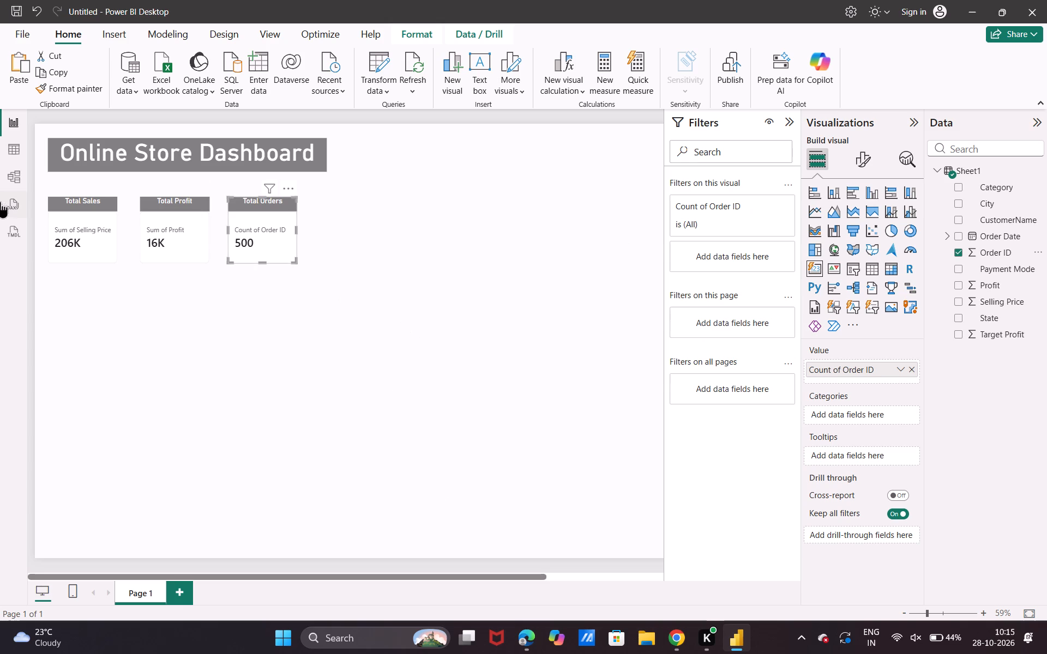
Examine the Total Sales card's general and card formatting options for the setting that controls its Sum of Selling Price label.
{"action": "left_click", "coordinate": [105, 237]}
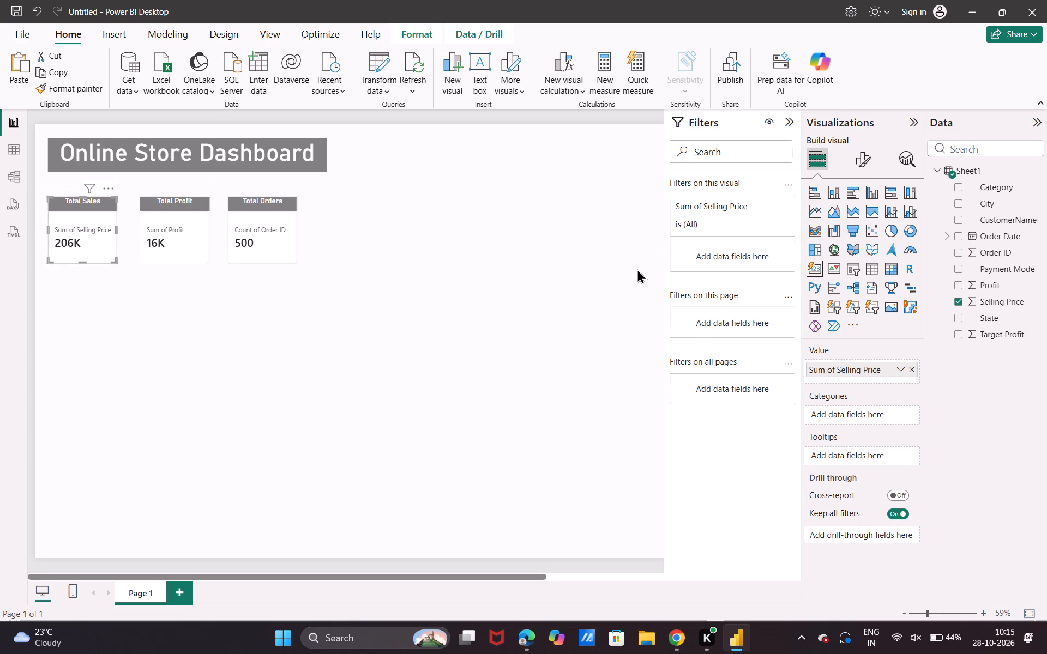
{"action": "left_click", "coordinate": [866, 173]}
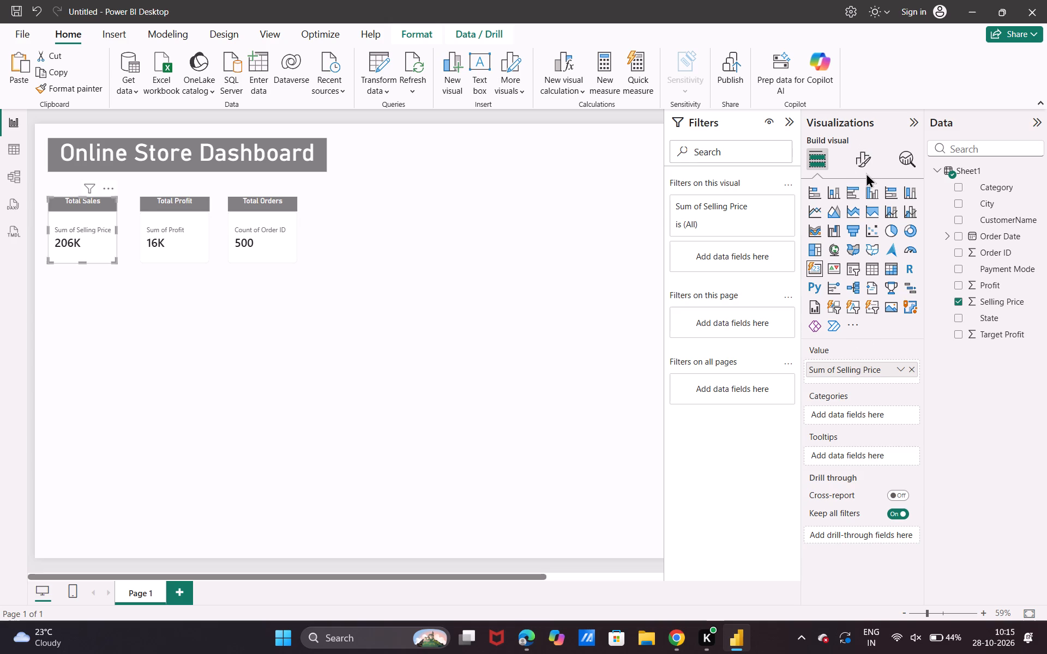
{"action": "left_click", "coordinate": [862, 162]}
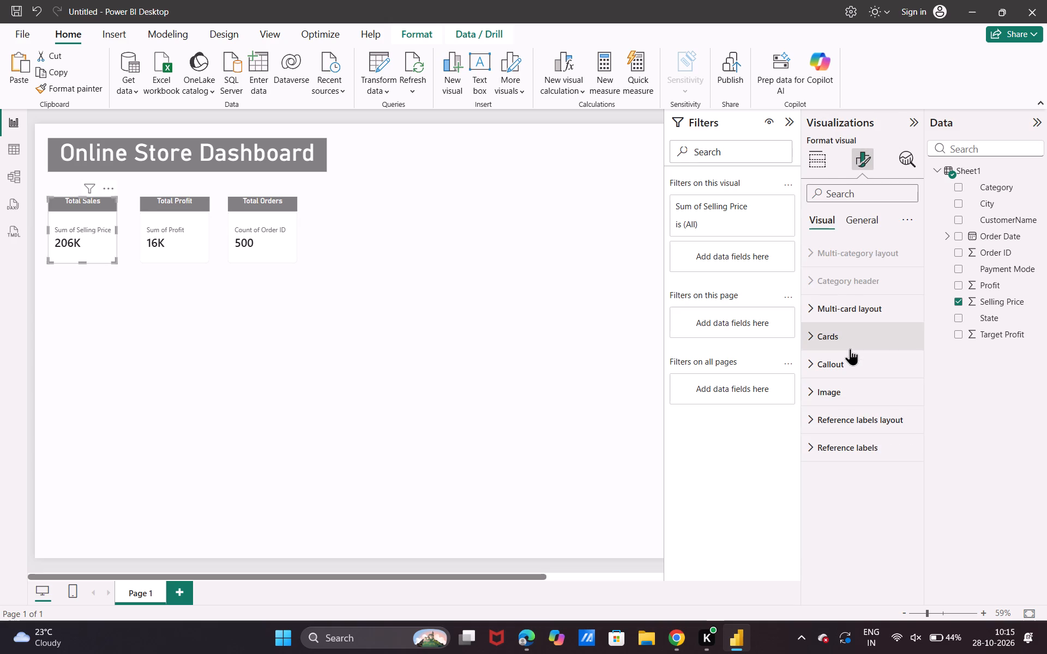
{"action": "scroll", "coordinate": [856, 341], "scroll_direction": "up", "scroll_amount": 1}
{"action": "scroll", "coordinate": [882, 423], "scroll_direction": "up", "scroll_amount": 1}
{"action": "triple_click", "coordinate": [76, 232]}
{"action": "left_click", "coordinate": [864, 221]}
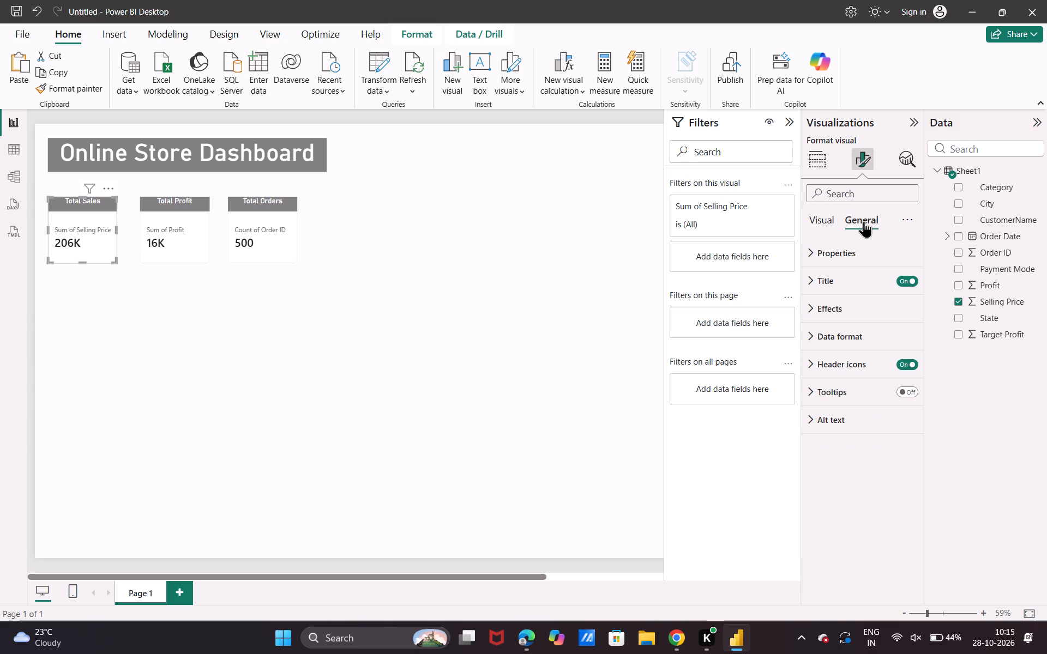
{"action": "scroll", "coordinate": [829, 492], "scroll_direction": "up", "scroll_amount": 1}
{"action": "left_click", "coordinate": [828, 223]}
{"action": "left_click", "coordinate": [845, 329]}
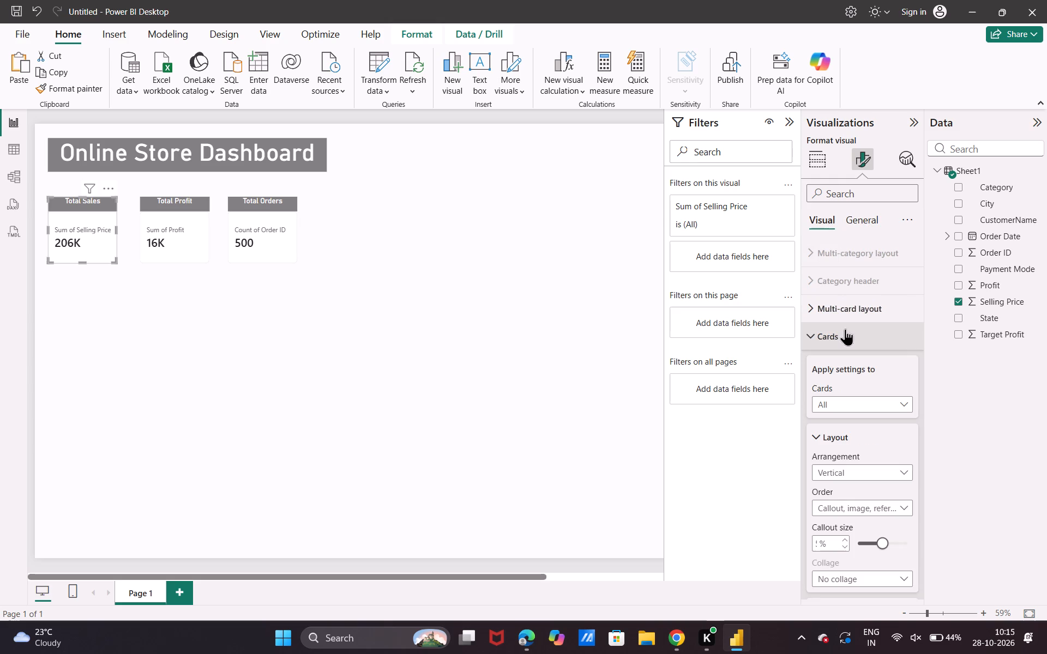
{"action": "scroll", "coordinate": [833, 446], "scroll_direction": "down", "scroll_amount": 4}
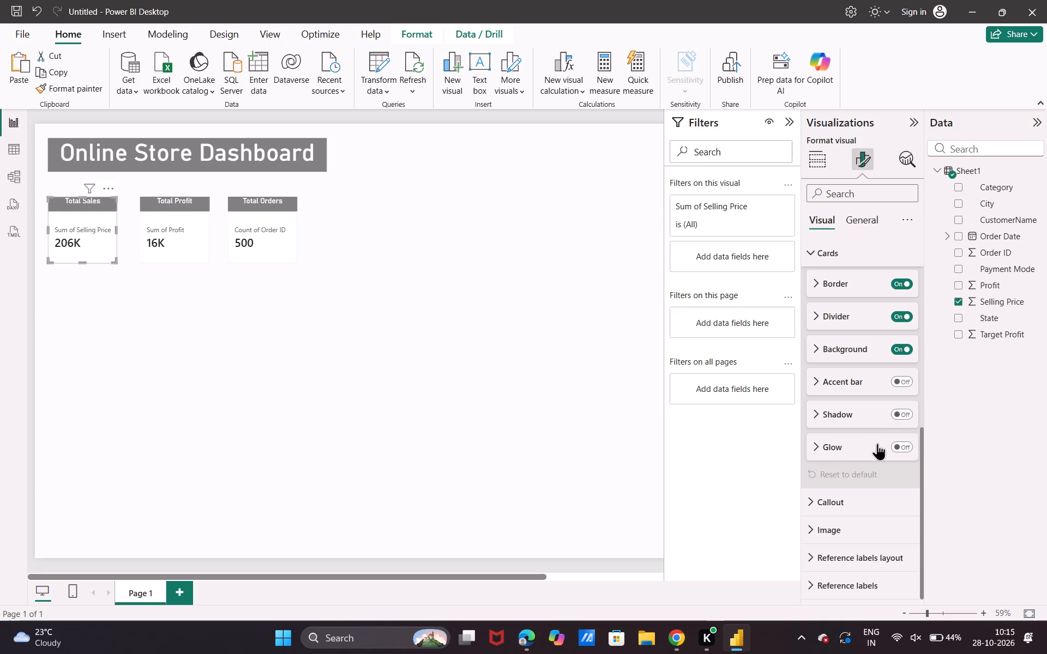
{"action": "scroll", "coordinate": [883, 334], "scroll_direction": "up", "scroll_amount": 1}
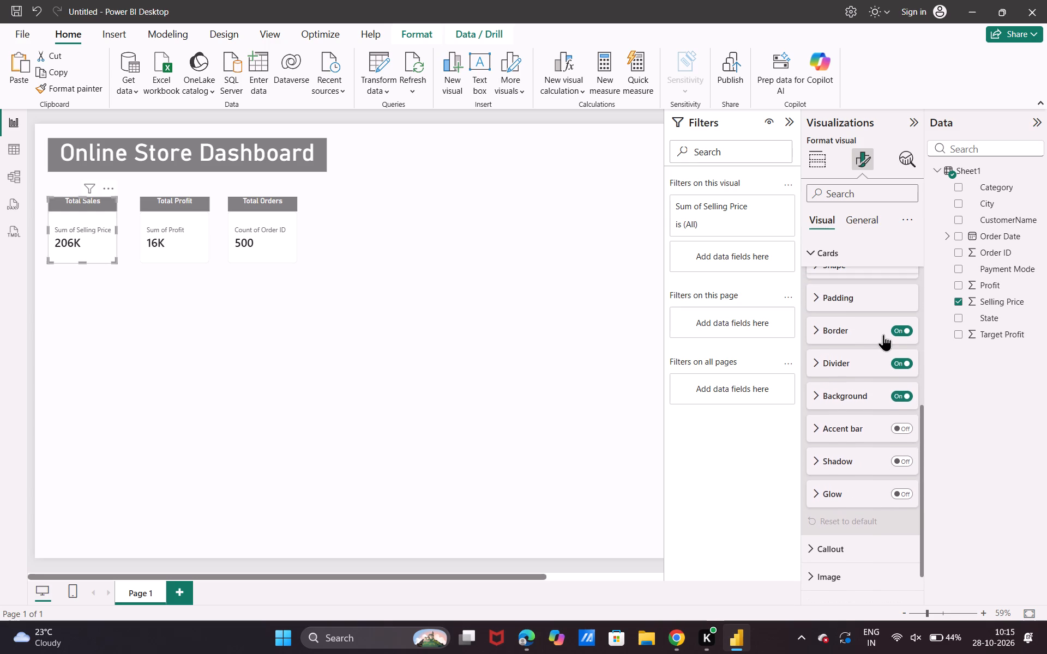
{"action": "scroll", "coordinate": [883, 334], "scroll_direction": "up", "scroll_amount": 4}
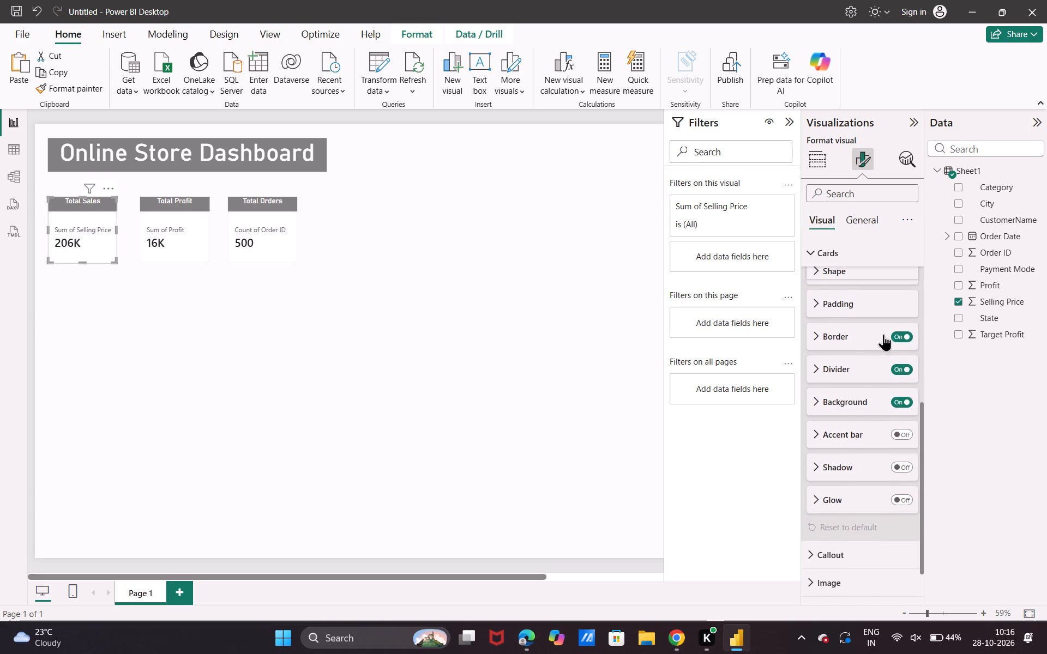
{"action": "scroll", "coordinate": [883, 334], "scroll_direction": "up", "scroll_amount": 1}
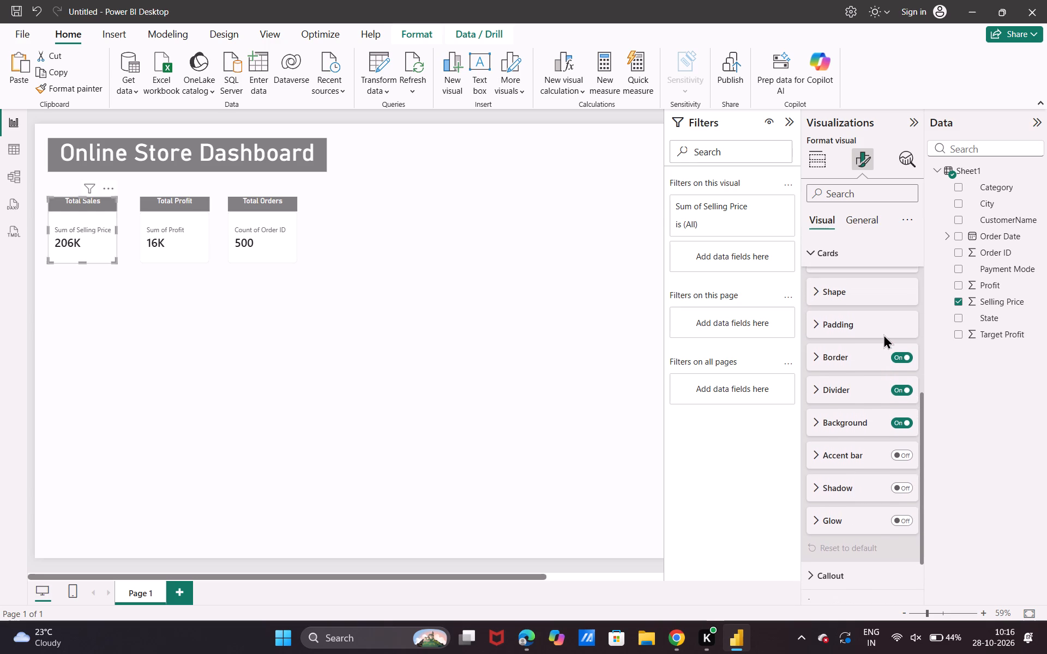
{"action": "scroll", "coordinate": [883, 334], "scroll_direction": "up", "scroll_amount": 3}
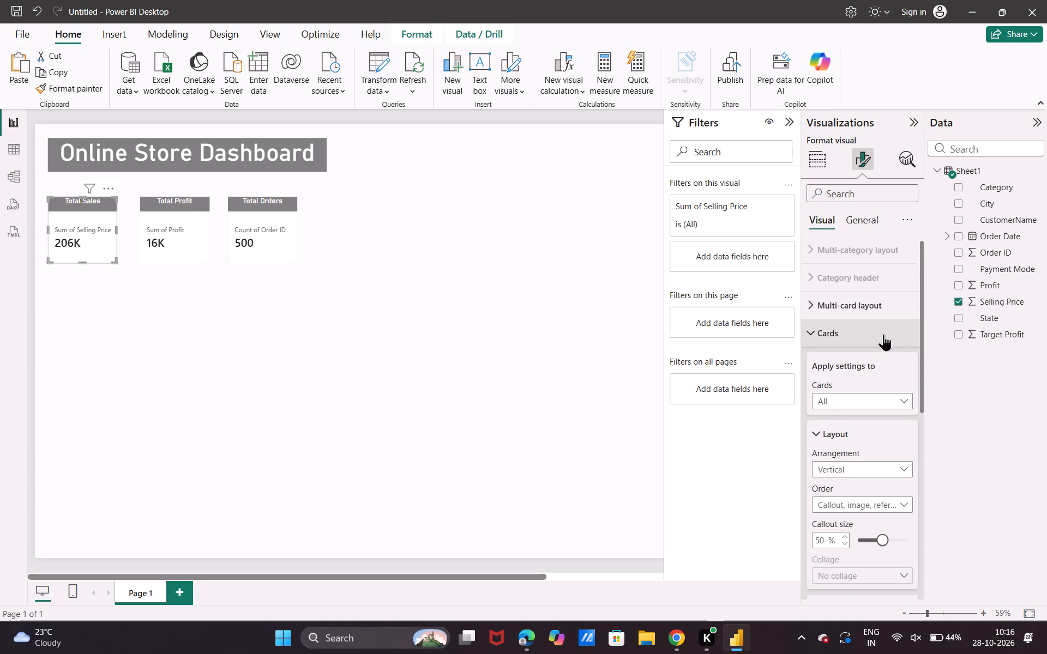
{"action": "scroll", "coordinate": [855, 442], "scroll_direction": "down", "scroll_amount": 1}
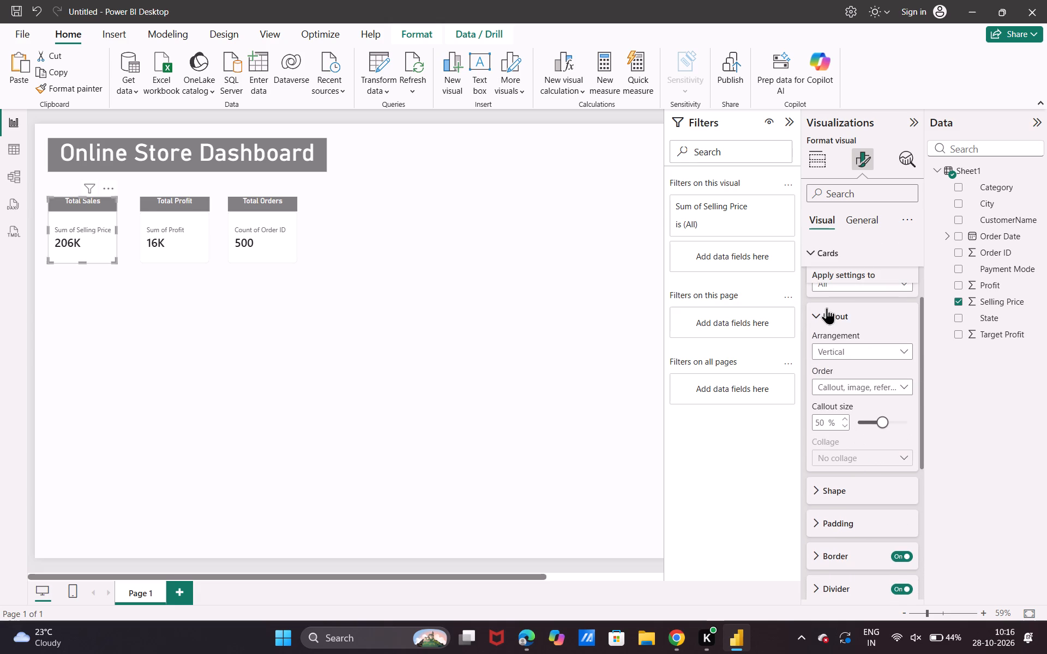
{"action": "scroll", "coordinate": [830, 411], "scroll_direction": "up", "scroll_amount": 1}
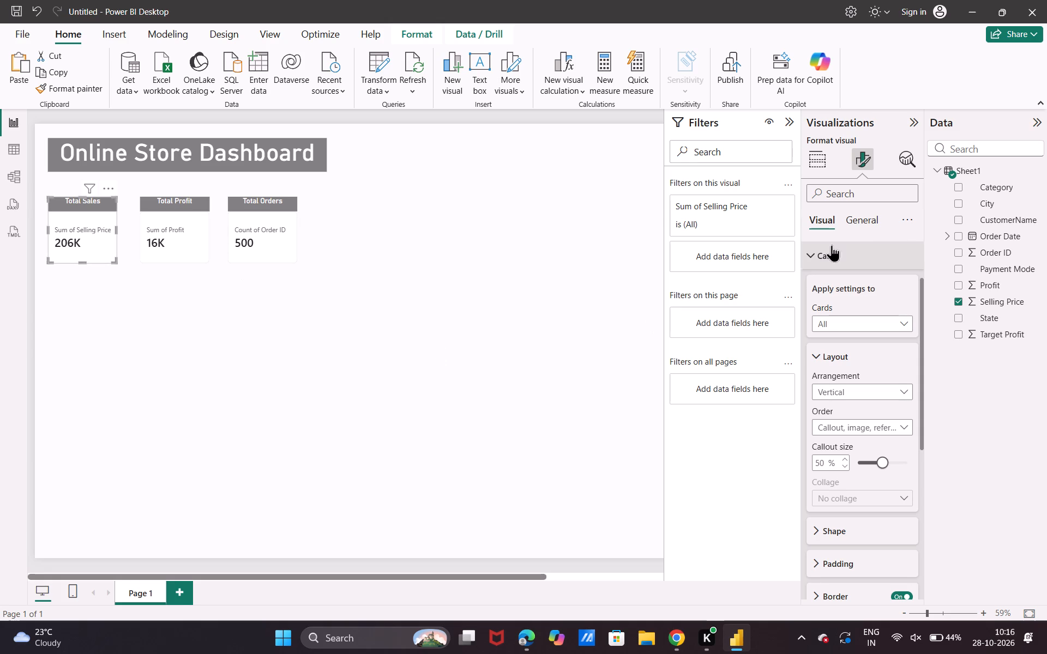
{"action": "scroll", "coordinate": [855, 335], "scroll_direction": "up", "scroll_amount": 3}
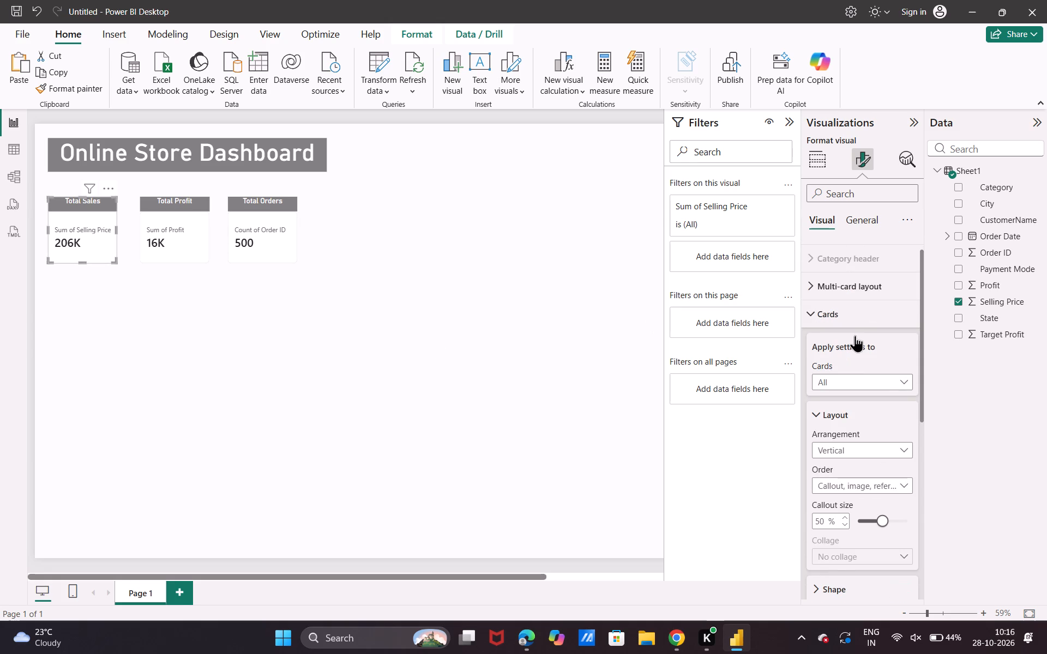
{"action": "scroll", "coordinate": [851, 301], "scroll_direction": "up", "scroll_amount": 1}
Turn off the callout label on the Total Sales card so only its value is displayed.
{"action": "scroll", "coordinate": [851, 301], "scroll_direction": "down", "scroll_amount": 3}
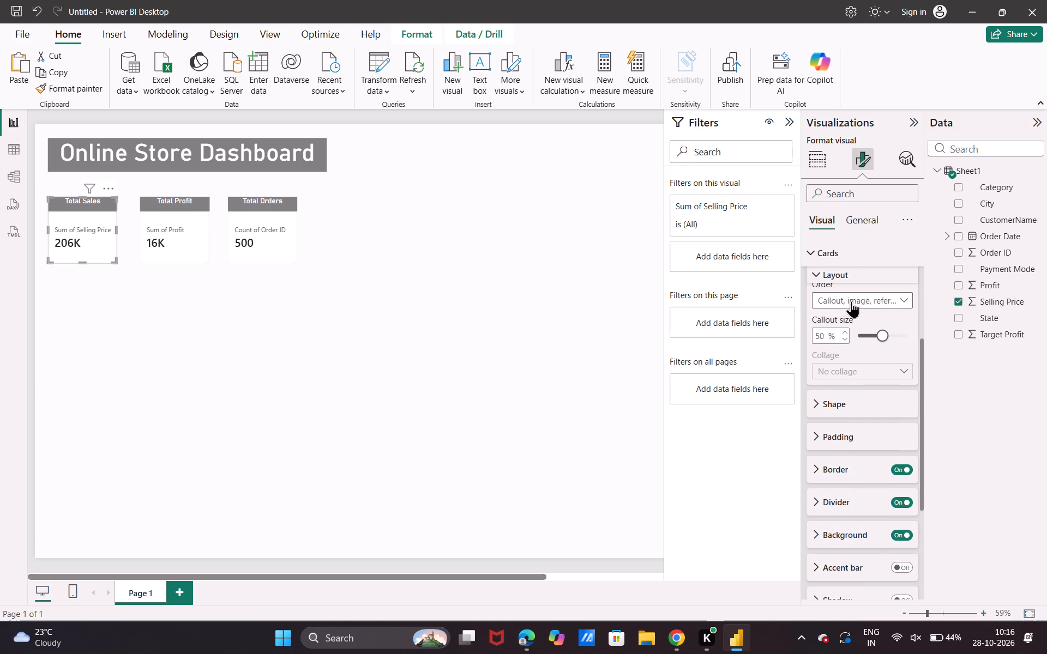
{"action": "scroll", "coordinate": [850, 482], "scroll_direction": "down", "scroll_amount": 2}
{"action": "scroll", "coordinate": [850, 482], "scroll_direction": "right", "scroll_amount": 1}
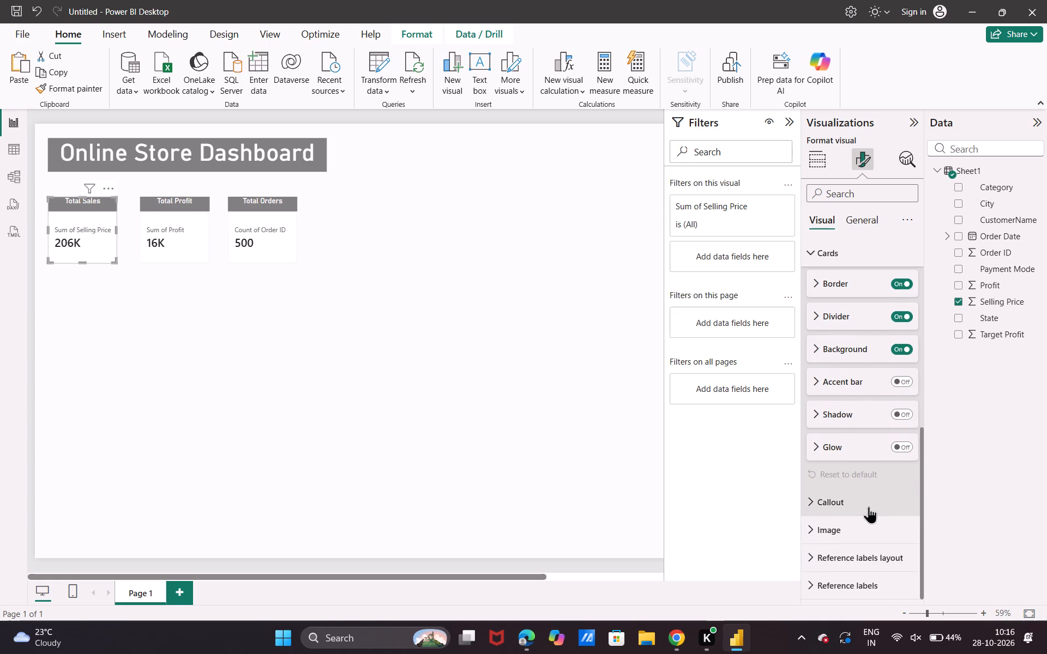
{"action": "double_click", "coordinate": [869, 506]}
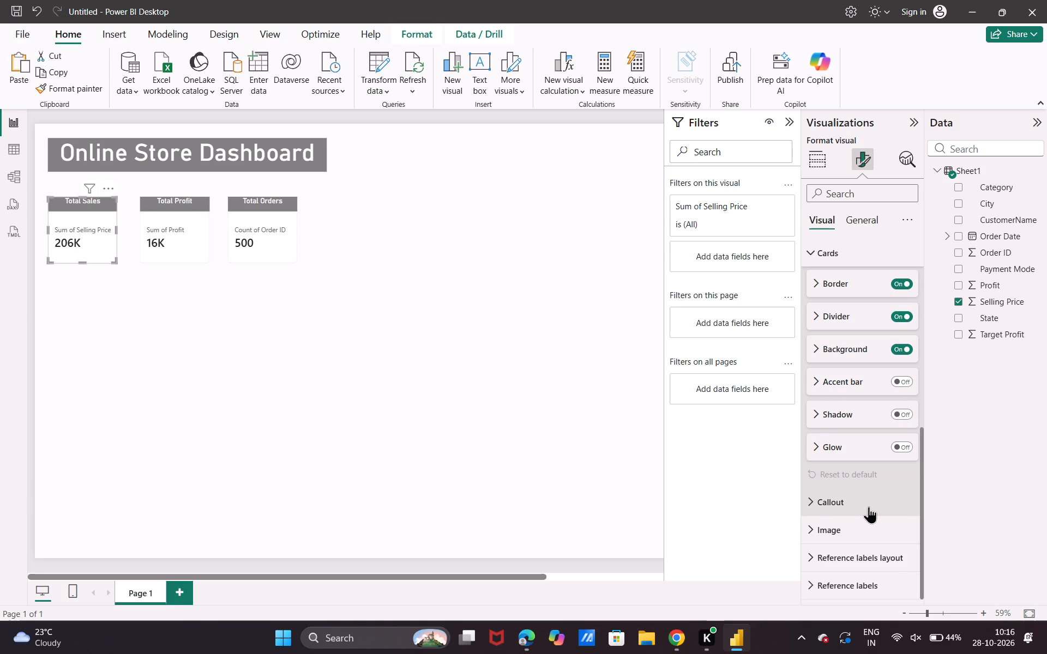
{"action": "left_click", "coordinate": [869, 506]}
{"action": "scroll", "coordinate": [869, 506], "scroll_direction": "down", "scroll_amount": 3}
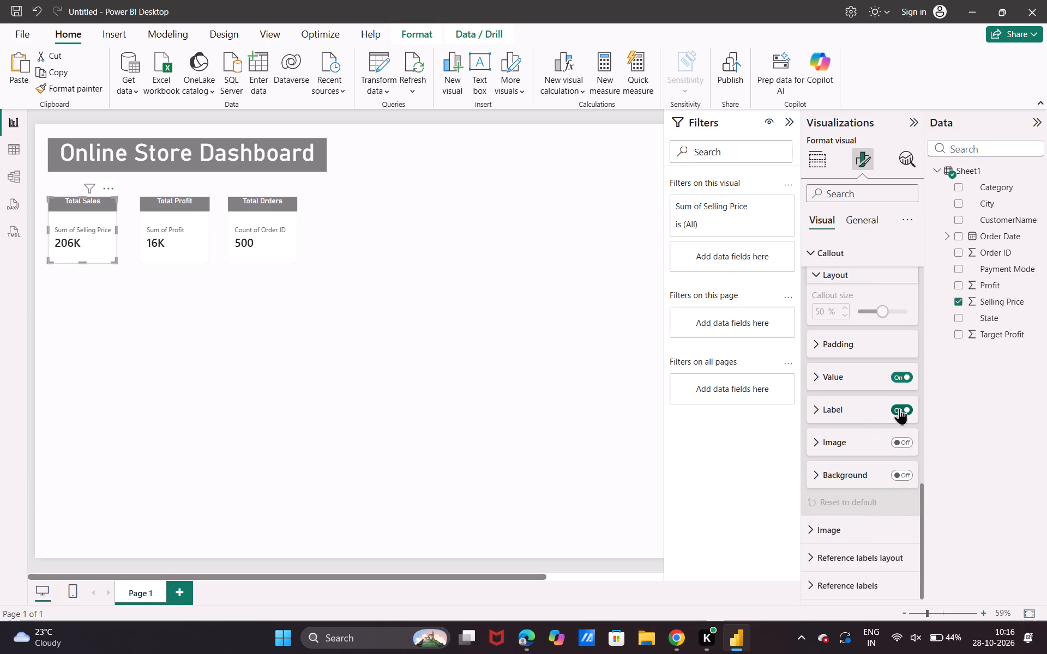
{"action": "left_click", "coordinate": [899, 408]}
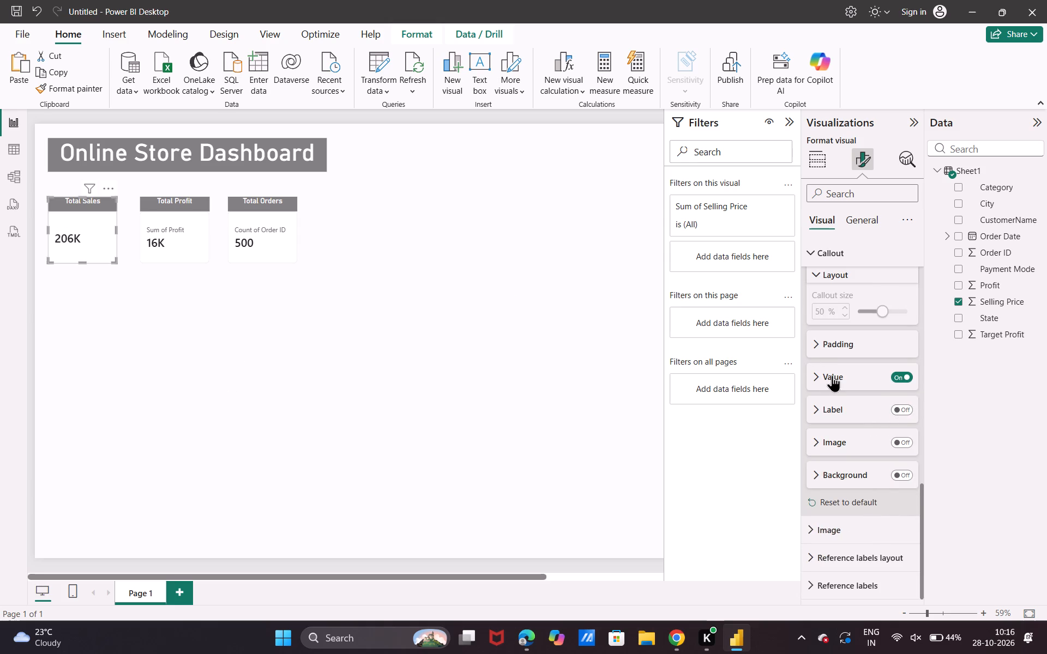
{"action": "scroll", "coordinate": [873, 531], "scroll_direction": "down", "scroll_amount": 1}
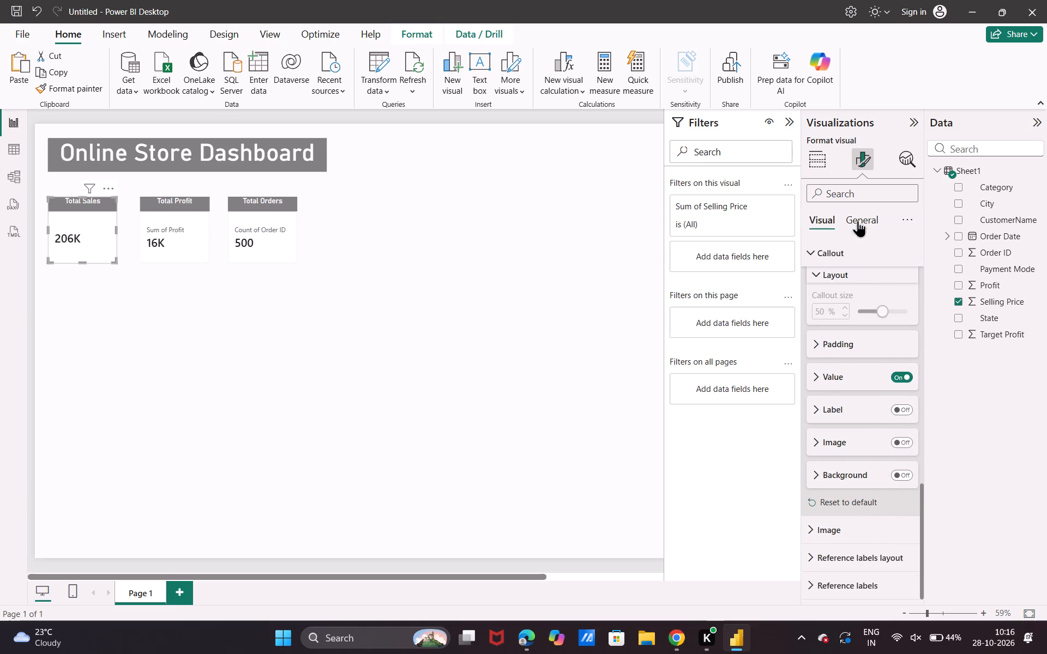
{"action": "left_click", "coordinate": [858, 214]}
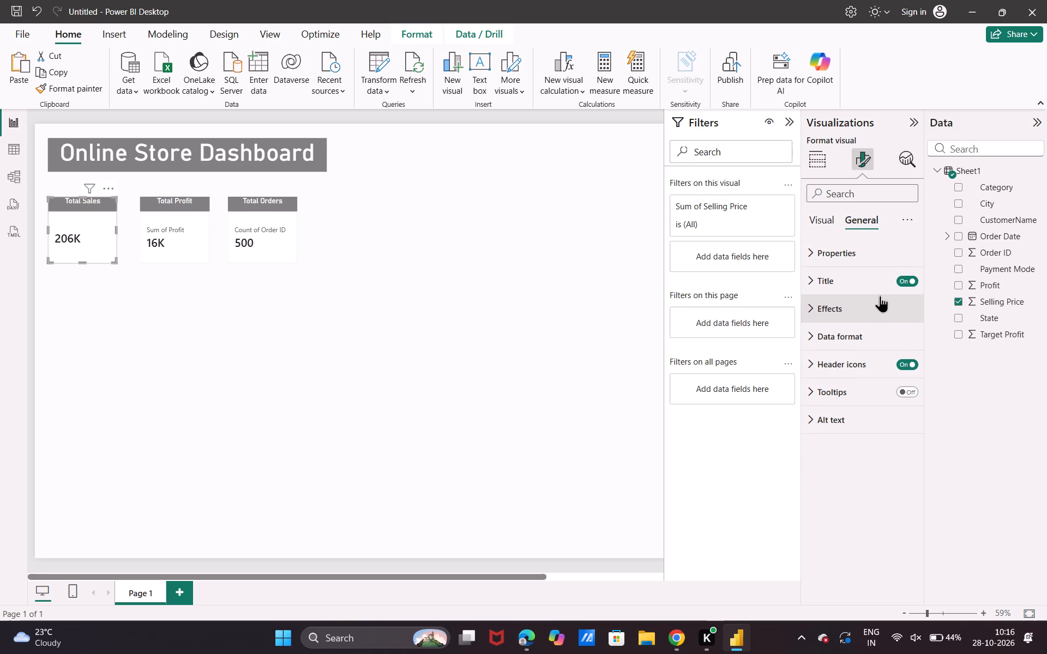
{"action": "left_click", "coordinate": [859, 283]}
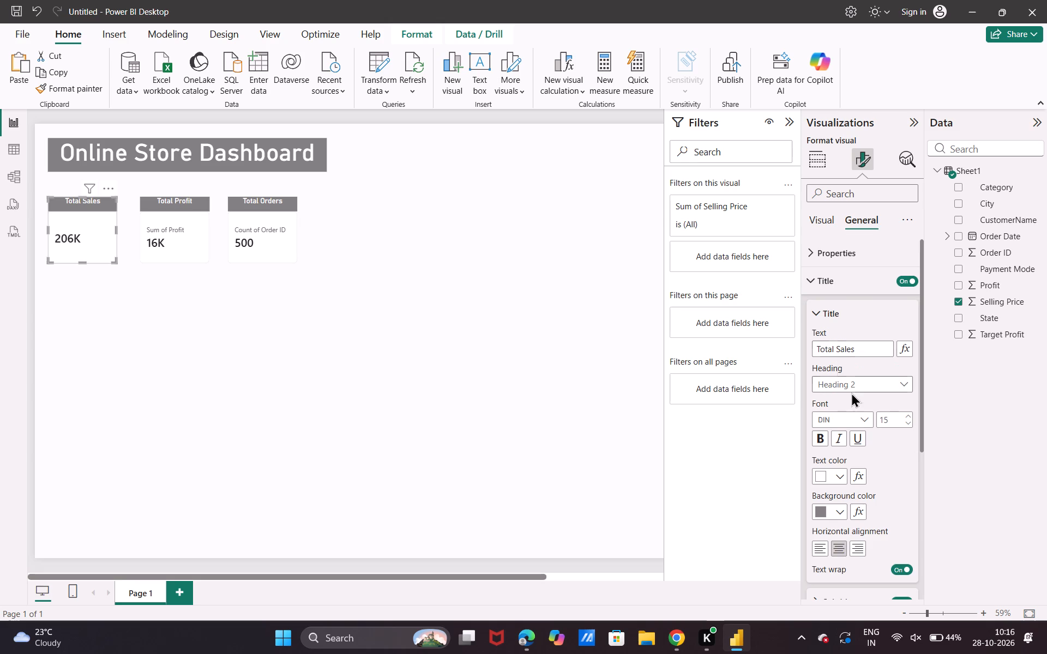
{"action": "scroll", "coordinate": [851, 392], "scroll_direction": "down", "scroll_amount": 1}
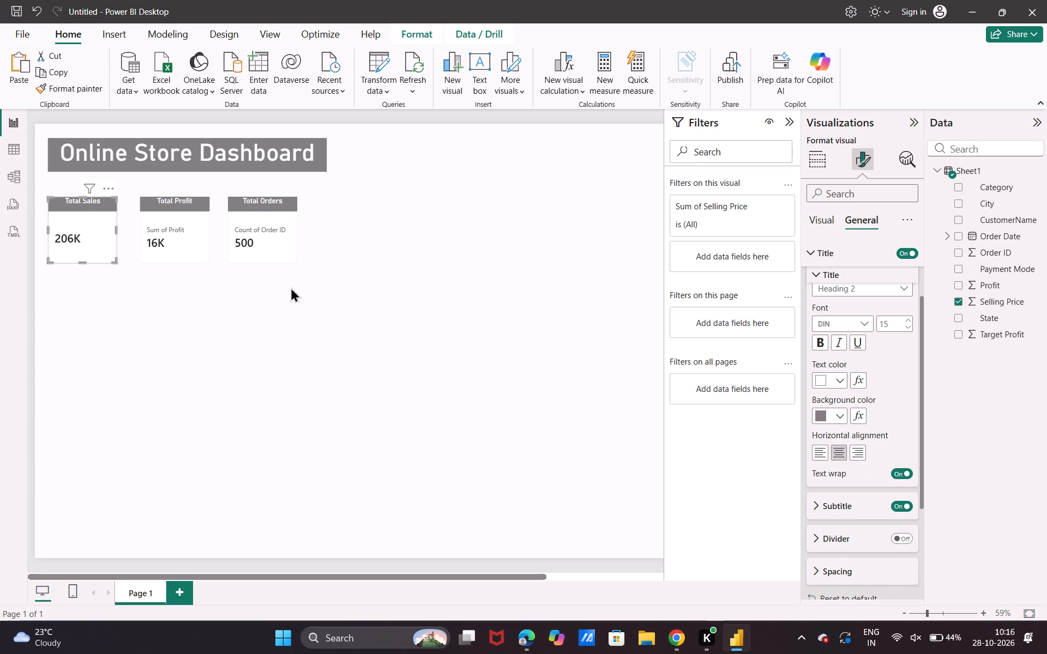
Shrink the Total Sales card in width and height so it fits closely around its title and value.
{"action": "double_click", "coordinate": [52, 226]}
{"action": "triple_click", "coordinate": [63, 235]}
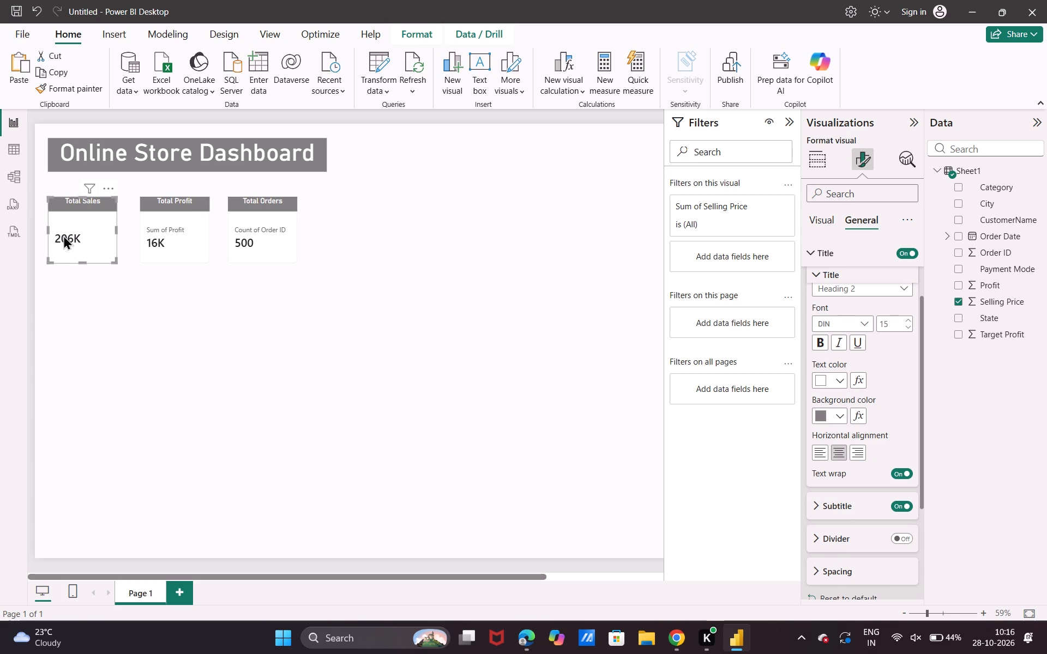
{"action": "left_click", "coordinate": [63, 235]}
{"action": "left_click_drag", "start_coordinate": [116, 261], "coordinate": [113, 238]}
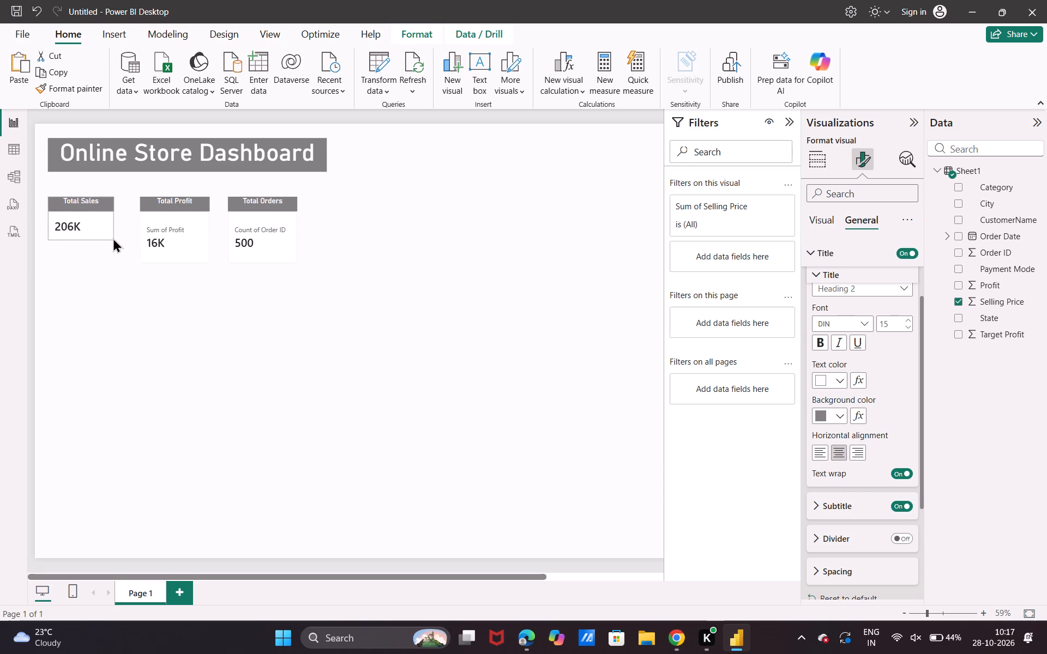
{"action": "left_click_drag", "start_coordinate": [113, 238], "coordinate": [103, 245]}
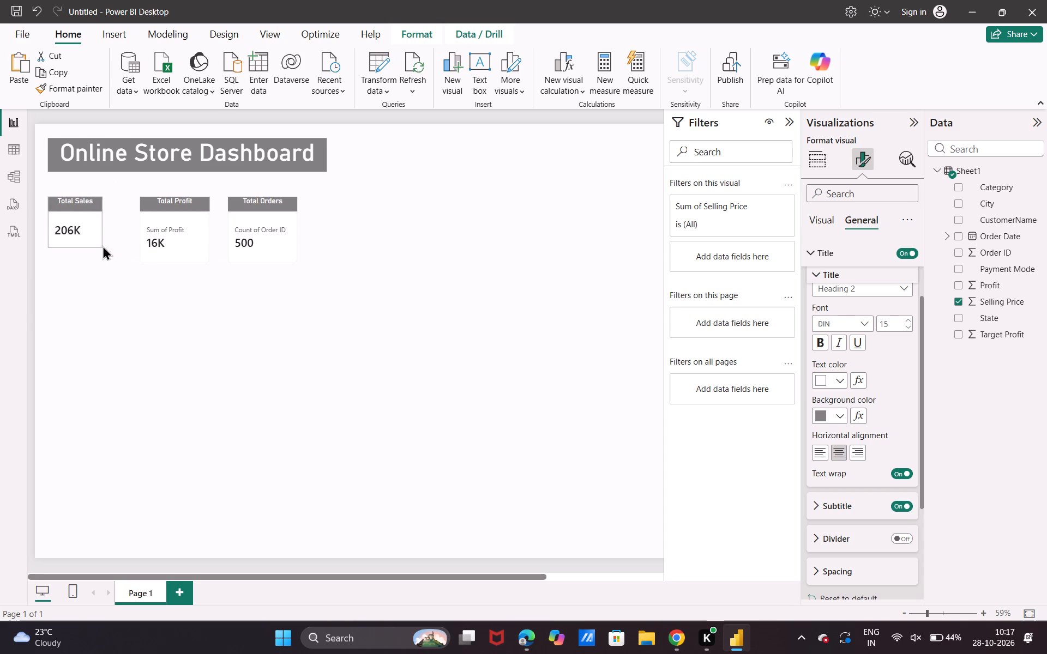
{"action": "left_click_drag", "start_coordinate": [103, 245], "coordinate": [105, 246]}
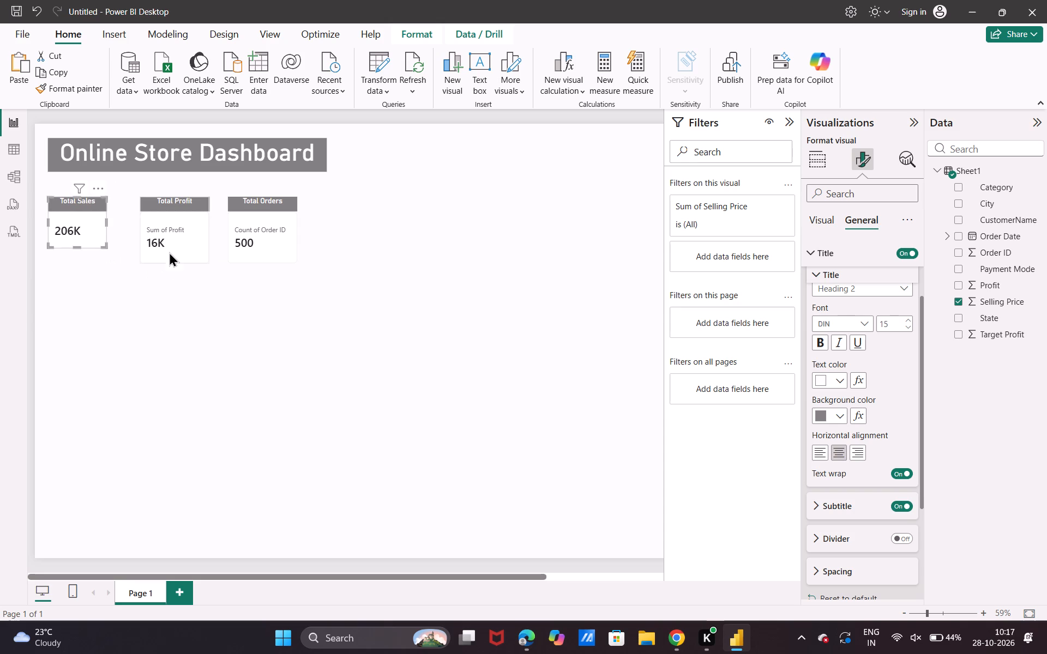
Turn off the callout label on the Total Profit card so only its value is displayed.
{"action": "left_click", "coordinate": [175, 241]}
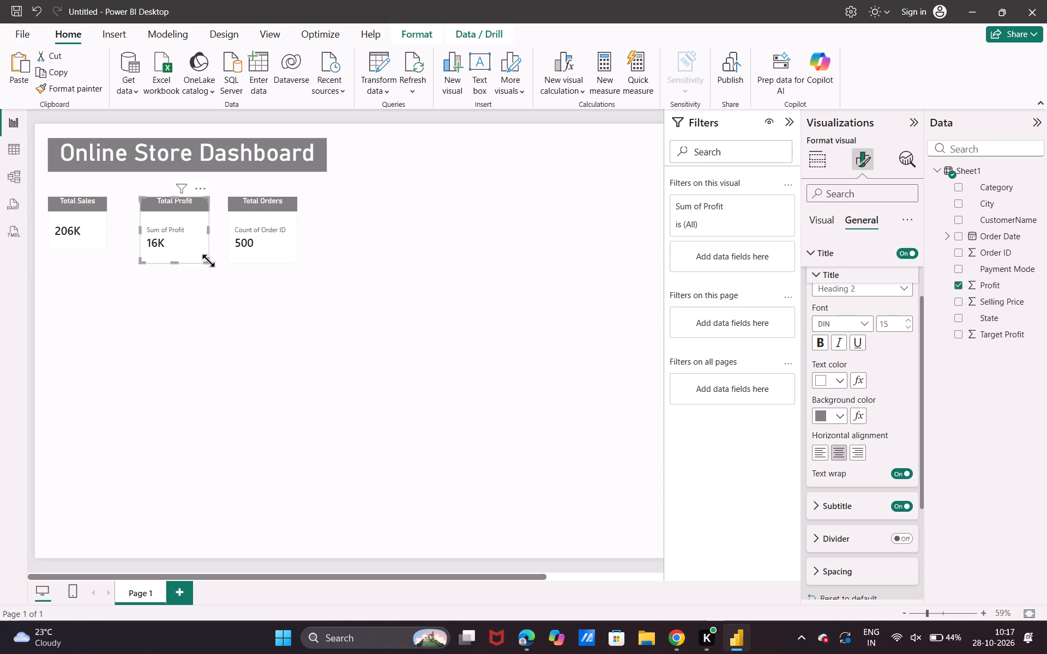
{"action": "left_click", "coordinate": [208, 261]}
{"action": "scroll", "coordinate": [868, 253], "scroll_direction": "up", "scroll_amount": 3}
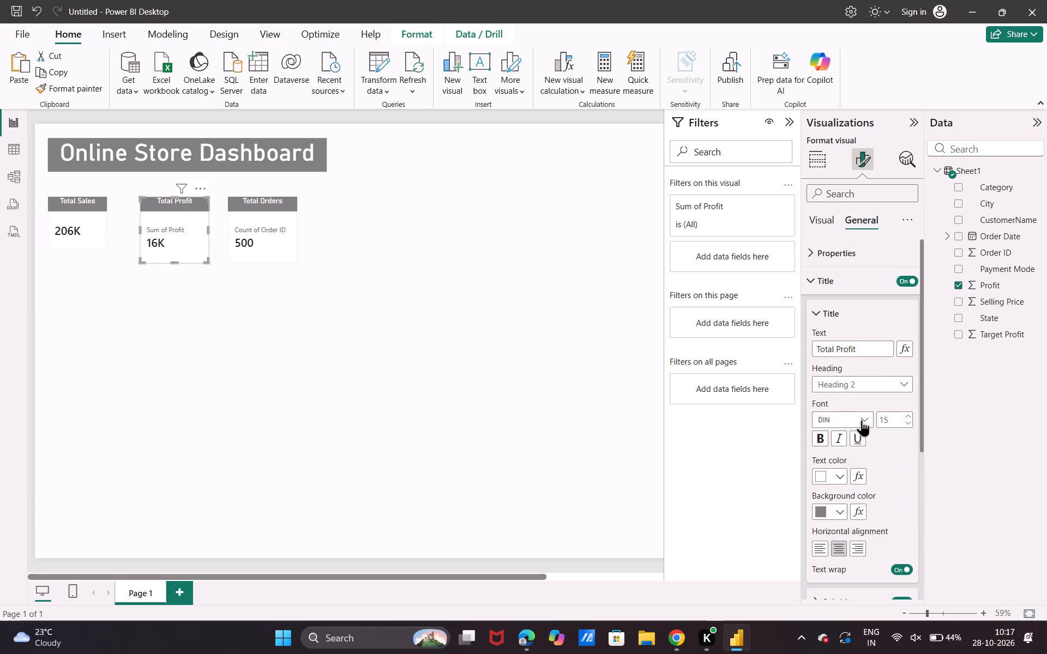
{"action": "scroll", "coordinate": [862, 420], "scroll_direction": "down", "scroll_amount": 5}
{"action": "scroll", "coordinate": [862, 420], "scroll_direction": "up", "scroll_amount": 4}
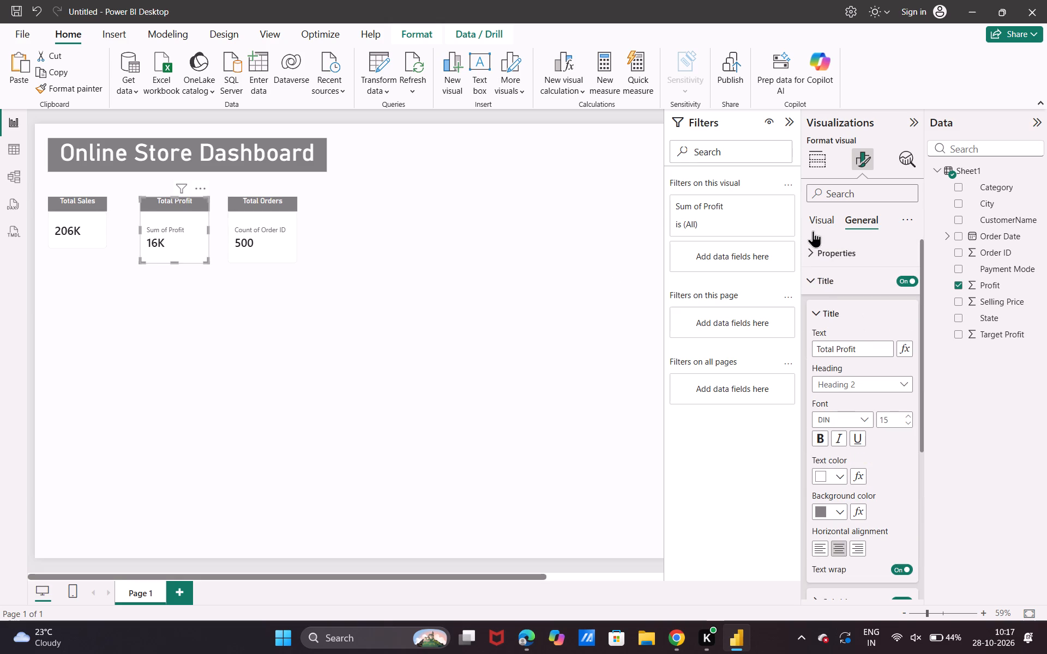
{"action": "left_click", "coordinate": [813, 230]}
{"action": "scroll", "coordinate": [849, 459], "scroll_direction": "down", "scroll_amount": 1}
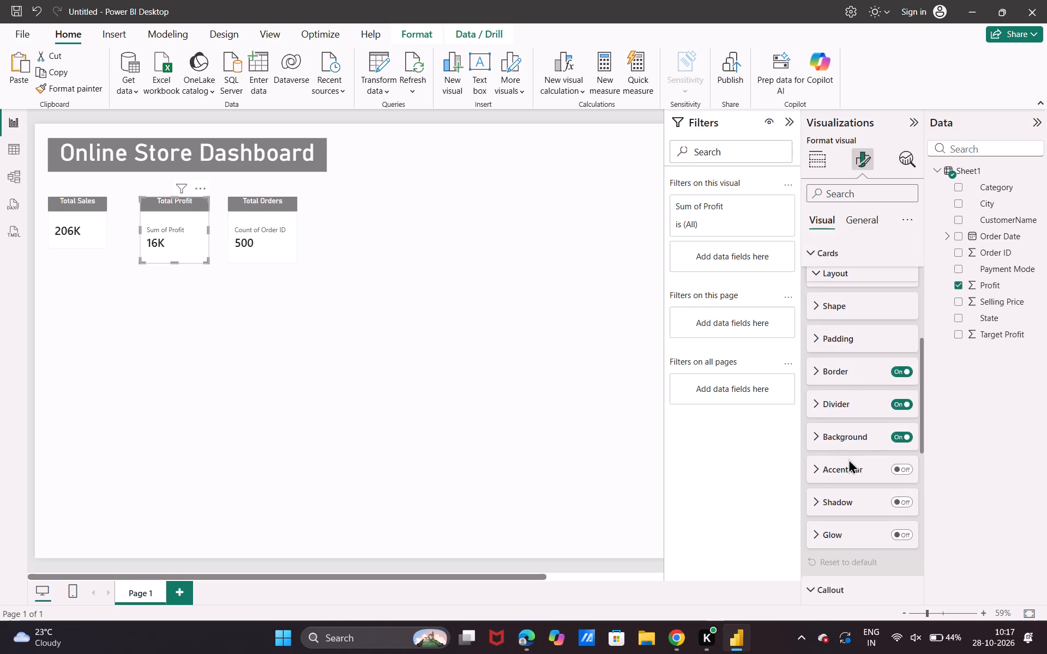
{"action": "scroll", "coordinate": [849, 459], "scroll_direction": "down", "scroll_amount": 1}
{"action": "left_click", "coordinate": [856, 378]}
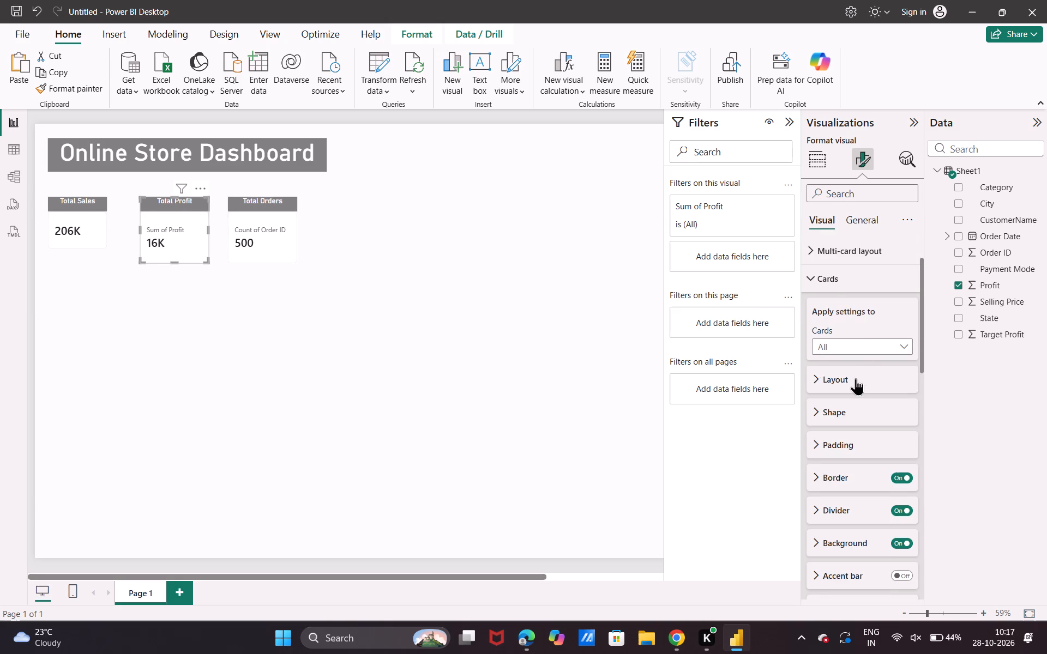
{"action": "scroll", "coordinate": [856, 378], "scroll_direction": "up", "scroll_amount": 1}
{"action": "left_click", "coordinate": [852, 338]}
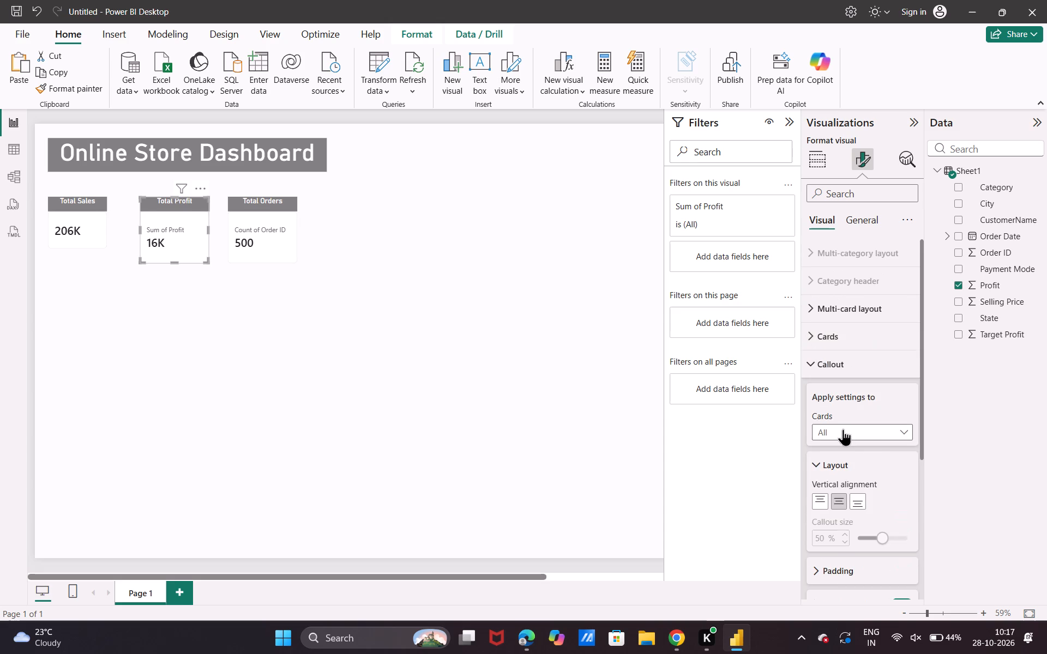
{"action": "scroll", "coordinate": [843, 429], "scroll_direction": "down", "scroll_amount": 2}
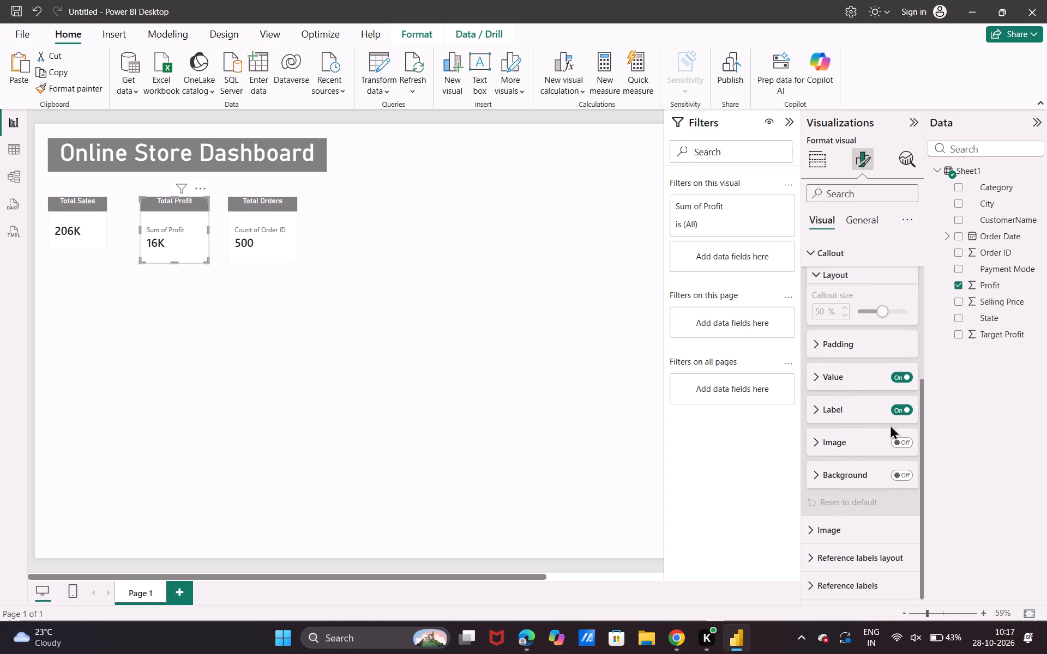
{"action": "left_click", "coordinate": [907, 405]}
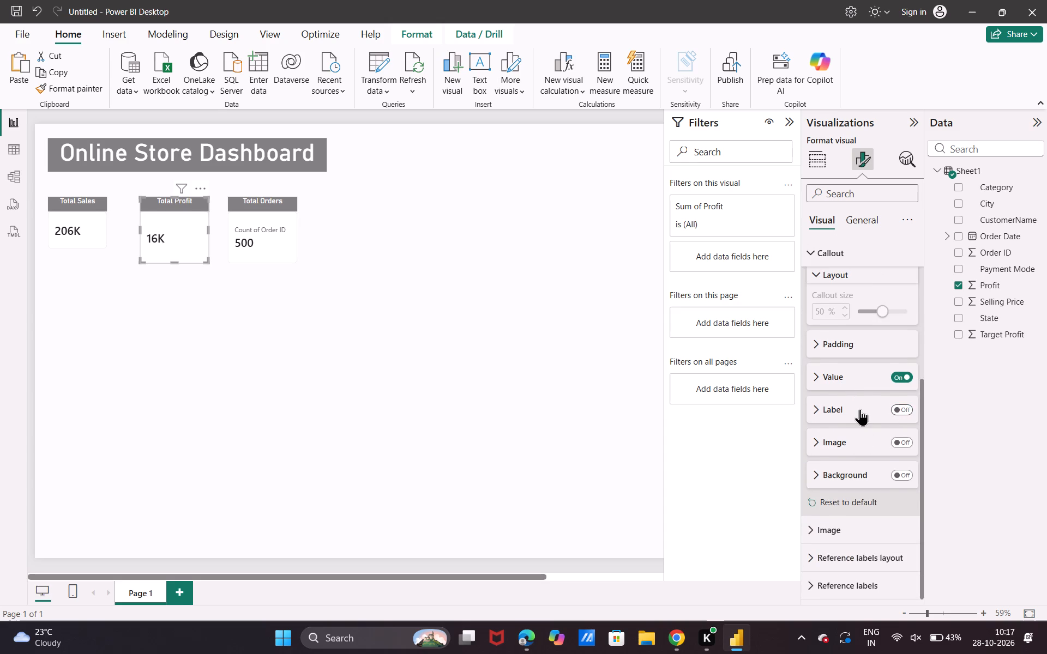
{"action": "left_click", "coordinate": [860, 409]}
{"action": "scroll", "coordinate": [860, 409], "scroll_direction": "down", "scroll_amount": 3}
{"action": "scroll", "coordinate": [860, 409], "scroll_direction": "up", "scroll_amount": 1}
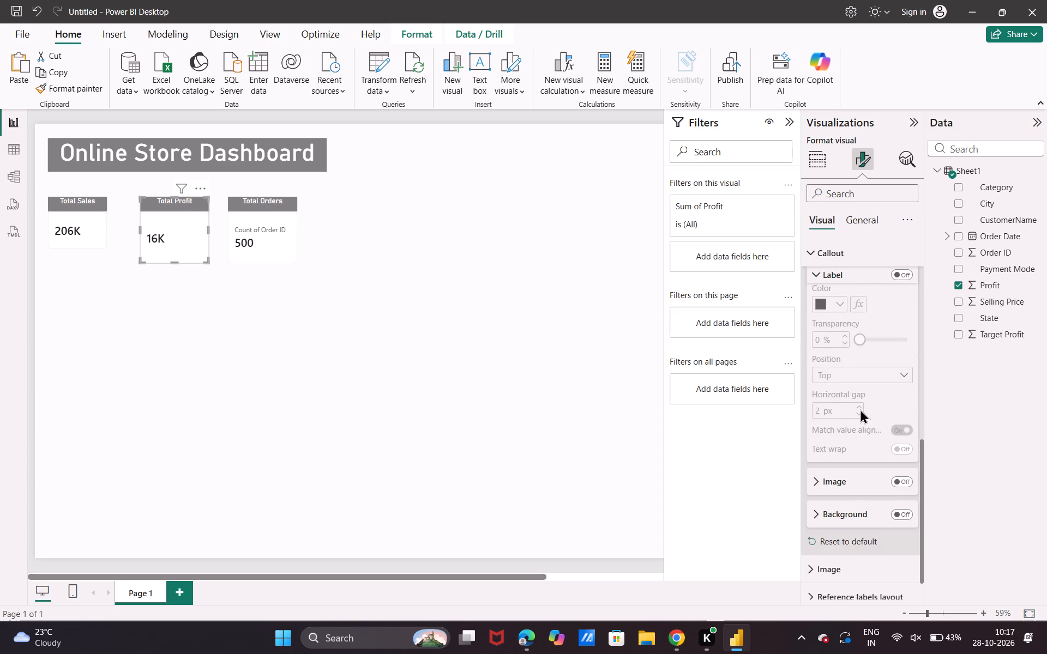
{"action": "scroll", "coordinate": [860, 409], "scroll_direction": "up", "scroll_amount": 1}
{"action": "left_click", "coordinate": [848, 473]}
{"action": "left_click", "coordinate": [848, 473]}
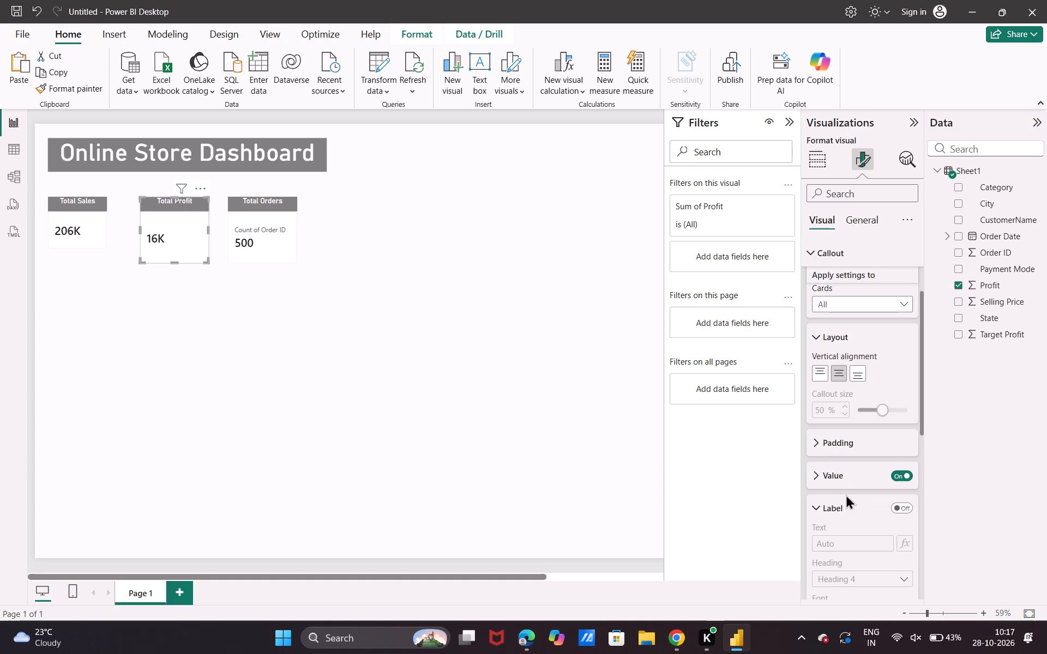
{"action": "left_click", "coordinate": [846, 502]}
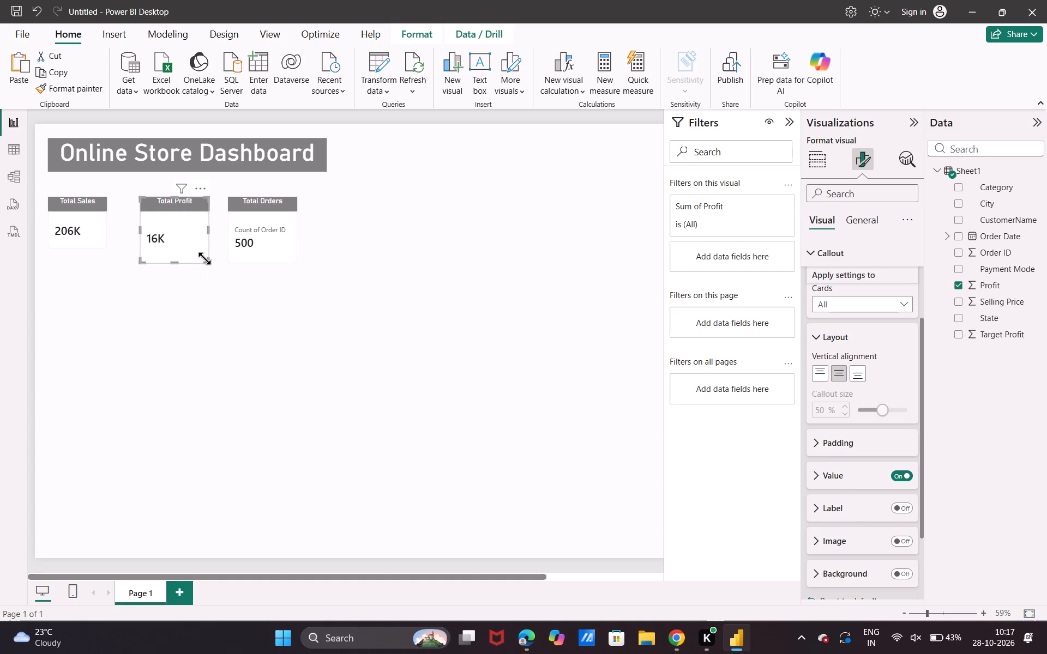
Shrink the Total Profit card to the Total Sales card's height and move it close beside that card.
{"action": "left_click_drag", "start_coordinate": [204, 258], "coordinate": [198, 242]}
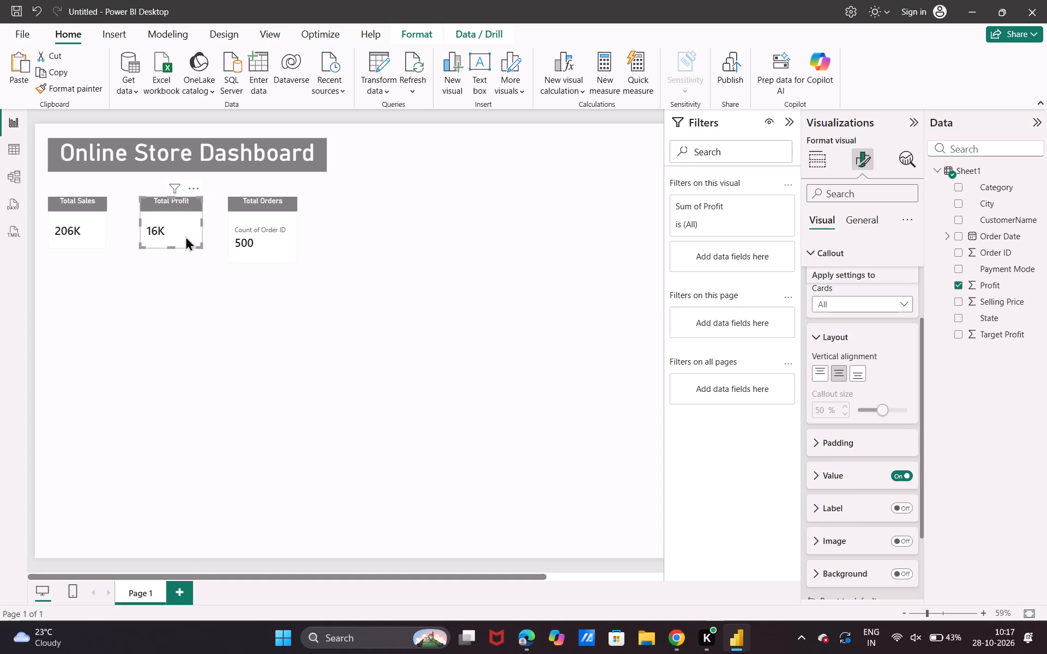
{"action": "left_click_drag", "start_coordinate": [172, 230], "coordinate": [152, 228]}
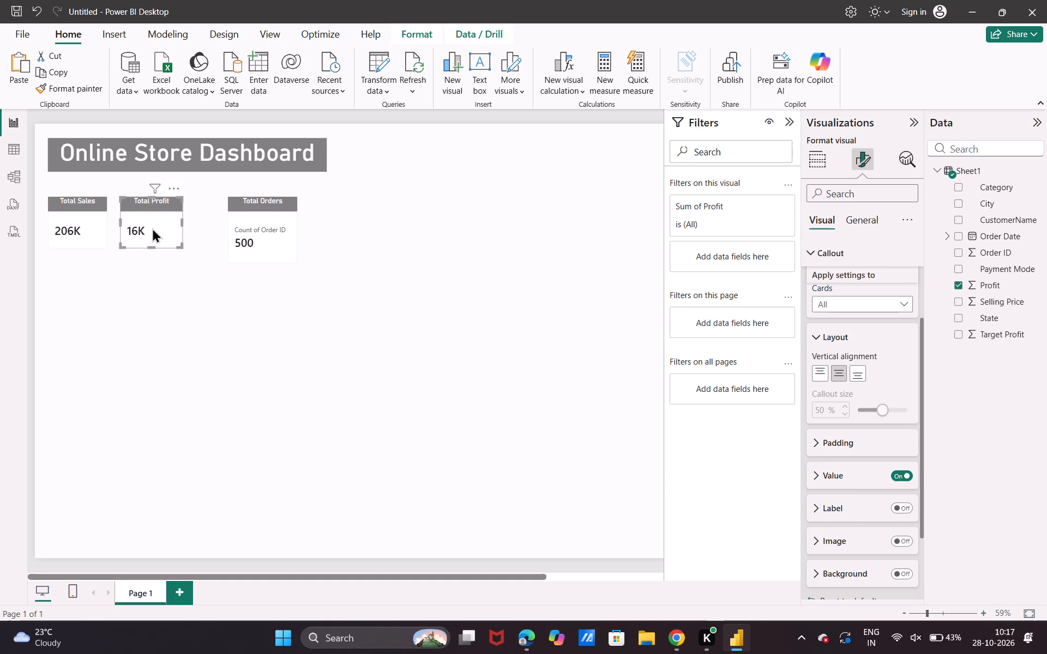
Move the Total Orders card closer to the Total Profit card, aligned with the tops of the other cards.
{"action": "left_click_drag", "start_coordinate": [285, 237], "coordinate": [260, 227]}
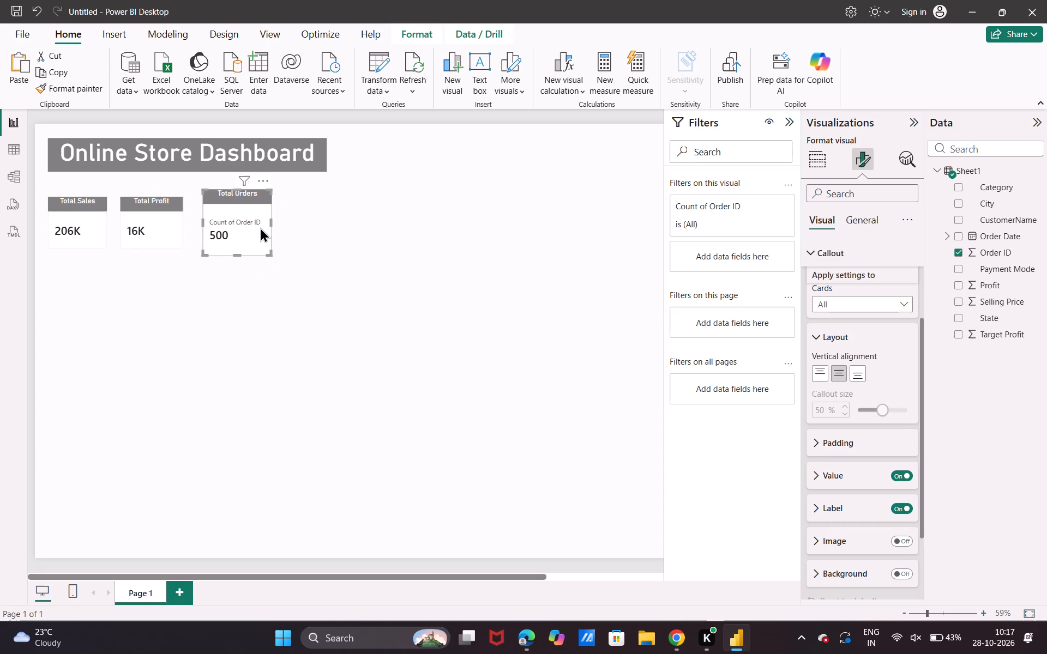
{"action": "left_click_drag", "start_coordinate": [236, 221], "coordinate": [234, 229]}
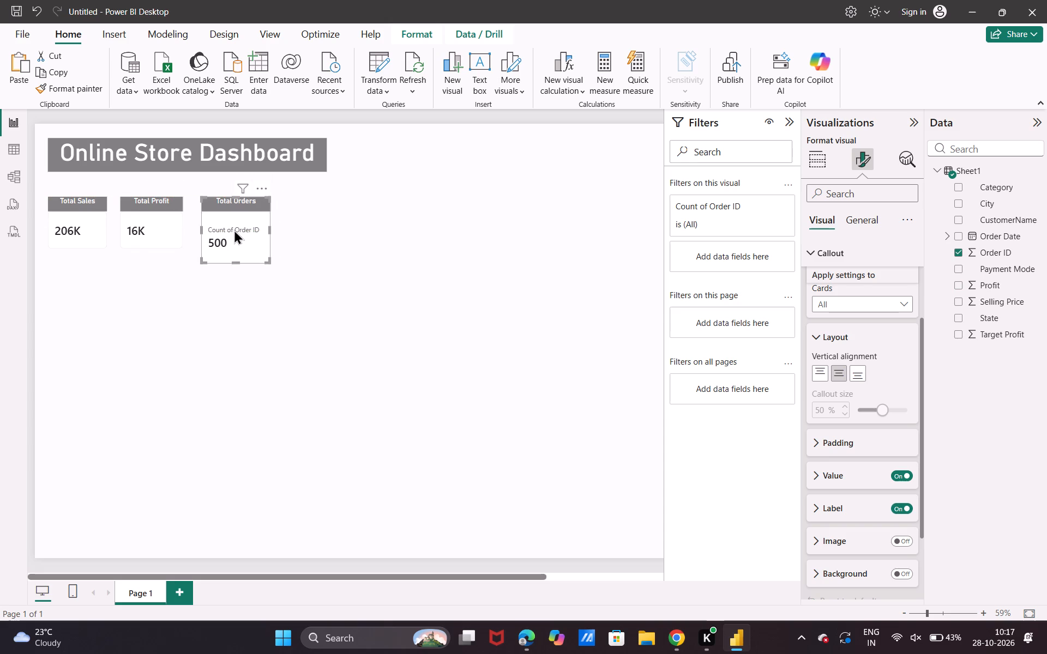
Turn off the callout label on the Total Orders card so only its value is displayed.
{"action": "scroll", "coordinate": [852, 389], "scroll_direction": "down", "scroll_amount": 1}
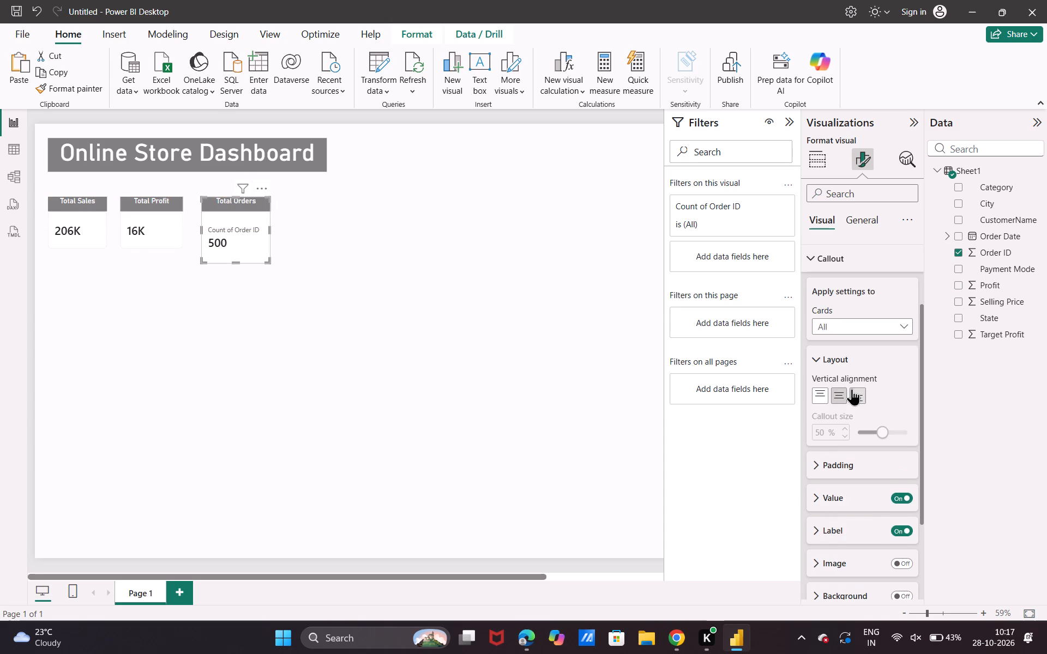
{"action": "scroll", "coordinate": [852, 389], "scroll_direction": "down", "scroll_amount": 2}
{"action": "left_click", "coordinate": [903, 413]}
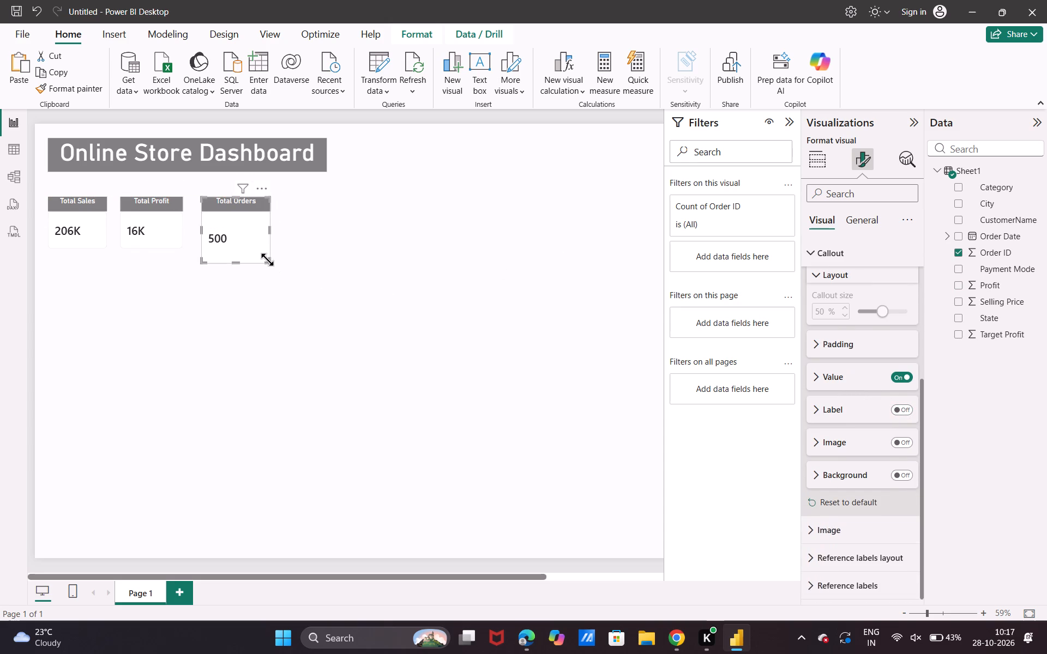
Shrink the Total Orders card to match the height of the other two cards and close its gap to Total Profit.
{"action": "left_click_drag", "start_coordinate": [267, 259], "coordinate": [264, 246]}
{"action": "left_click", "coordinate": [236, 235]}
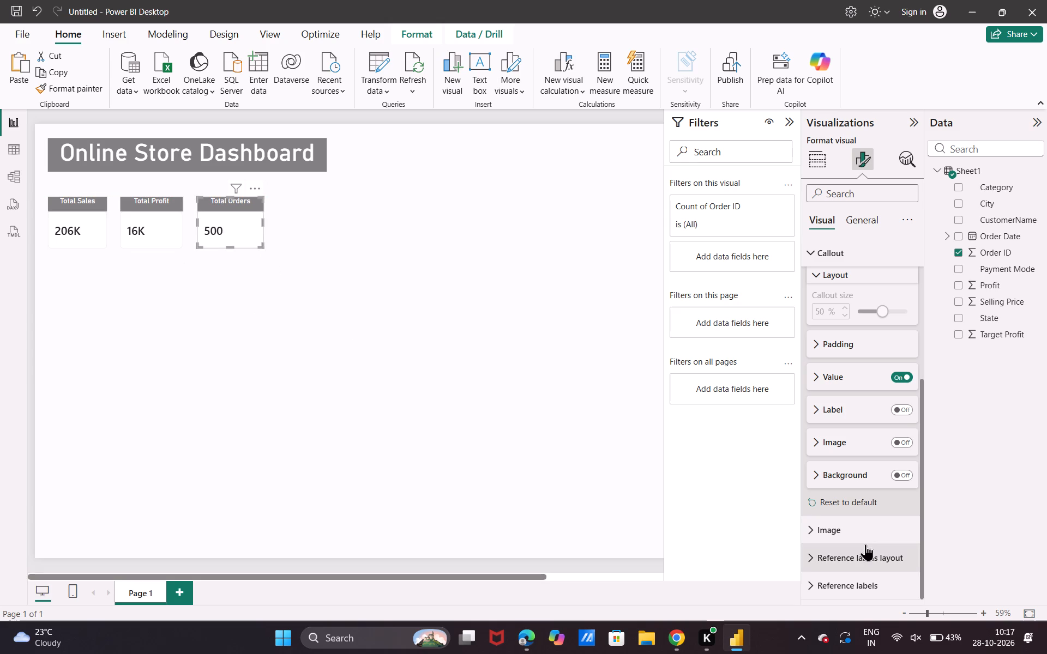
Center the Total Orders card's callout value horizontally and set its font size to 25.
{"action": "left_click", "coordinate": [843, 373]}
{"action": "scroll", "coordinate": [850, 500], "scroll_direction": "down", "scroll_amount": 1}
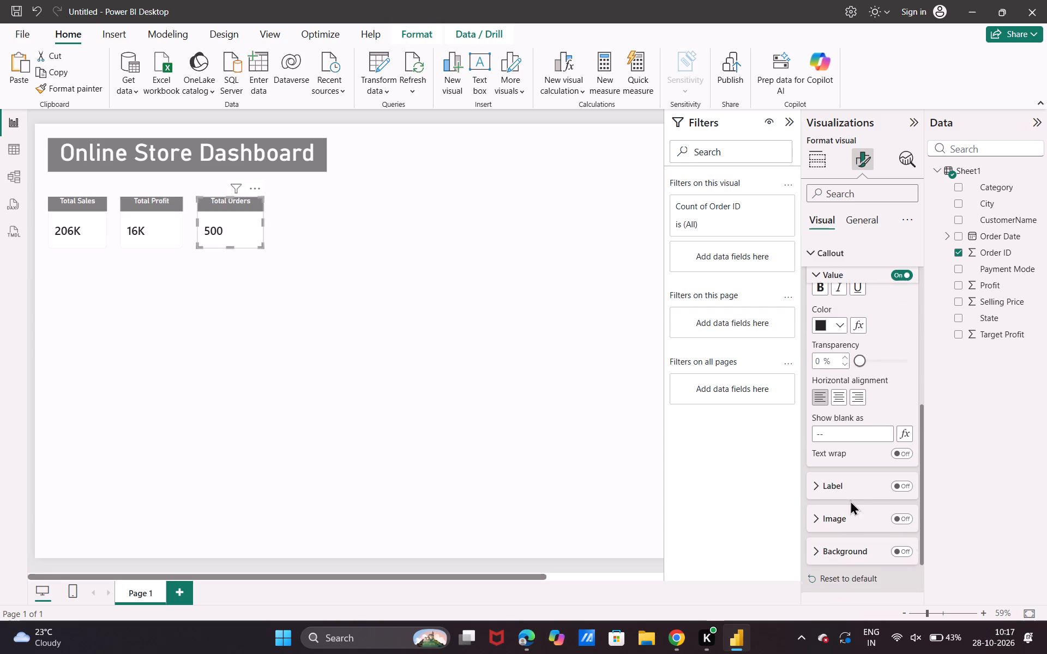
{"action": "left_click", "coordinate": [840, 392]}
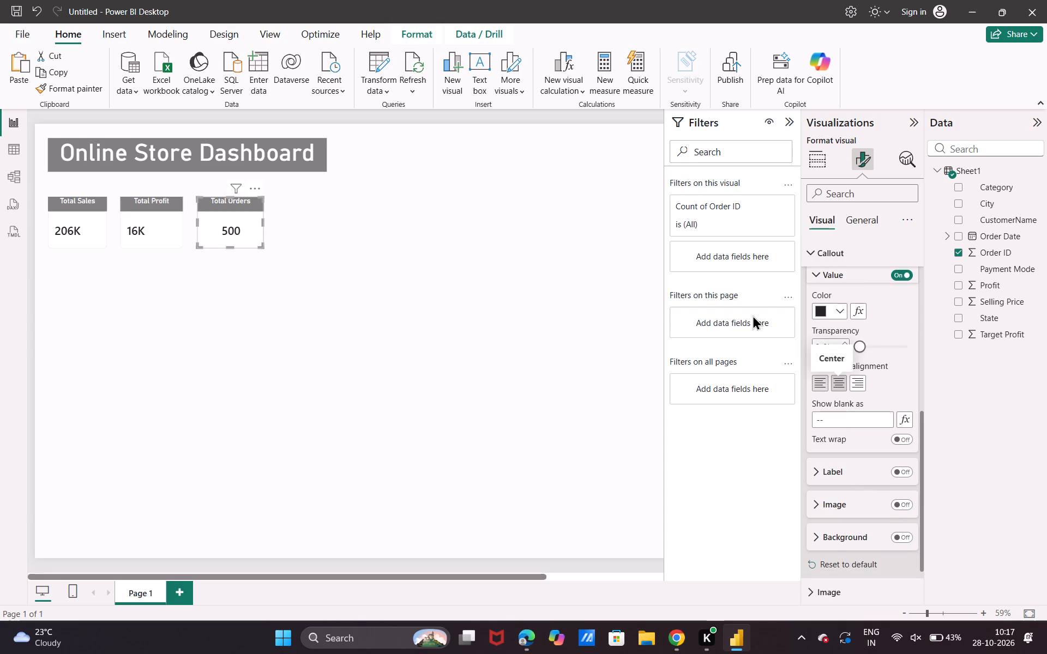
{"action": "scroll", "coordinate": [852, 345], "scroll_direction": "up", "scroll_amount": 1}
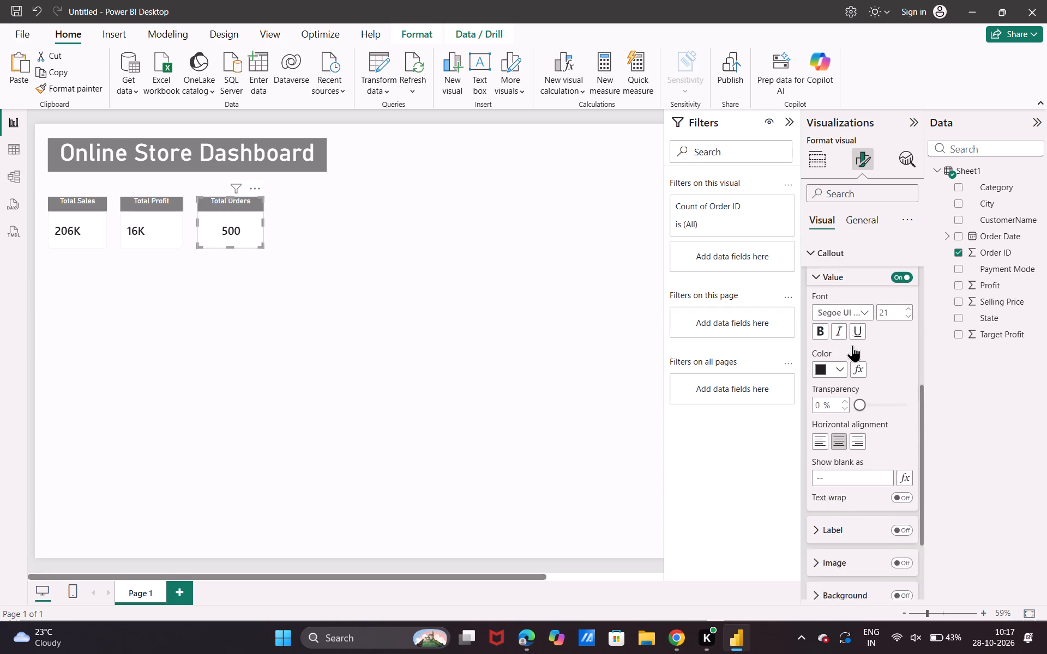
{"action": "scroll", "coordinate": [852, 345], "scroll_direction": "up", "scroll_amount": 1}
{"action": "scroll", "coordinate": [872, 458], "scroll_direction": "up", "scroll_amount": 1}
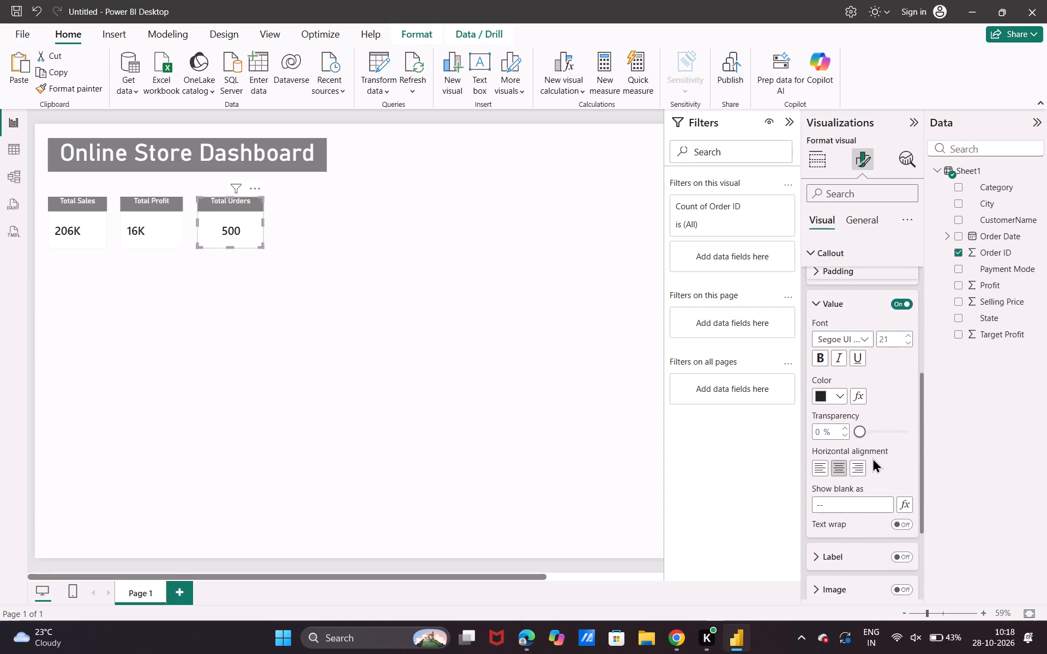
{"action": "scroll", "coordinate": [872, 458], "scroll_direction": "up", "scroll_amount": 1}
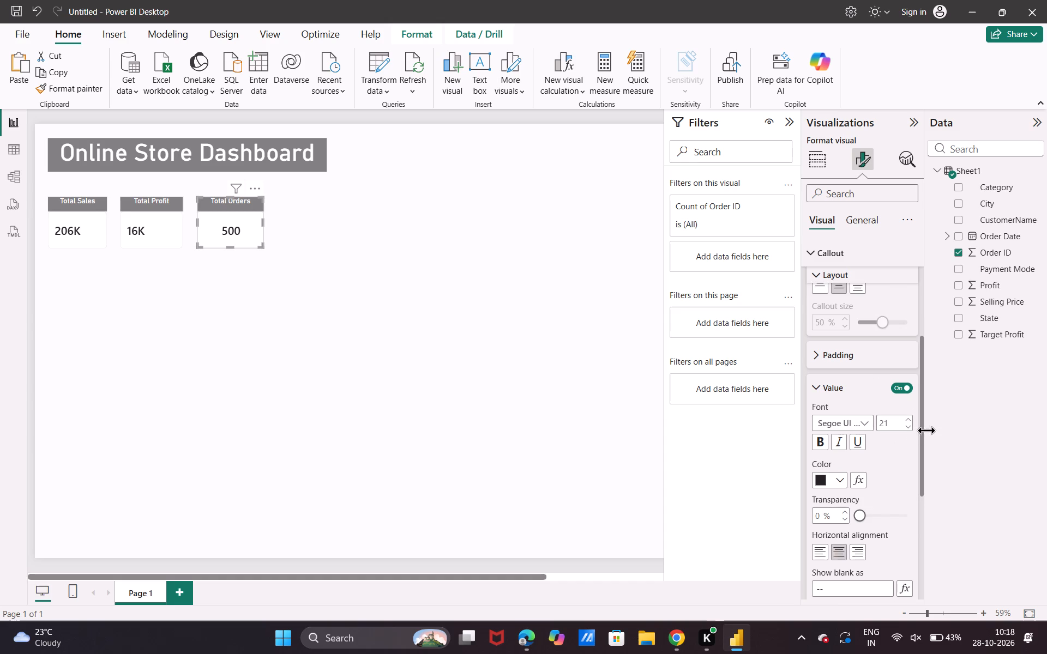
{"action": "left_click", "coordinate": [905, 421]}
{"action": "double_click", "coordinate": [905, 421]}
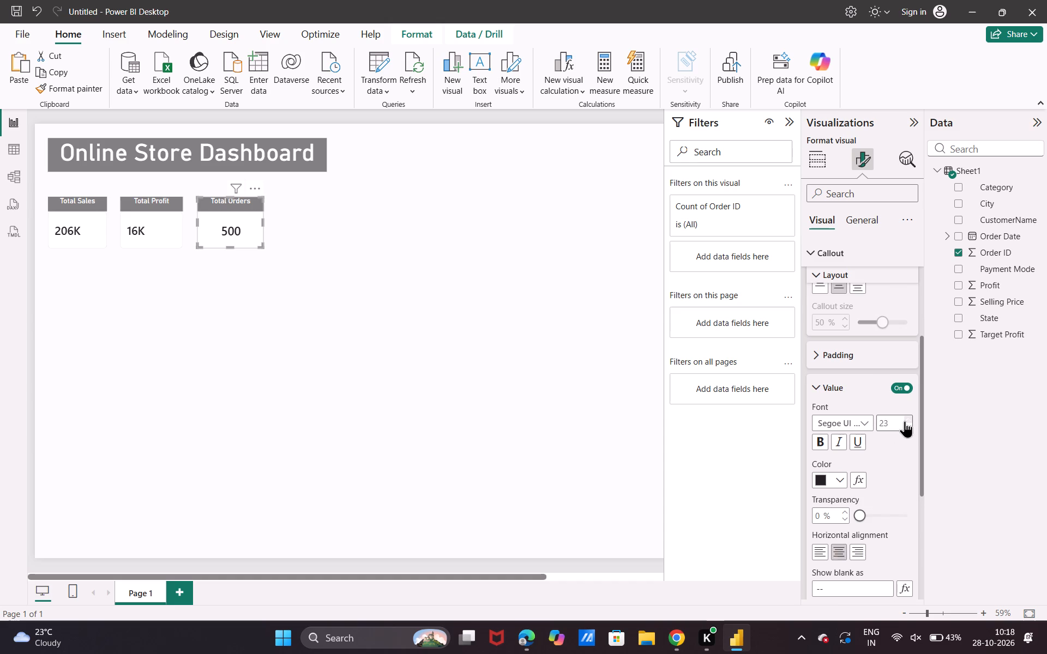
{"action": "left_click", "coordinate": [905, 421]}
Set the color of the Total Orders card's value to the darkest red theme shade, after trying pink.
{"action": "left_click", "coordinate": [828, 480]}
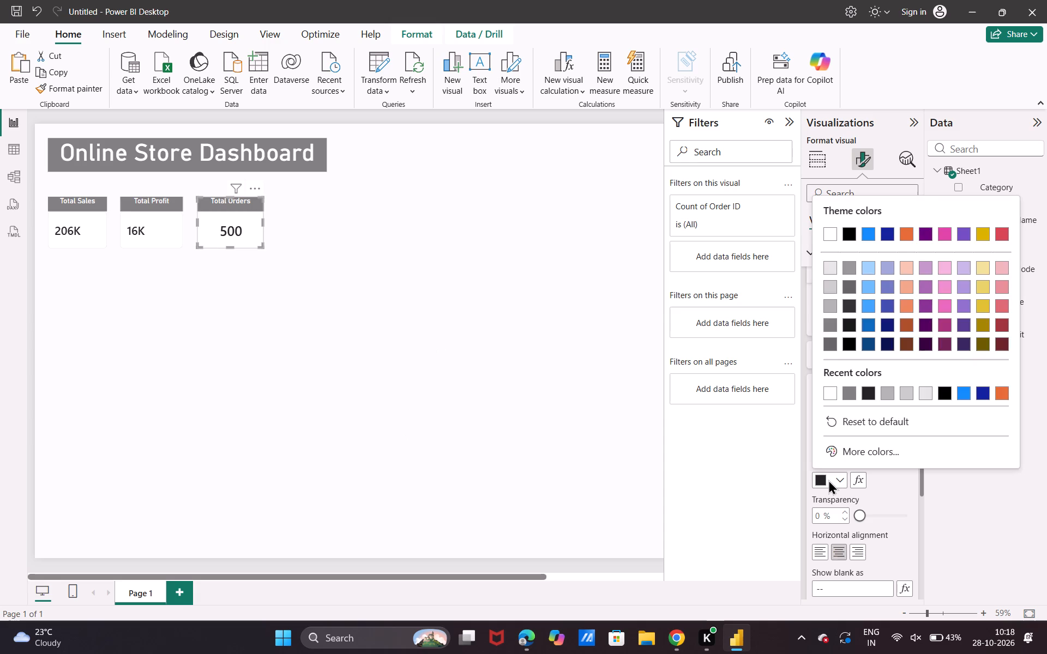
{"action": "left_click", "coordinate": [945, 301]}
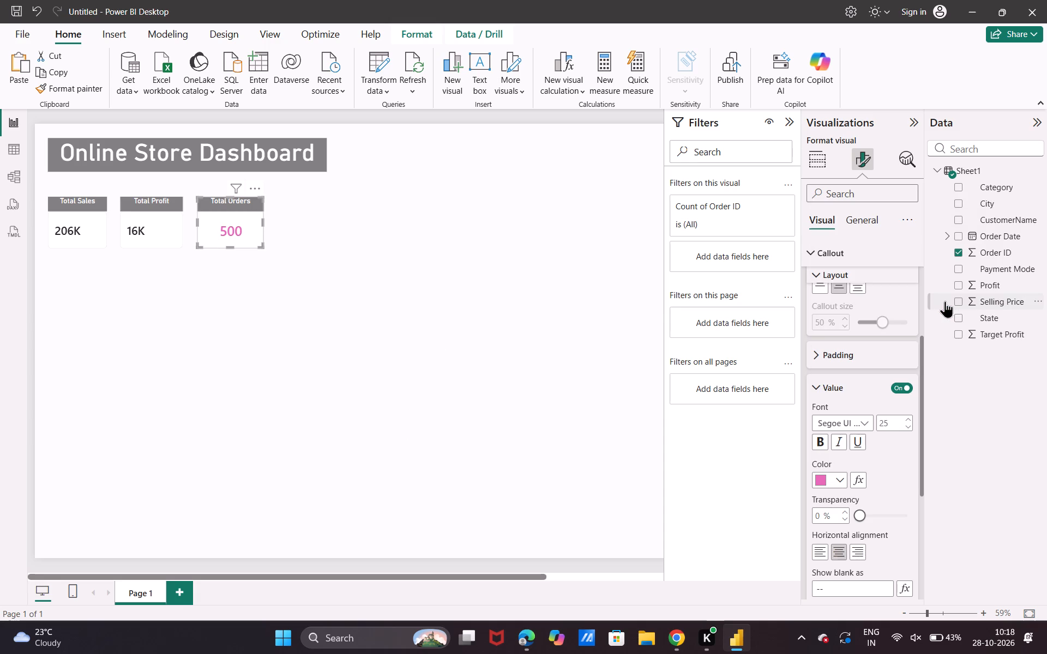
{"action": "left_click", "coordinate": [824, 481]}
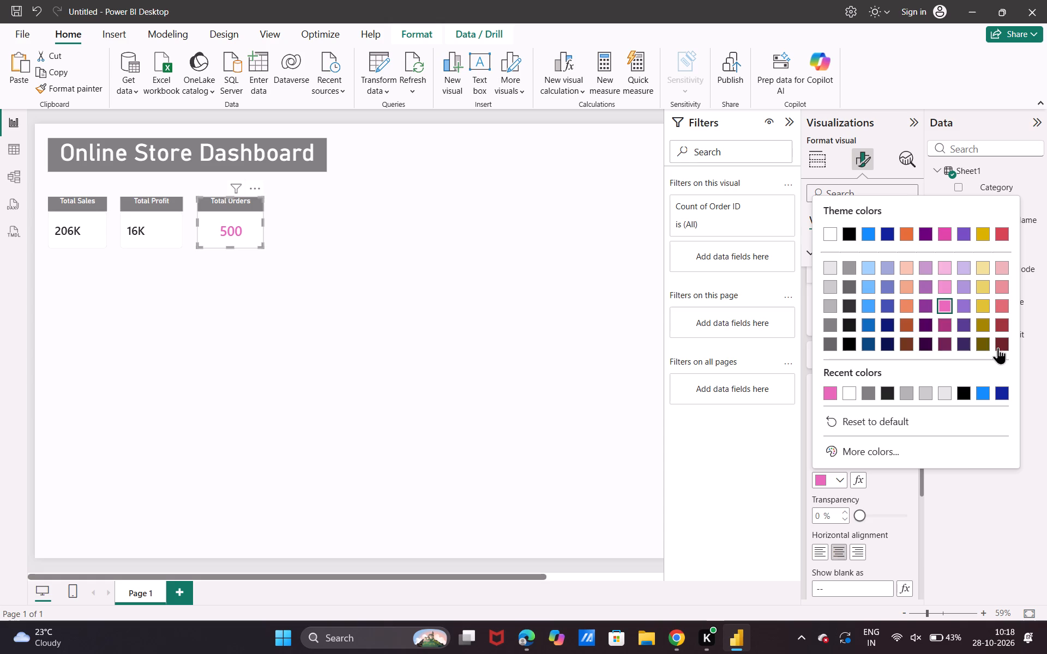
{"action": "left_click", "coordinate": [998, 347]}
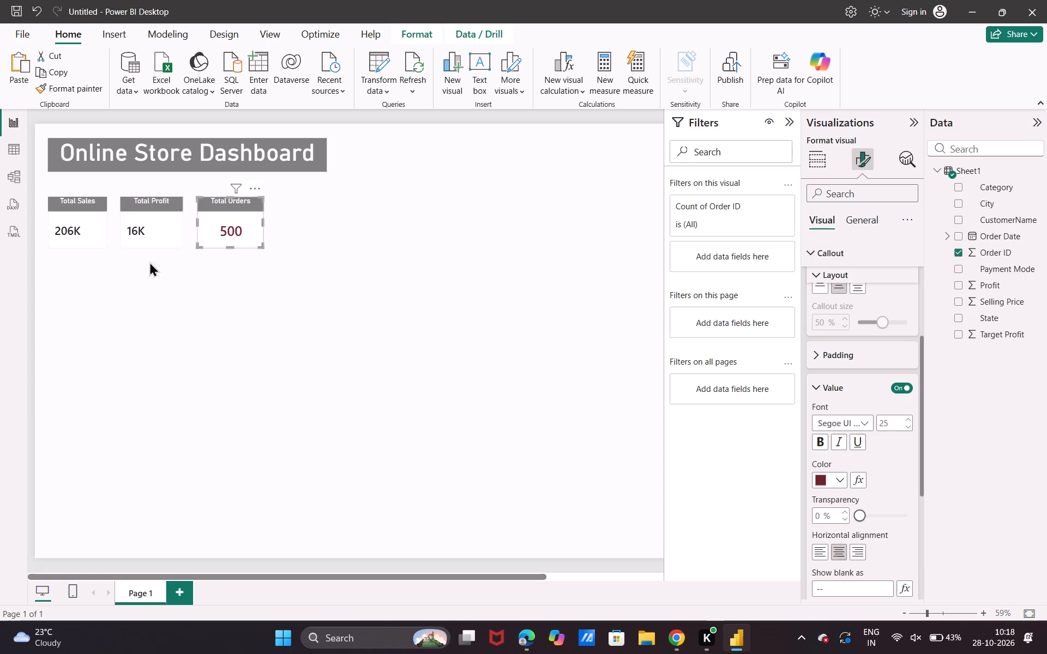
Center the Total Profit card's callout value horizontally and give it the same dark red color as Total Orders.
{"action": "left_click", "coordinate": [143, 237]}
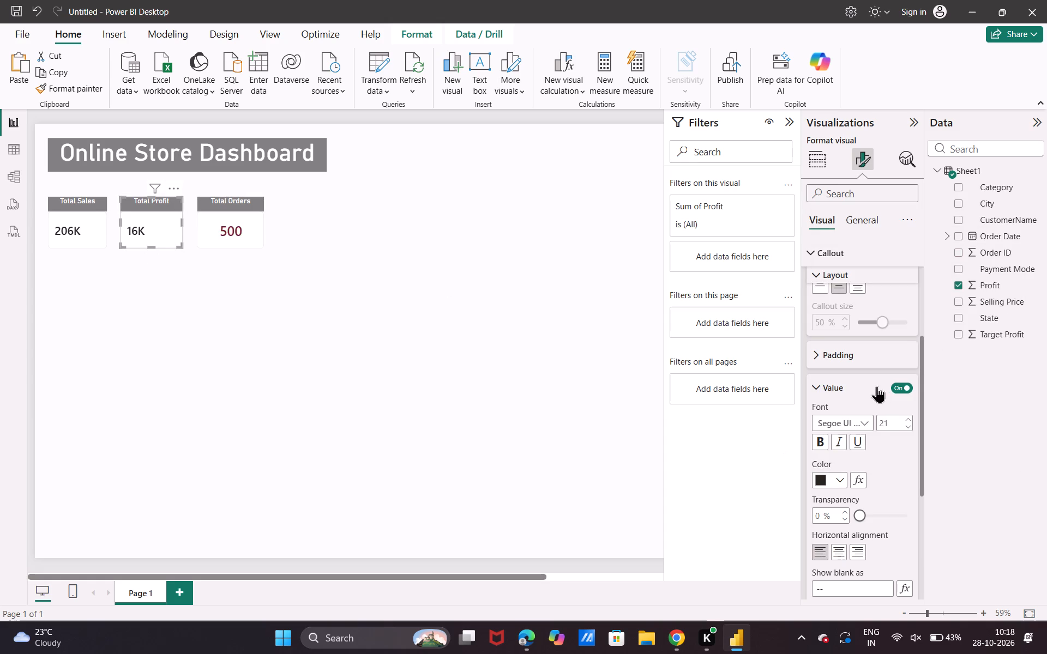
{"action": "scroll", "coordinate": [872, 479], "scroll_direction": "down", "scroll_amount": 1}
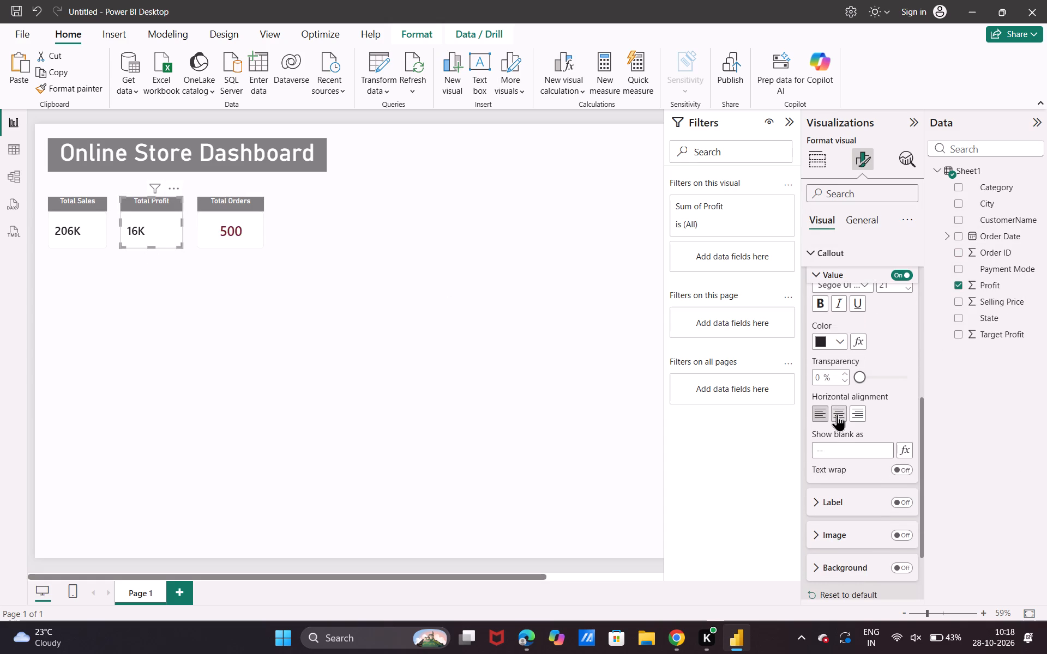
{"action": "left_click", "coordinate": [837, 414]}
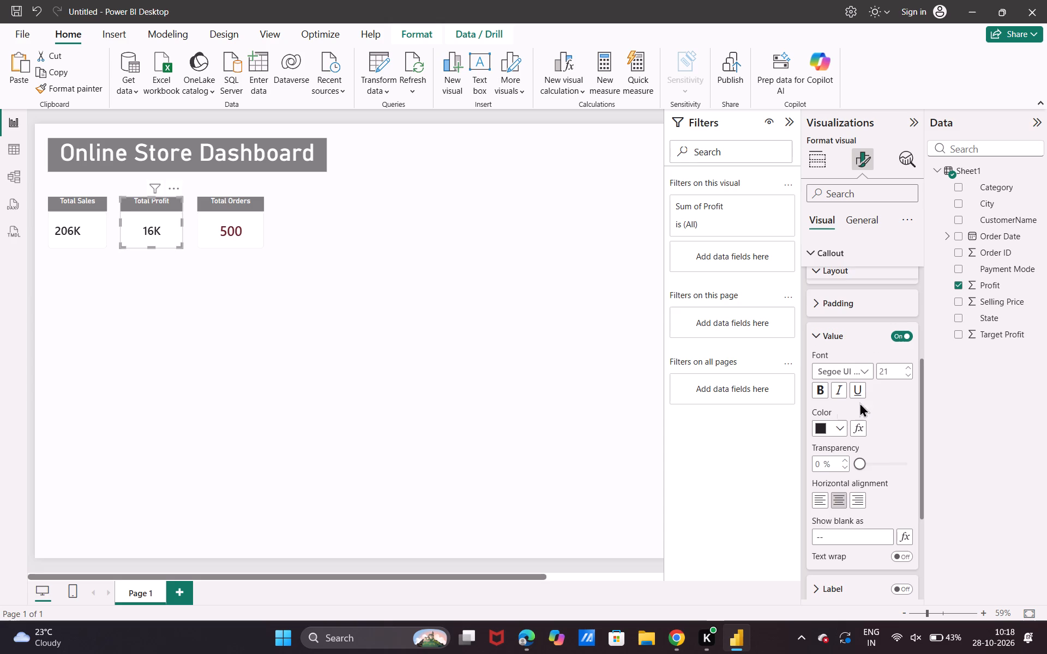
{"action": "scroll", "coordinate": [876, 324], "scroll_direction": "down", "scroll_amount": 1}
{"action": "scroll", "coordinate": [853, 392], "scroll_direction": "up", "scroll_amount": 1}
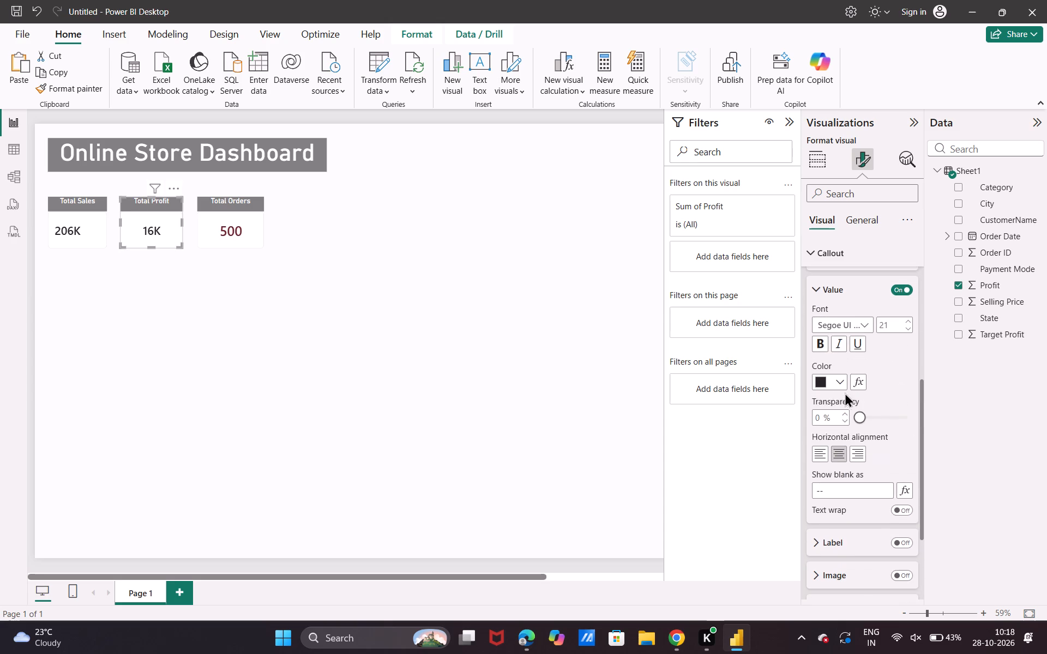
{"action": "left_click", "coordinate": [820, 382]}
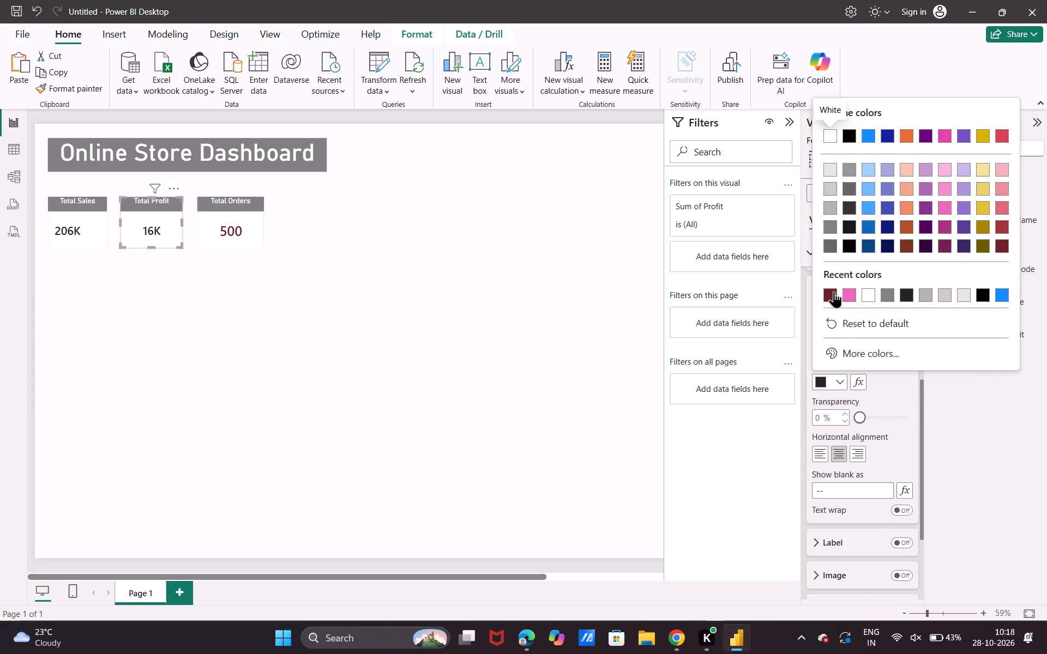
{"action": "left_click", "coordinate": [831, 292]}
Center the Total Sales card's callout value horizontally and give it the same dark red color as the other two cards.
{"action": "left_click", "coordinate": [93, 230]}
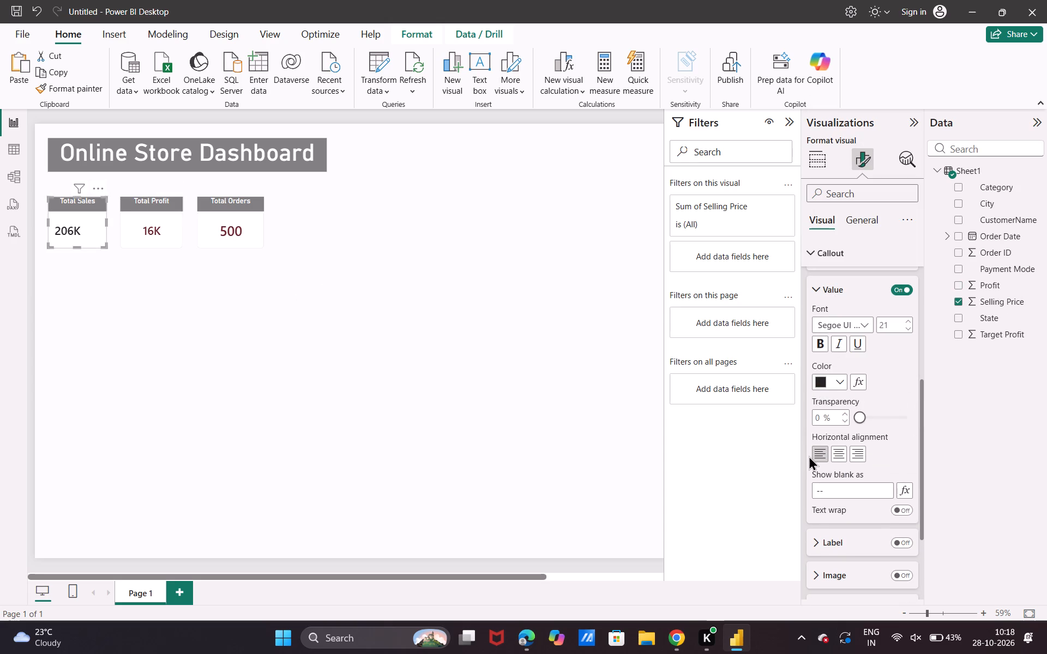
{"action": "left_click", "coordinate": [838, 456]}
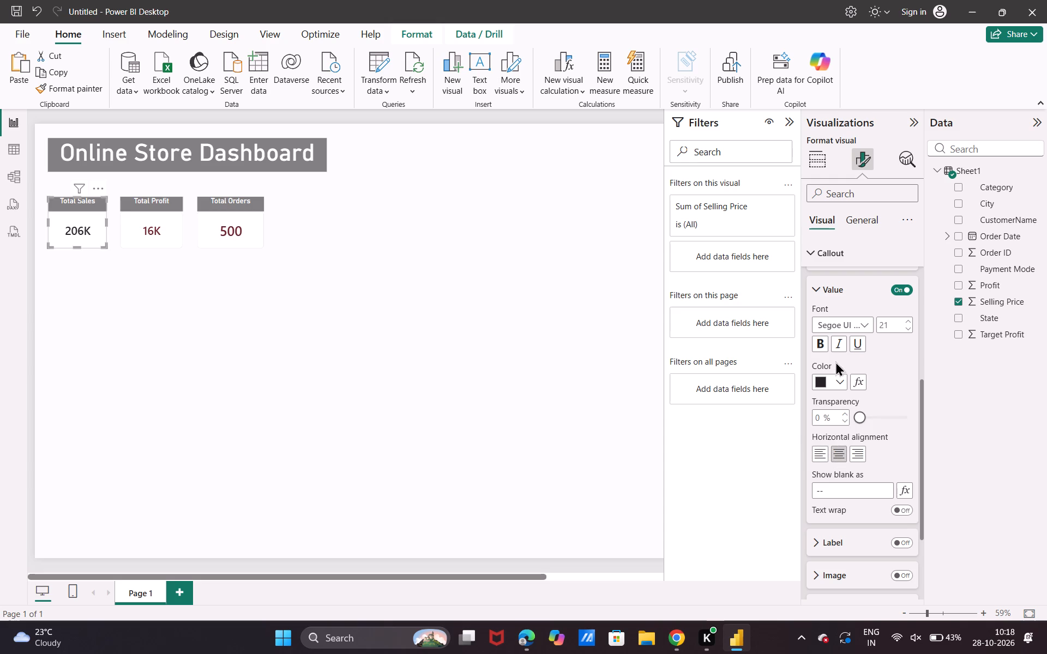
{"action": "left_click", "coordinate": [822, 378]}
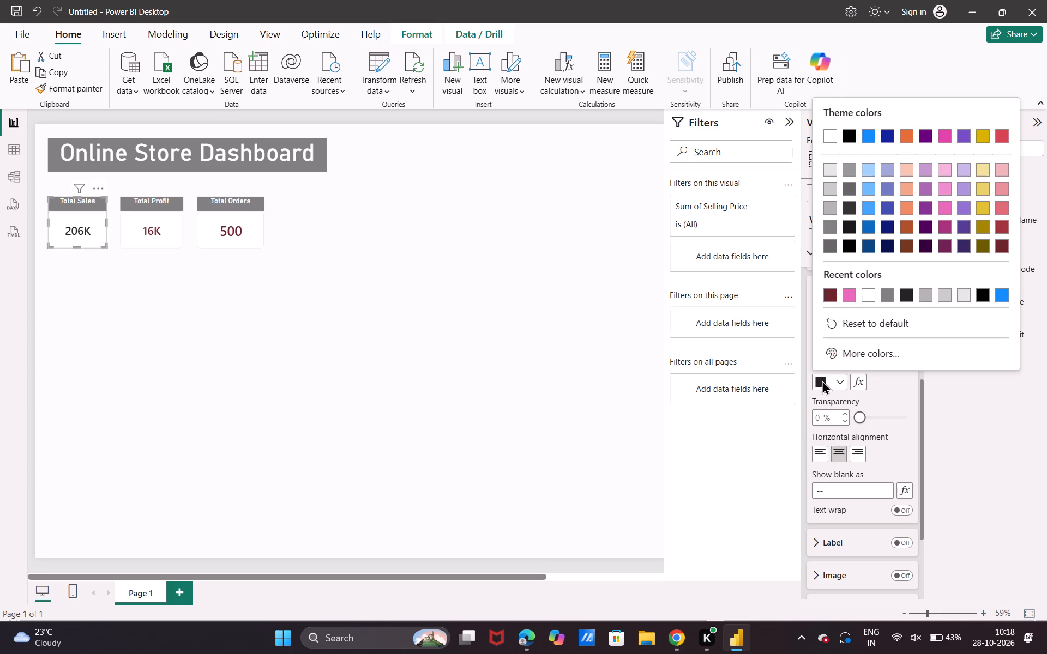
{"action": "left_click", "coordinate": [829, 295]}
{"action": "scroll", "coordinate": [863, 366], "scroll_direction": "up", "scroll_amount": 3}
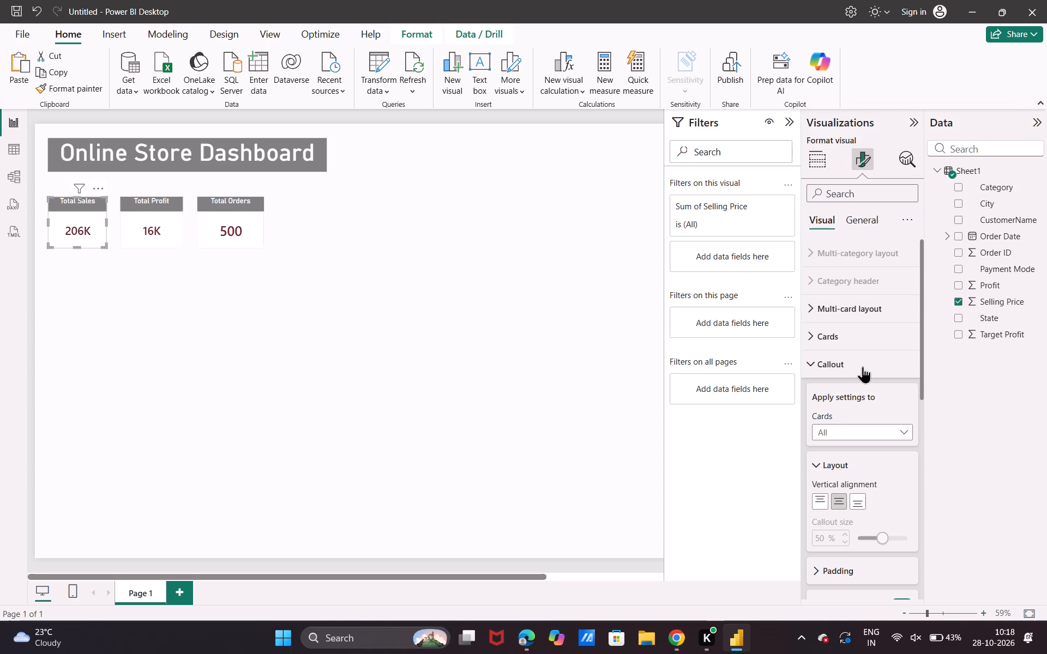
{"action": "left_click", "coordinate": [835, 470]}
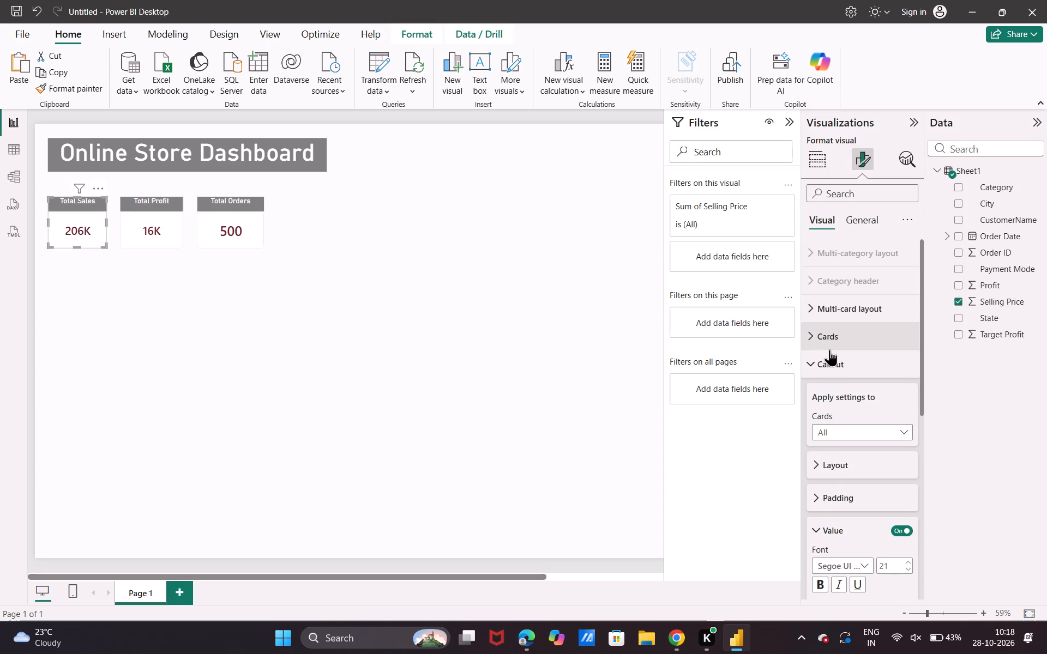
{"action": "left_click", "coordinate": [843, 368]}
{"action": "scroll", "coordinate": [835, 273], "scroll_direction": "up", "scroll_amount": 3}
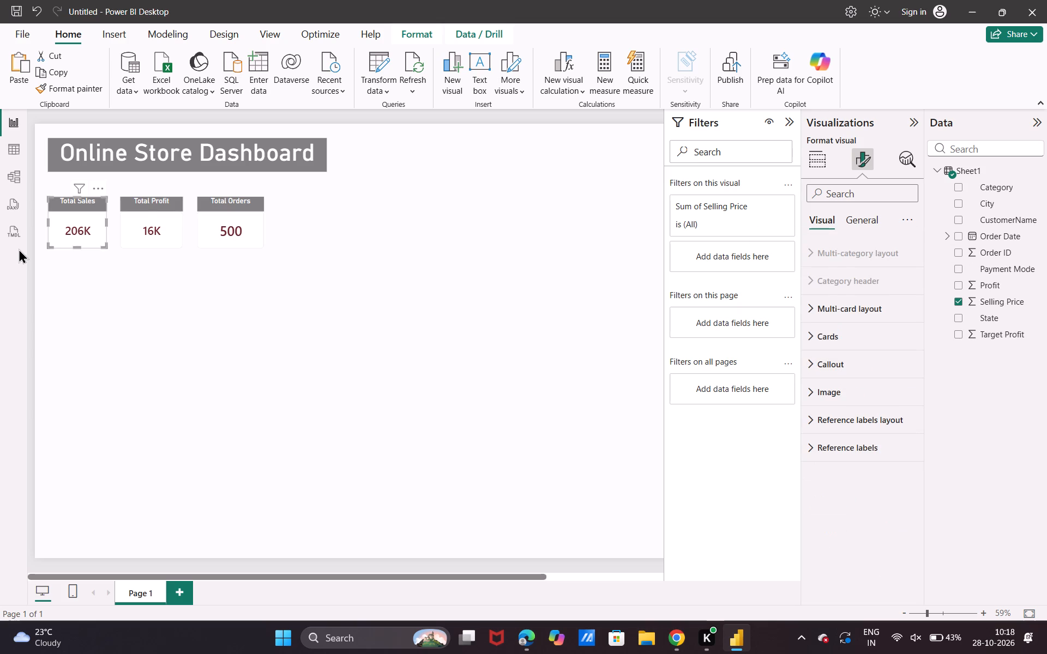
Move the Total Sales, Total Profit and Total Orders cards up together, closer to the dashboard title.
{"action": "left_click", "coordinate": [145, 330]}
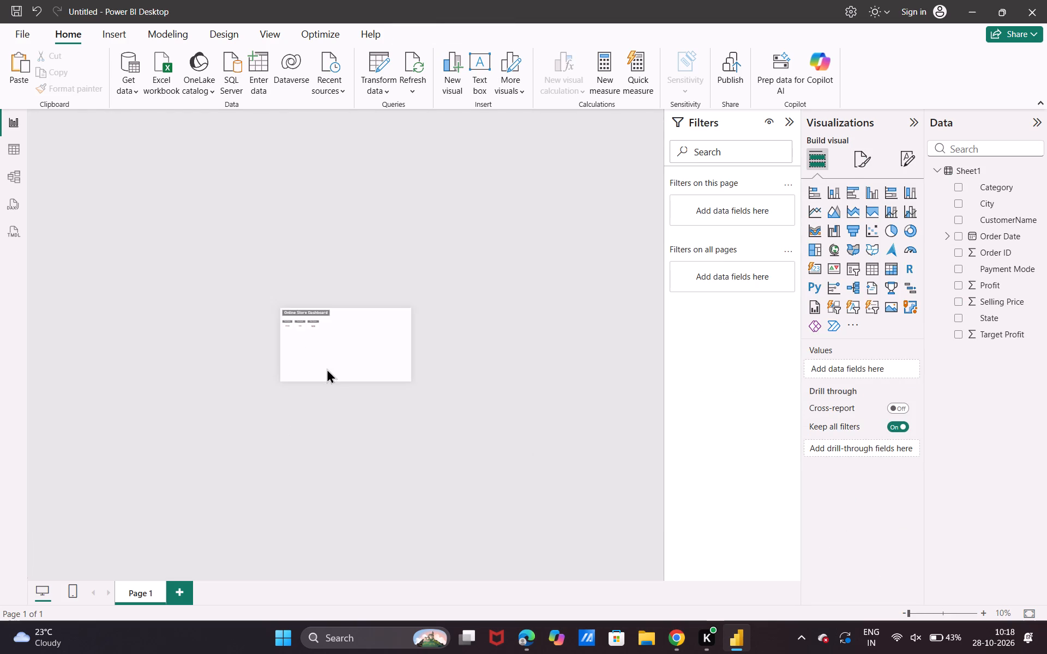
{"action": "left_click", "coordinate": [924, 613]}
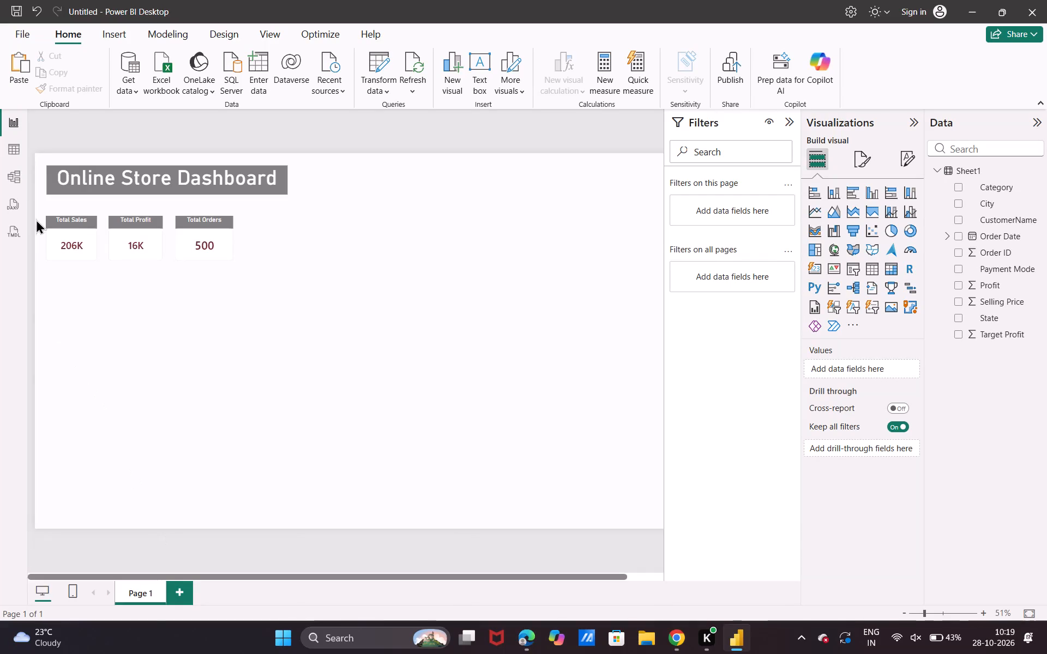
{"action": "left_click_drag", "start_coordinate": [41, 207], "coordinate": [270, 292]}
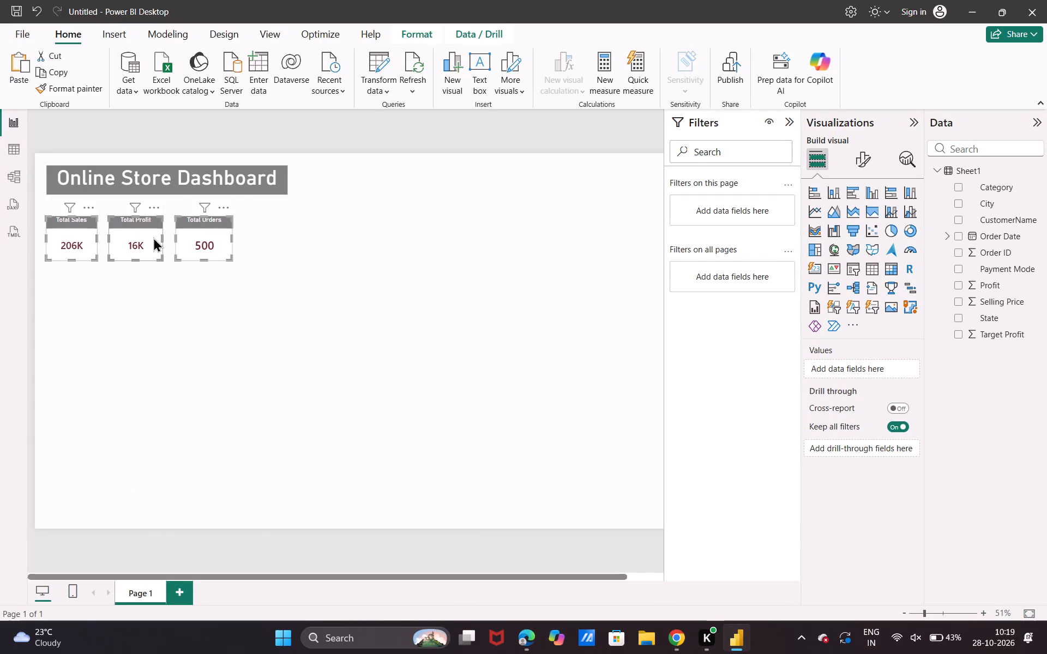
{"action": "left_click_drag", "start_coordinate": [165, 246], "coordinate": [167, 235]}
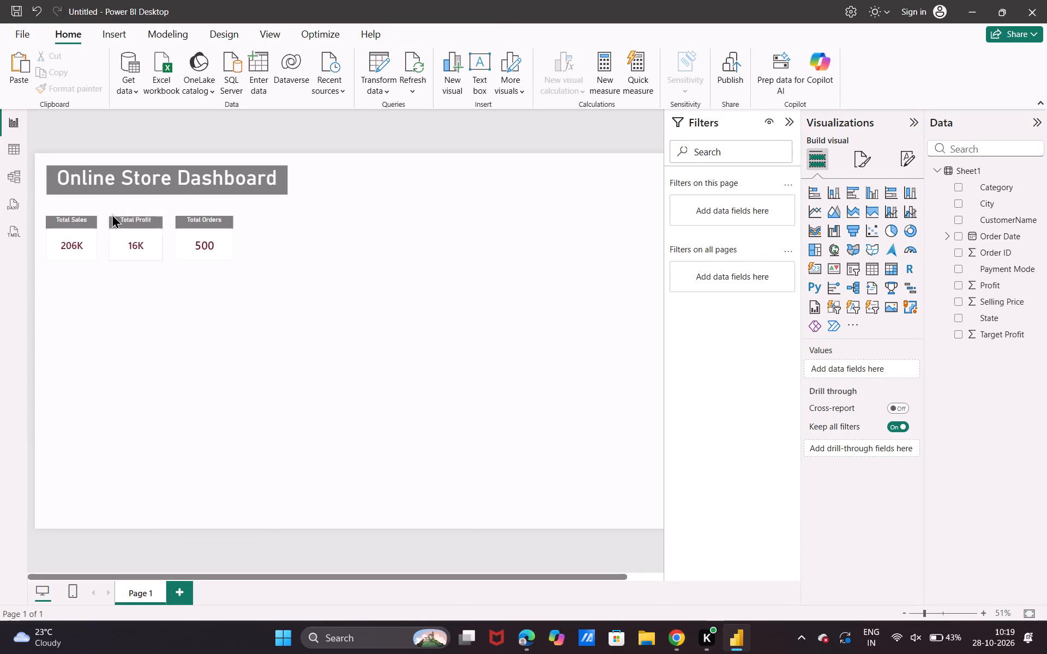
{"action": "left_click_drag", "start_coordinate": [40, 207], "coordinate": [278, 275]}
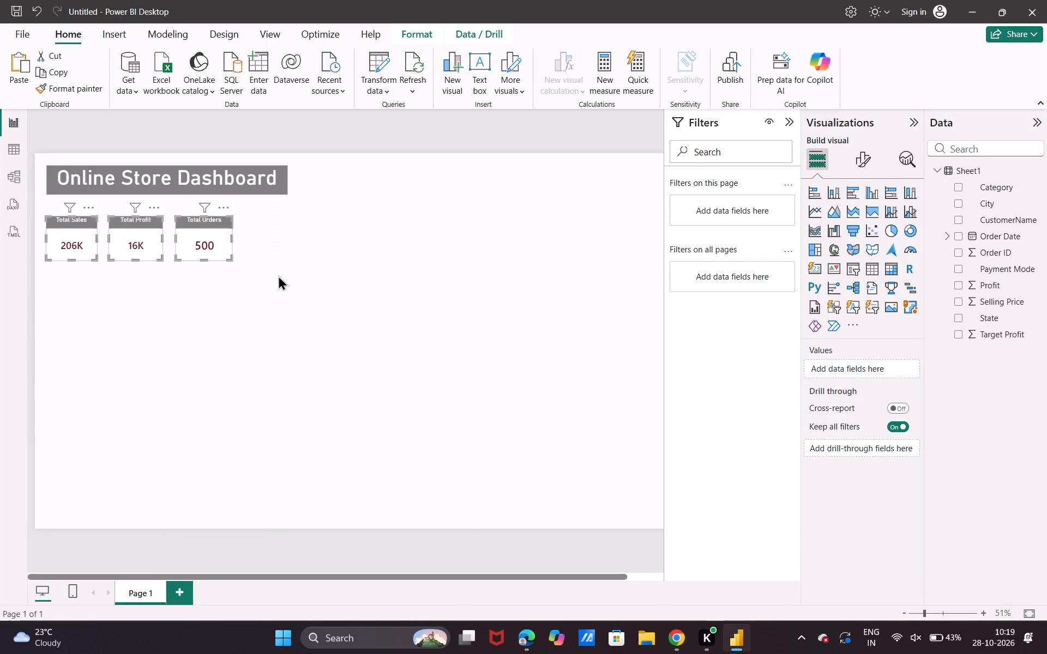
{"action": "left_click_drag", "start_coordinate": [77, 240], "coordinate": [77, 238]}
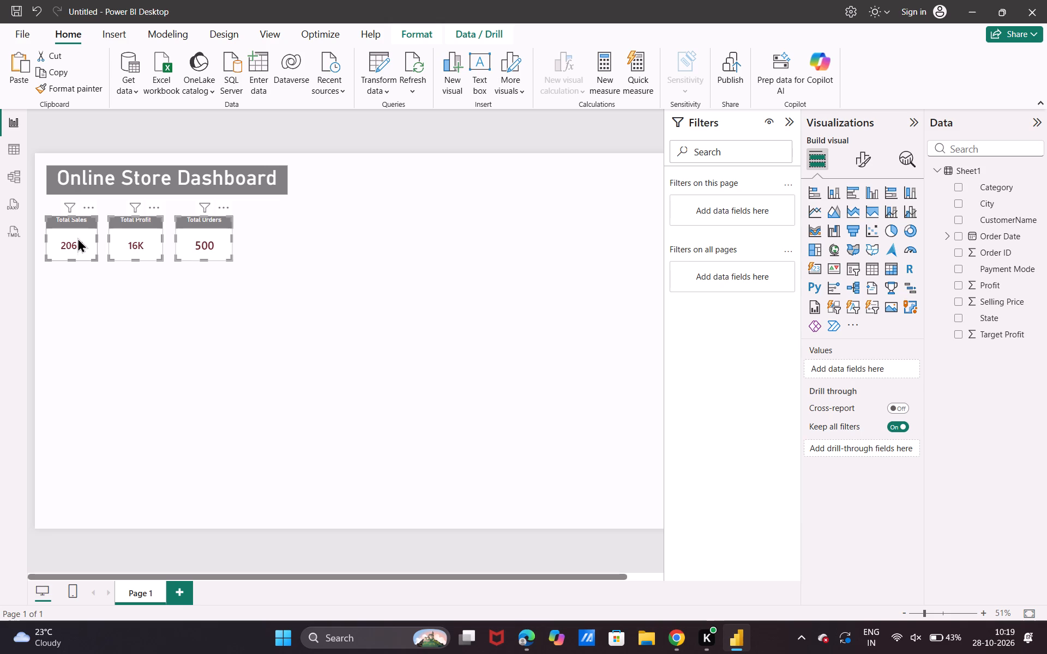
{"action": "left_click_drag", "start_coordinate": [77, 238], "coordinate": [77, 228]}
{"action": "left_click", "coordinate": [255, 370]}
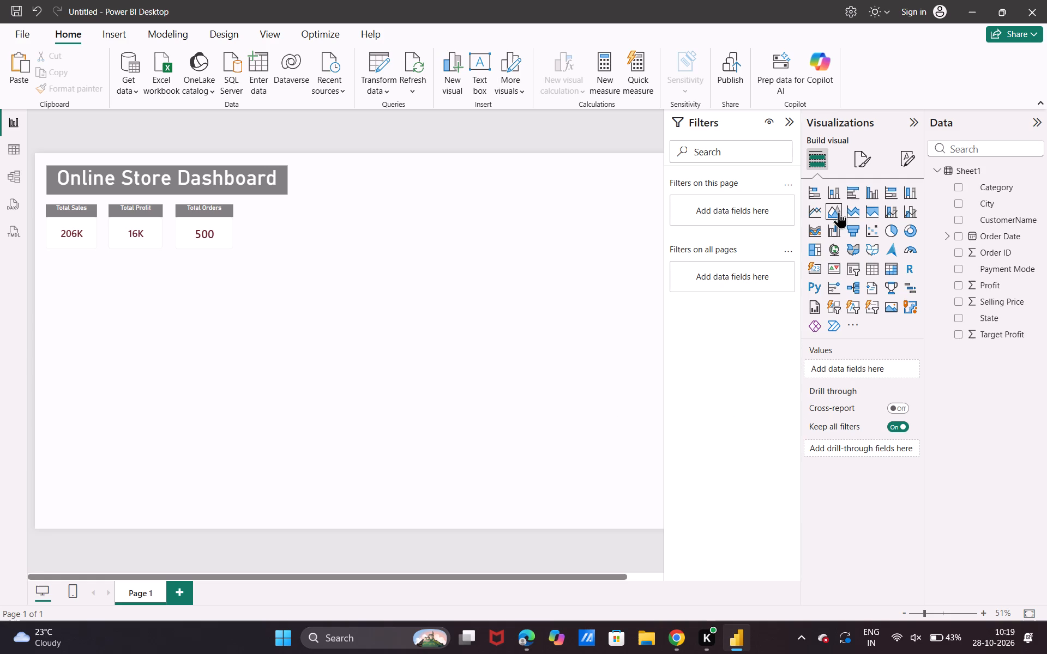
Add an empty line and clustered column chart, enlarge it to about double width, and place it just below the Total Sales and Total Profit cards.
{"action": "left_click", "coordinate": [912, 210]}
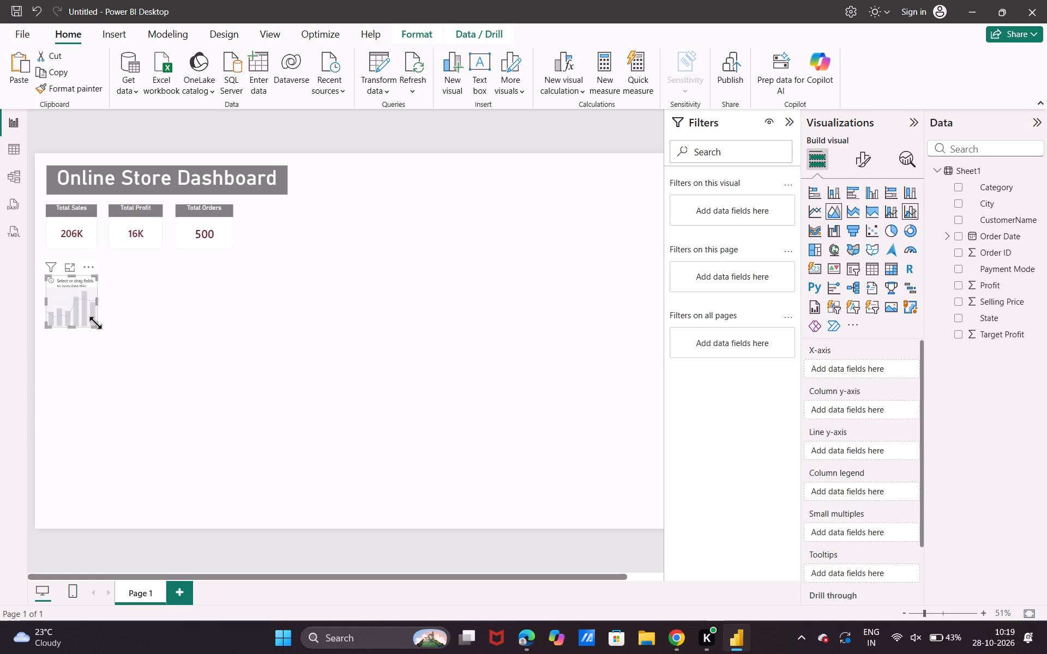
{"action": "left_click_drag", "start_coordinate": [95, 323], "coordinate": [148, 357]}
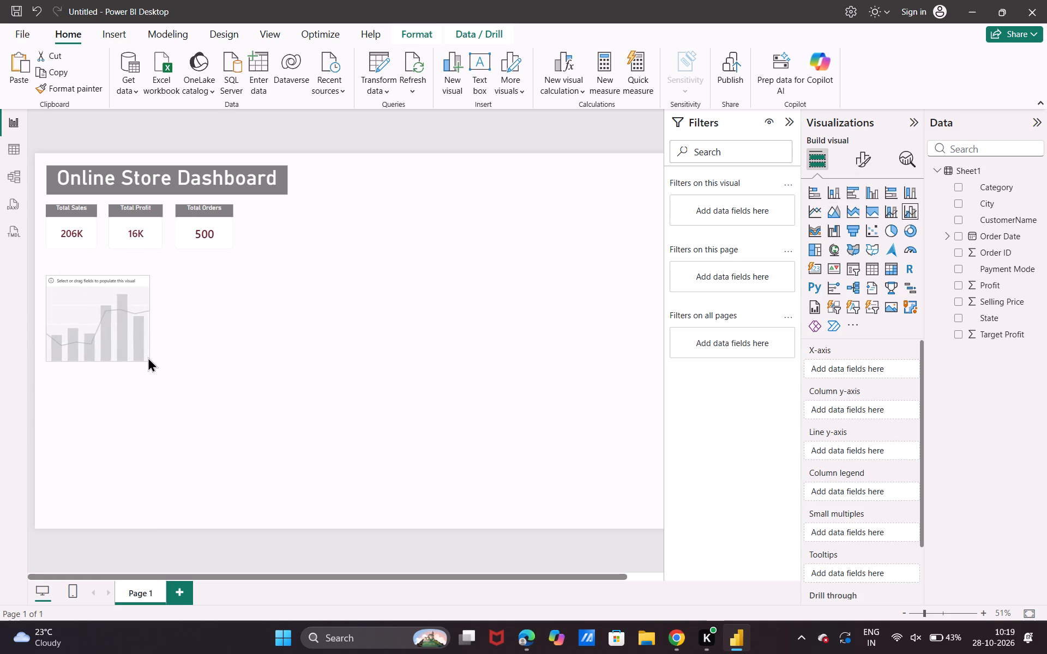
{"action": "left_click_drag", "start_coordinate": [148, 357], "coordinate": [149, 358]}
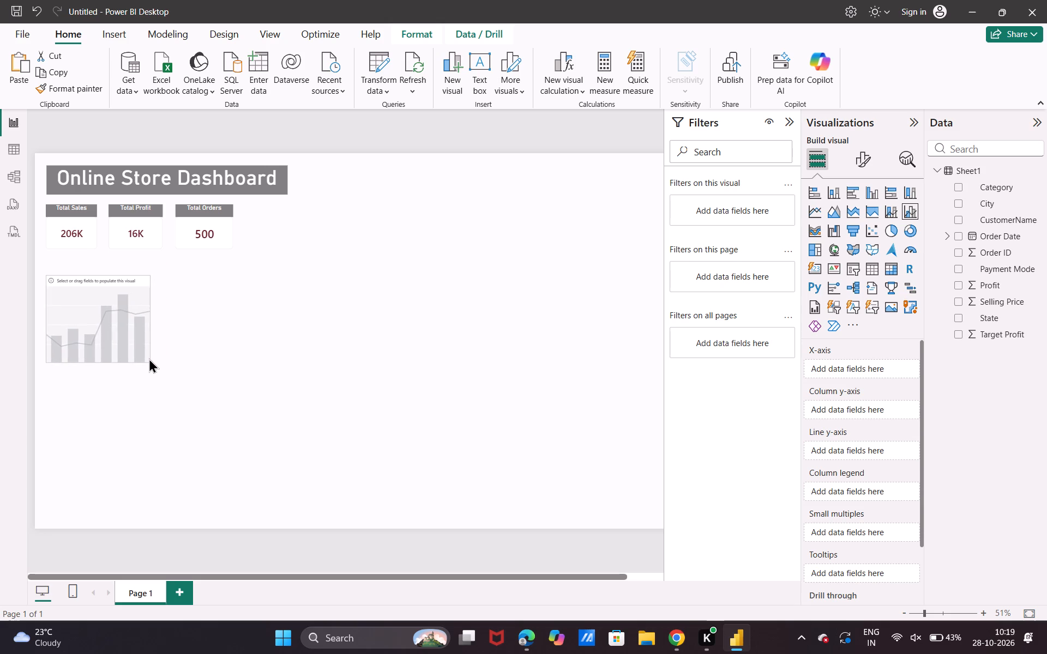
{"action": "left_click_drag", "start_coordinate": [149, 358], "coordinate": [152, 370]}
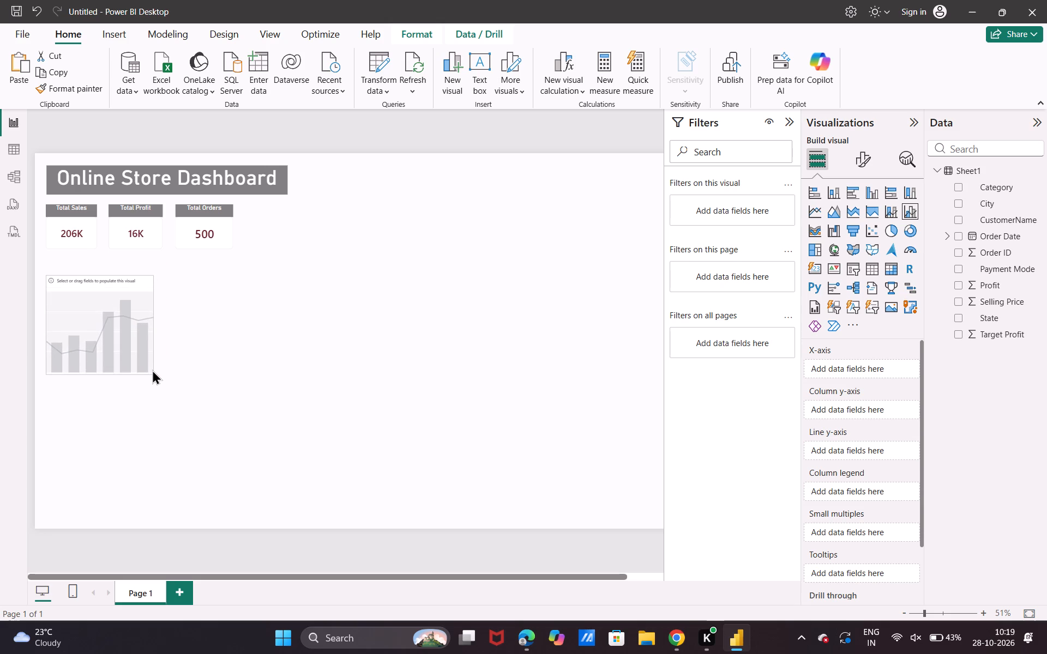
{"action": "left_click_drag", "start_coordinate": [152, 370], "coordinate": [151, 363]}
{"action": "left_click_drag", "start_coordinate": [81, 330], "coordinate": [81, 311]}
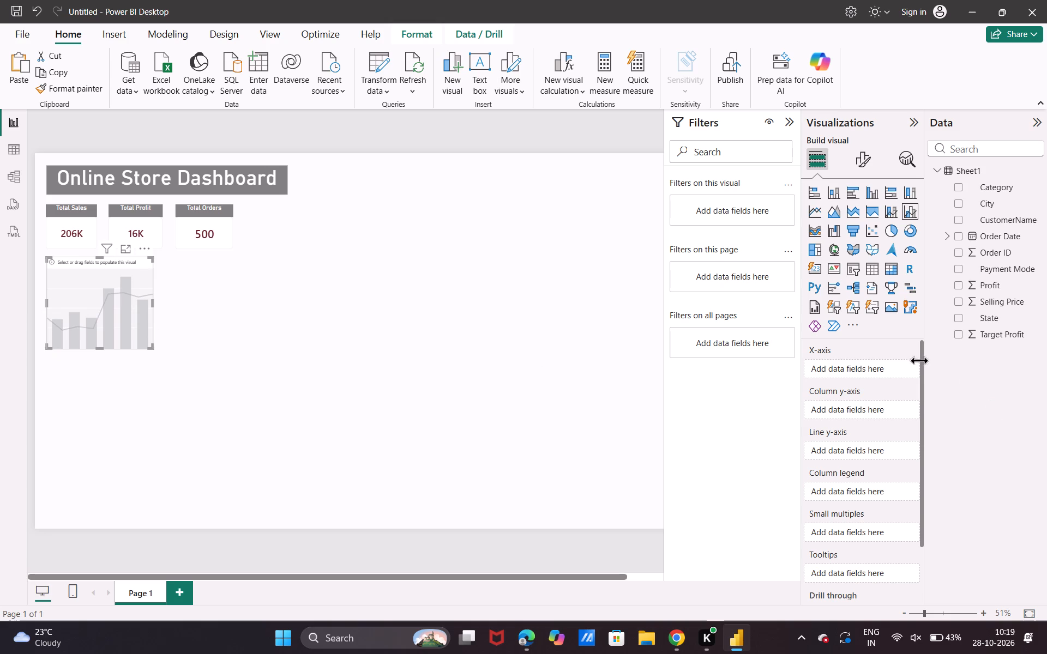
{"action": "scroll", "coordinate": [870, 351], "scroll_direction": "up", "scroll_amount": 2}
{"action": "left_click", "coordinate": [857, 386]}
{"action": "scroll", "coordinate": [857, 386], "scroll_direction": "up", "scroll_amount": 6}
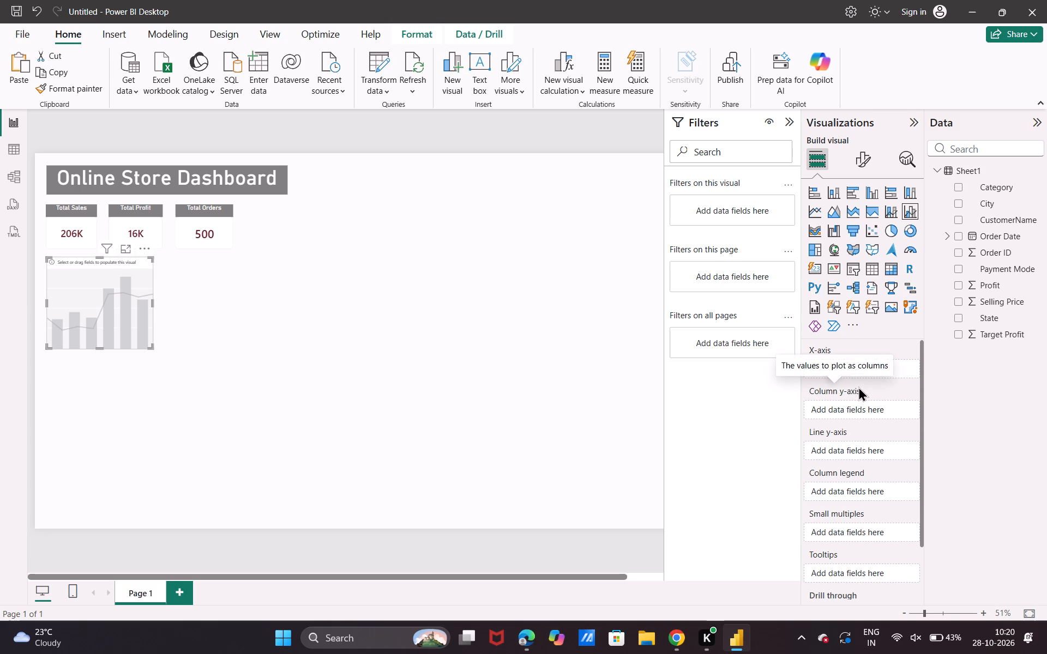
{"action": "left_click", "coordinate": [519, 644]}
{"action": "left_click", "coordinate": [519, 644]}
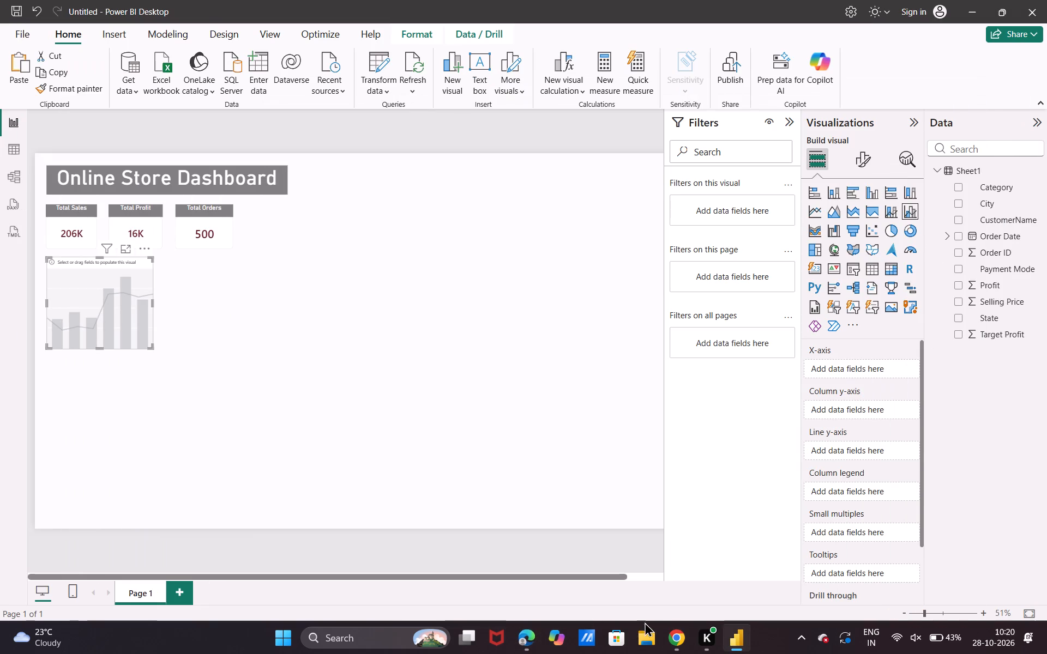
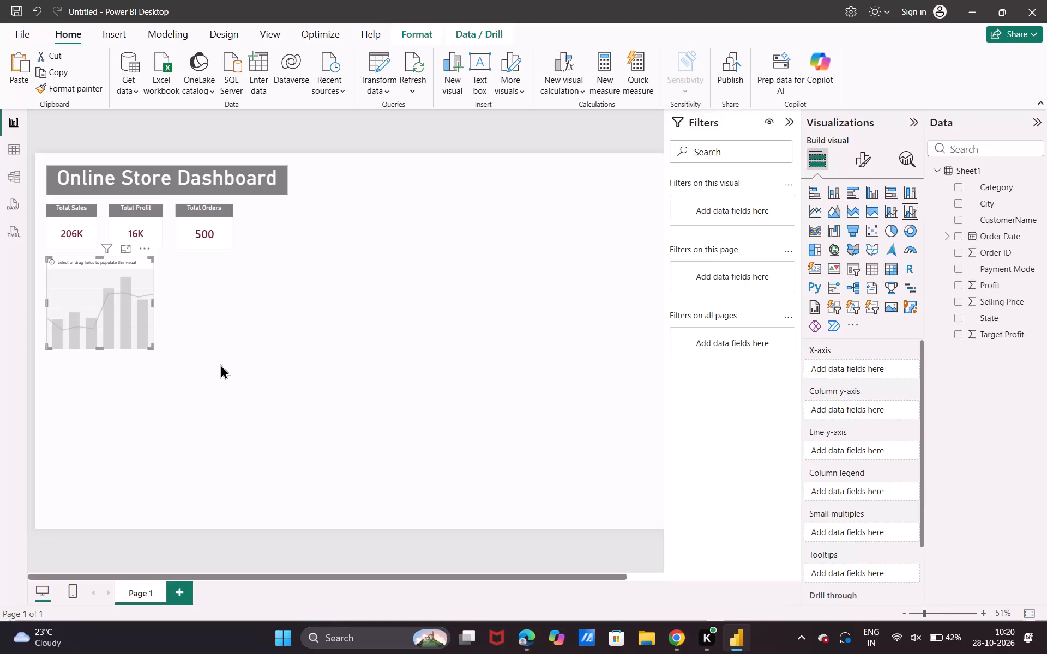
Collapse the Filters pane to widen the report canvas and enlarge the page view to 71%.
{"action": "left_click", "coordinate": [792, 128]}
{"action": "left_click", "coordinate": [790, 119]}
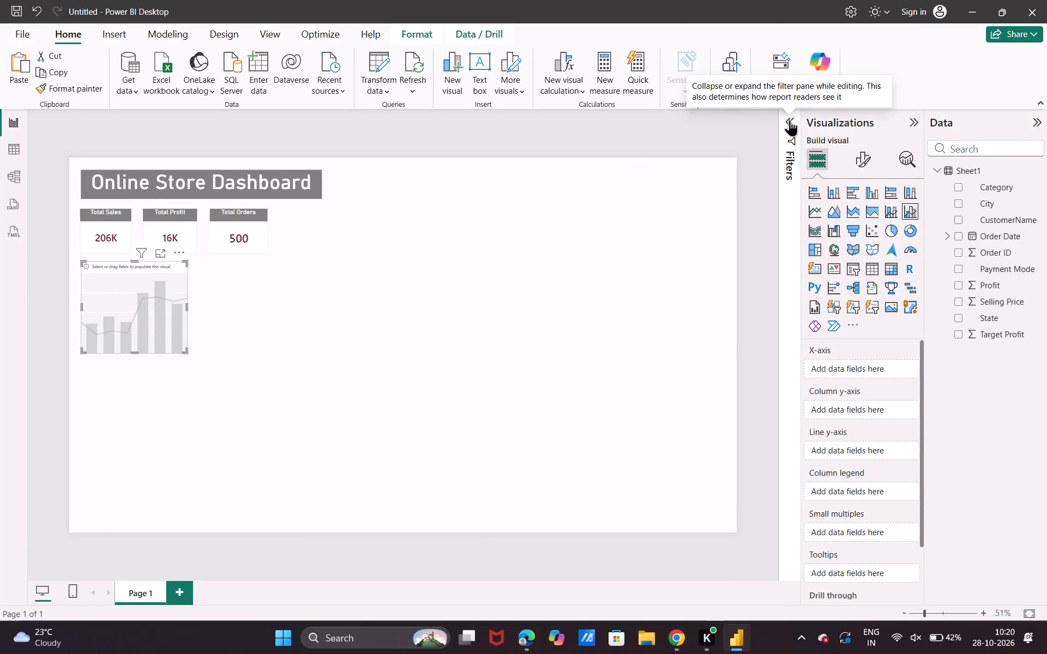
{"action": "left_click", "coordinate": [932, 615]}
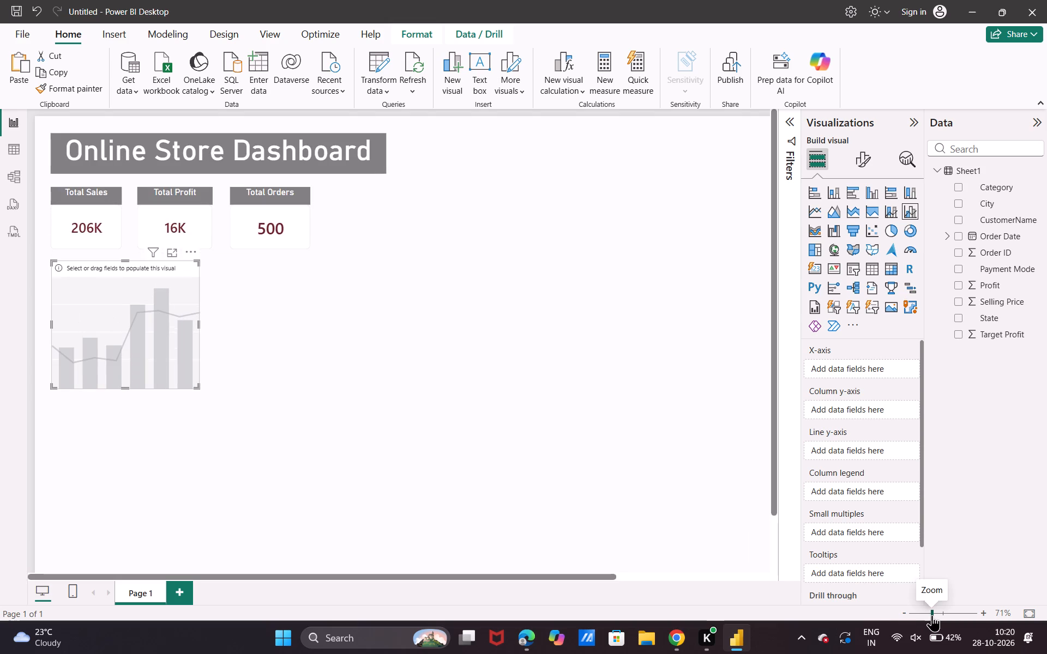
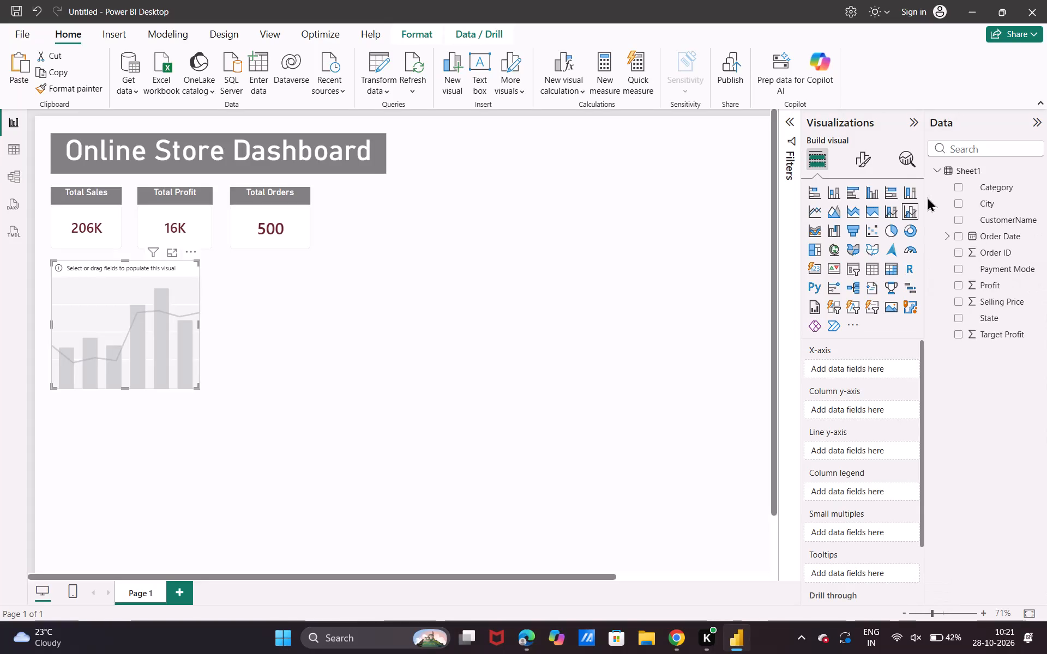
Put the Quarter level of the Order Date hierarchy on the empty combo chart's x-axis.
{"action": "left_click", "coordinate": [947, 234]}
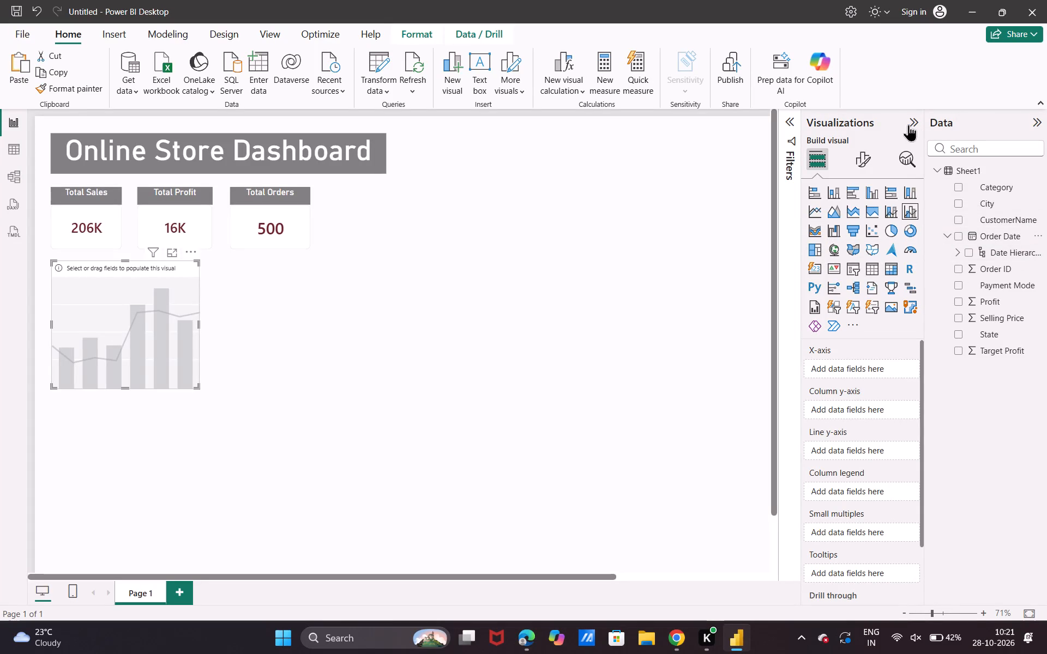
{"action": "left_click", "coordinate": [955, 250]}
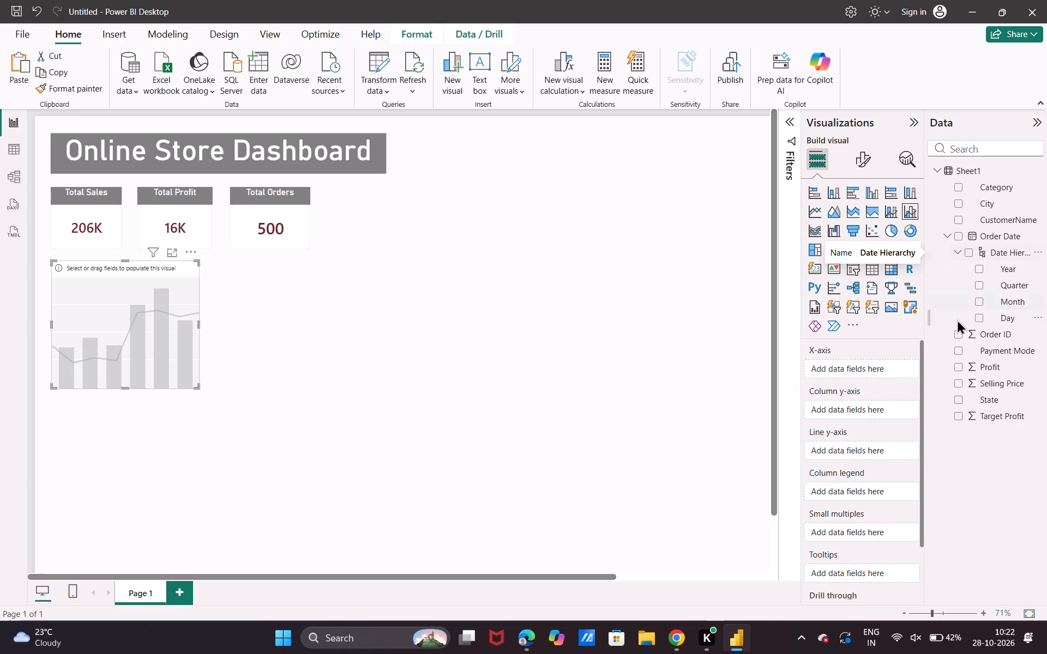
{"action": "scroll", "coordinate": [982, 333], "scroll_direction": "up", "scroll_amount": 1}
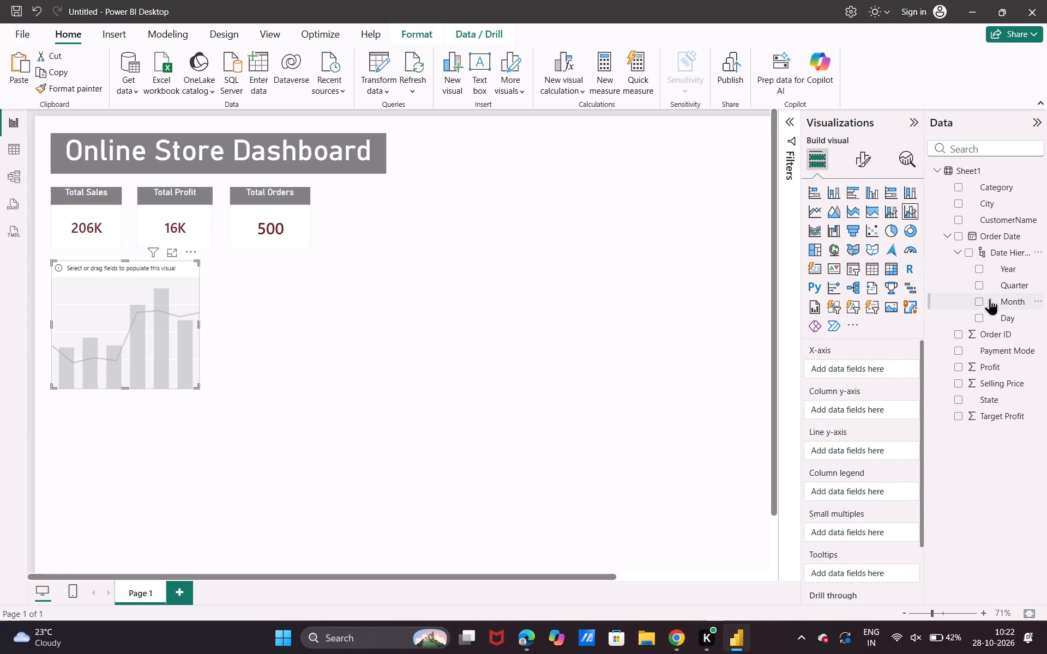
{"action": "left_click_drag", "start_coordinate": [982, 285], "coordinate": [860, 374]}
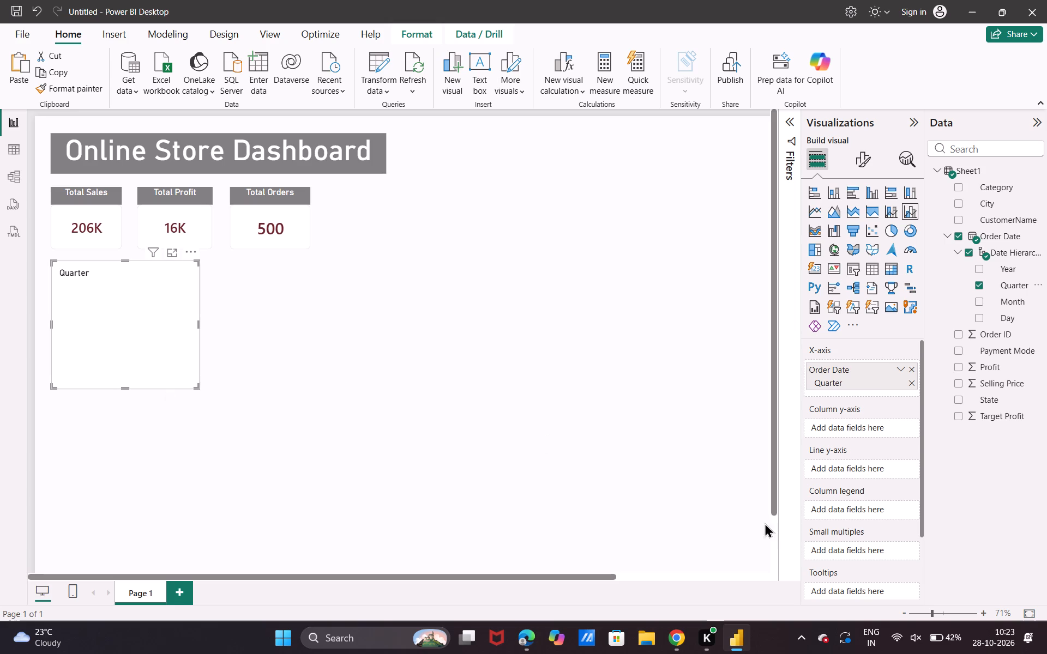
Plot Selling Price on the combo chart's column y-axis and Profit on its line y-axis.
{"action": "scroll", "coordinate": [870, 390], "scroll_direction": "down", "scroll_amount": 1}
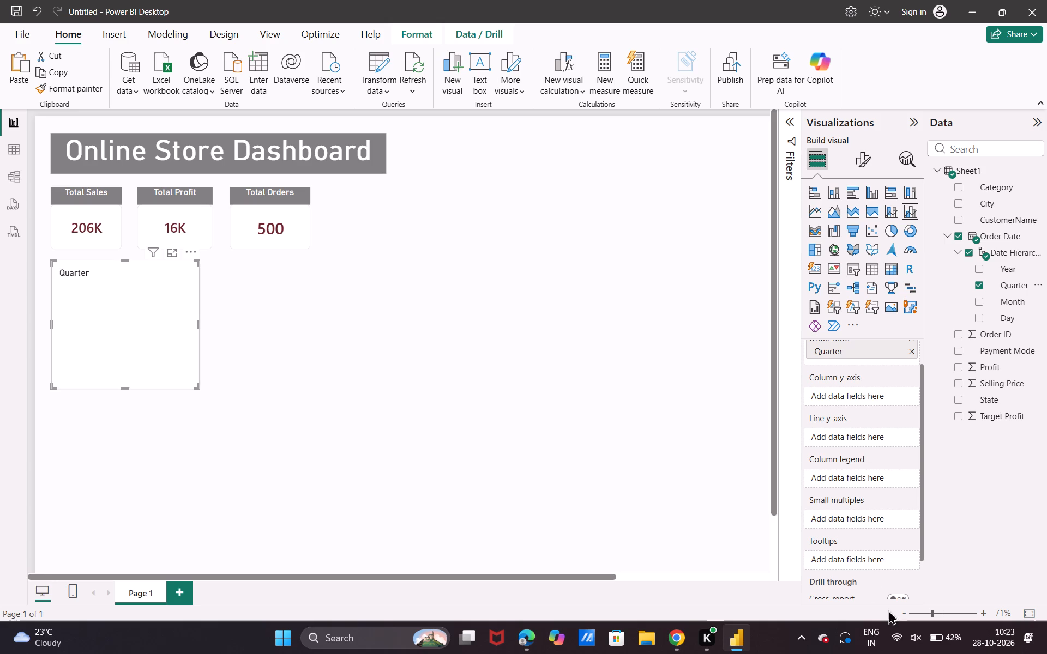
{"action": "left_click_drag", "start_coordinate": [1001, 390], "coordinate": [954, 383]}
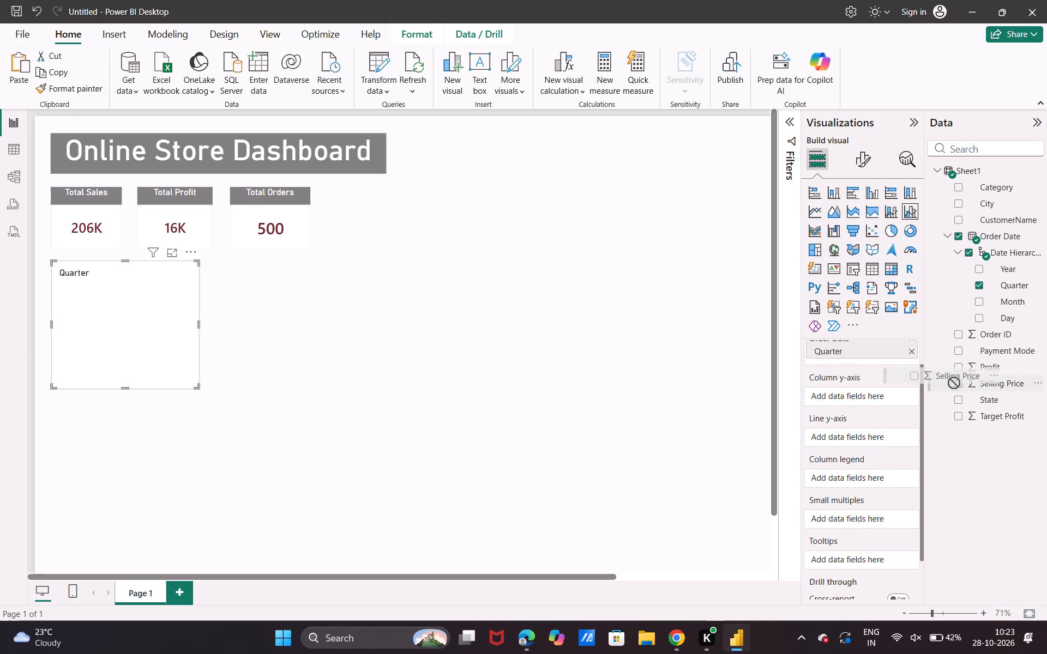
{"action": "left_click_drag", "start_coordinate": [954, 383], "coordinate": [886, 404]}
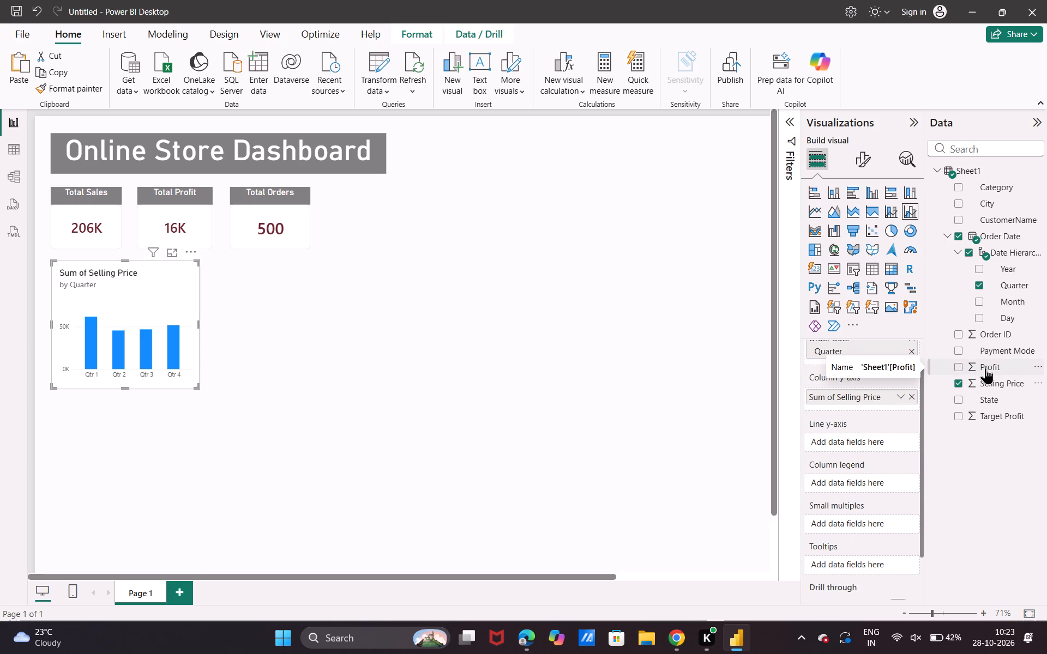
{"action": "left_click_drag", "start_coordinate": [985, 367], "coordinate": [868, 443]}
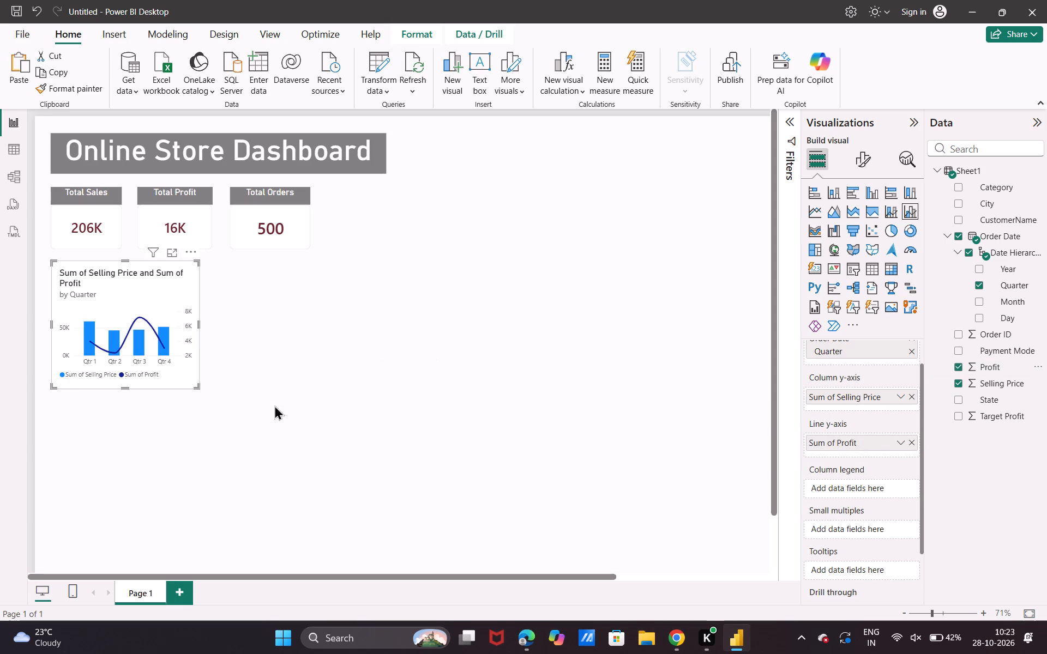
Enlarge the combo chart downward and widen it until its right edge meets the Total Orders card's left edge.
{"action": "left_click_drag", "start_coordinate": [198, 390], "coordinate": [161, 403]}
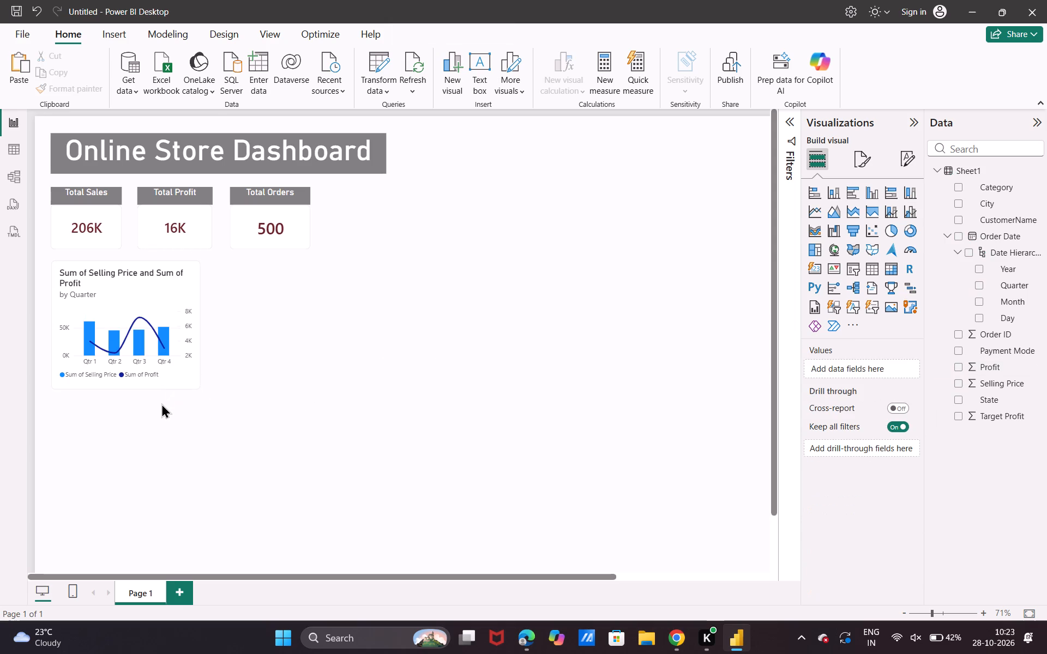
{"action": "left_click", "coordinate": [156, 310]}
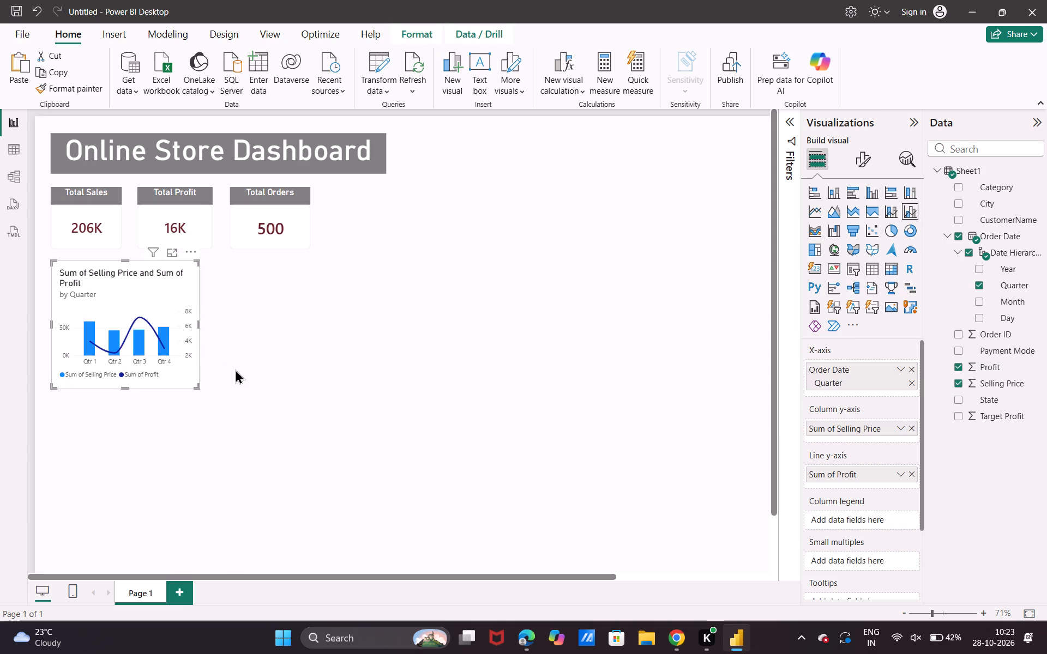
{"action": "left_click_drag", "start_coordinate": [196, 389], "coordinate": [196, 411]}
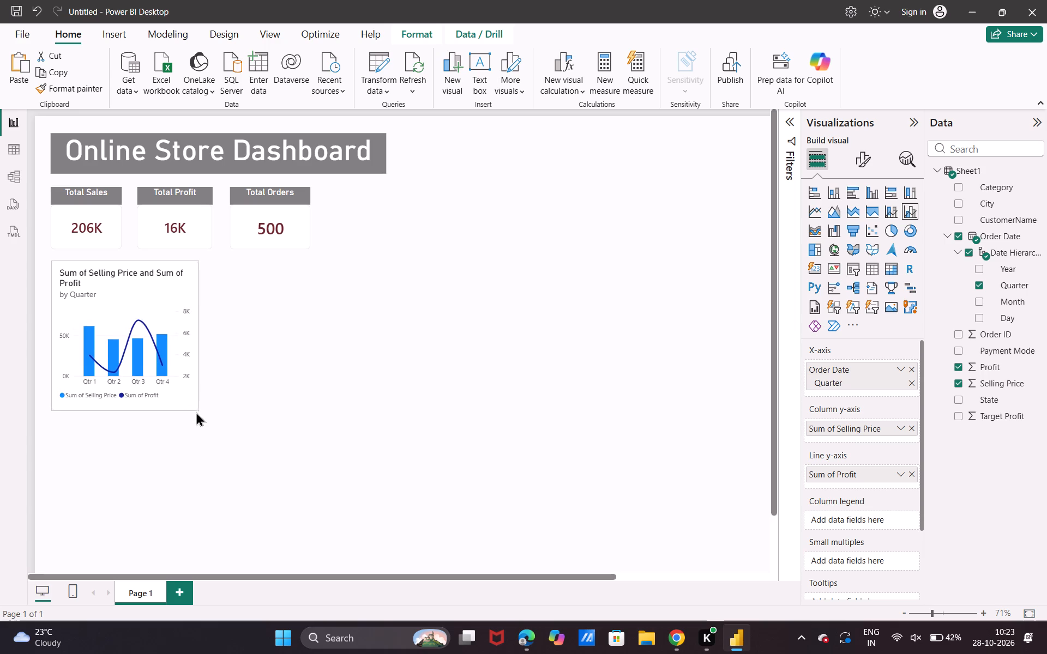
{"action": "left_click_drag", "start_coordinate": [196, 411], "coordinate": [221, 456]}
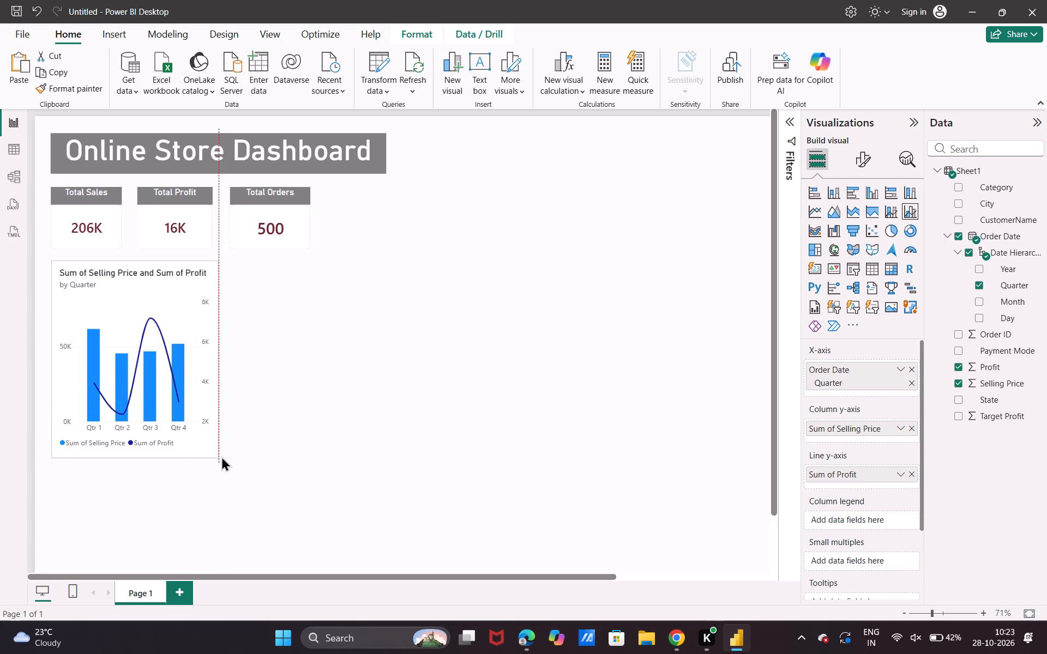
{"action": "left_click_drag", "start_coordinate": [221, 456], "coordinate": [228, 453]}
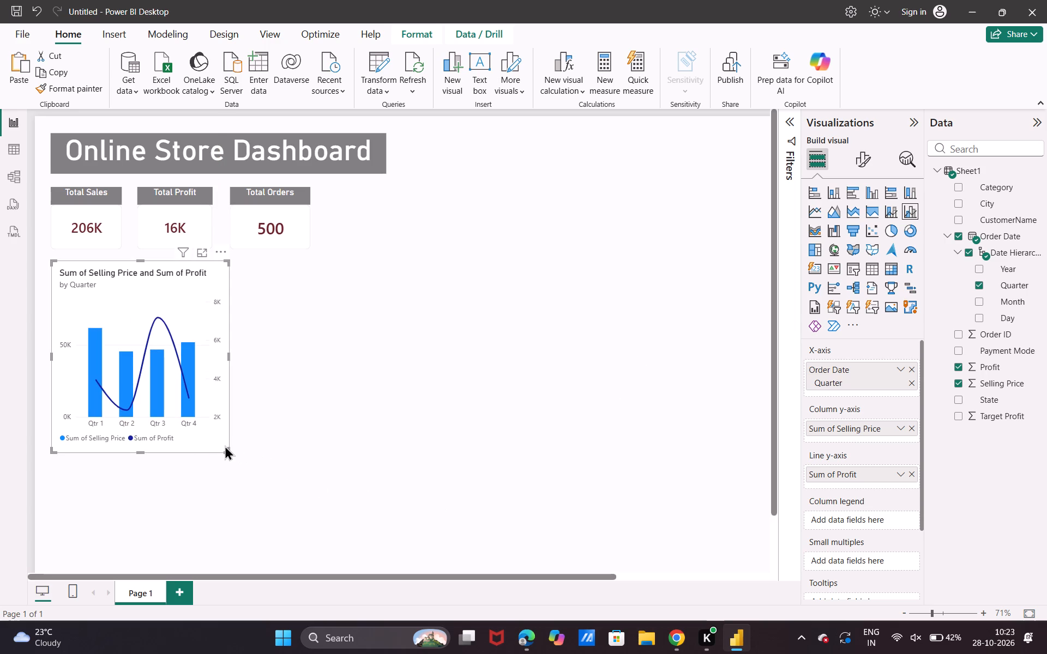
{"action": "left_click_drag", "start_coordinate": [226, 450], "coordinate": [220, 439]}
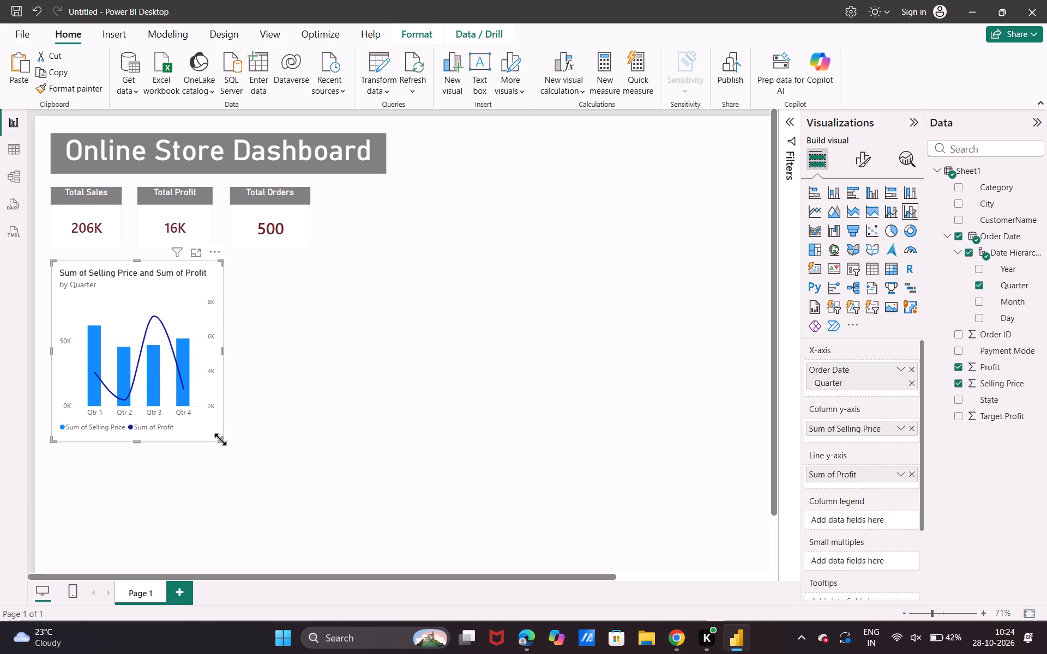
{"action": "left_click_drag", "start_coordinate": [220, 439], "coordinate": [223, 430]}
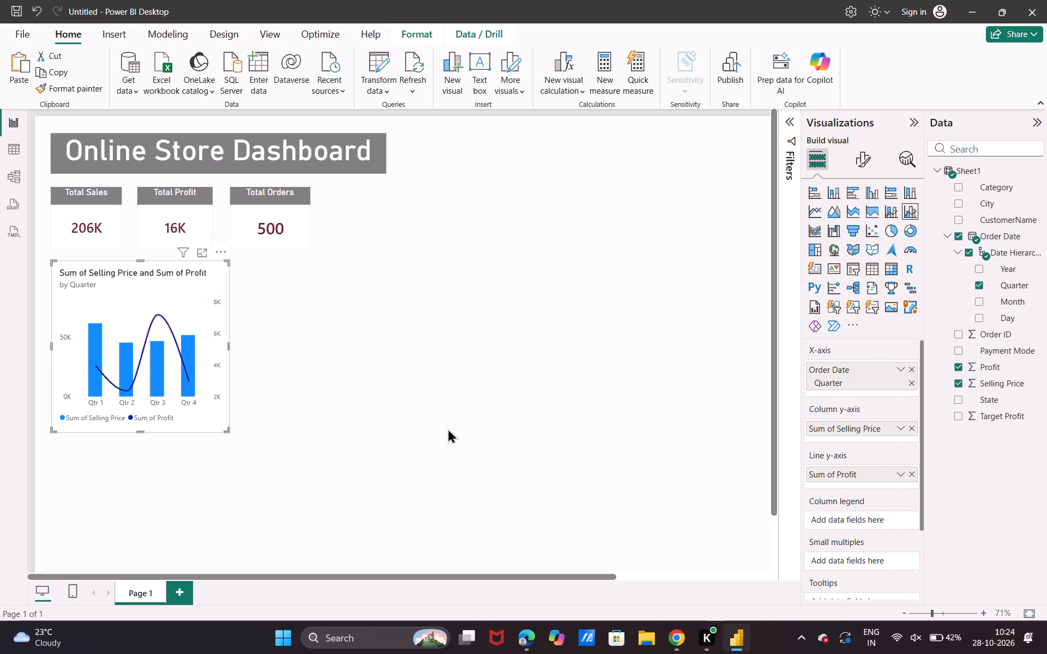
Change the colour of the combo chart's x-axis values to the near-black recent colour.
{"action": "scroll", "coordinate": [895, 374], "scroll_direction": "down", "scroll_amount": 2}
{"action": "scroll", "coordinate": [895, 374], "scroll_direction": "up", "scroll_amount": 2}
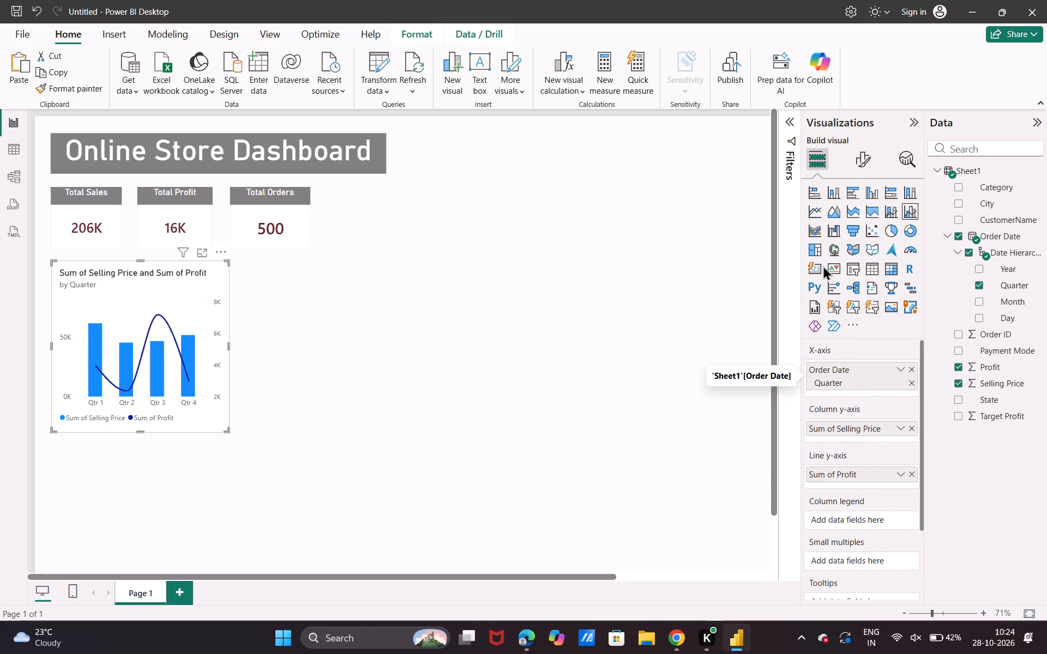
{"action": "left_click", "coordinate": [859, 162]}
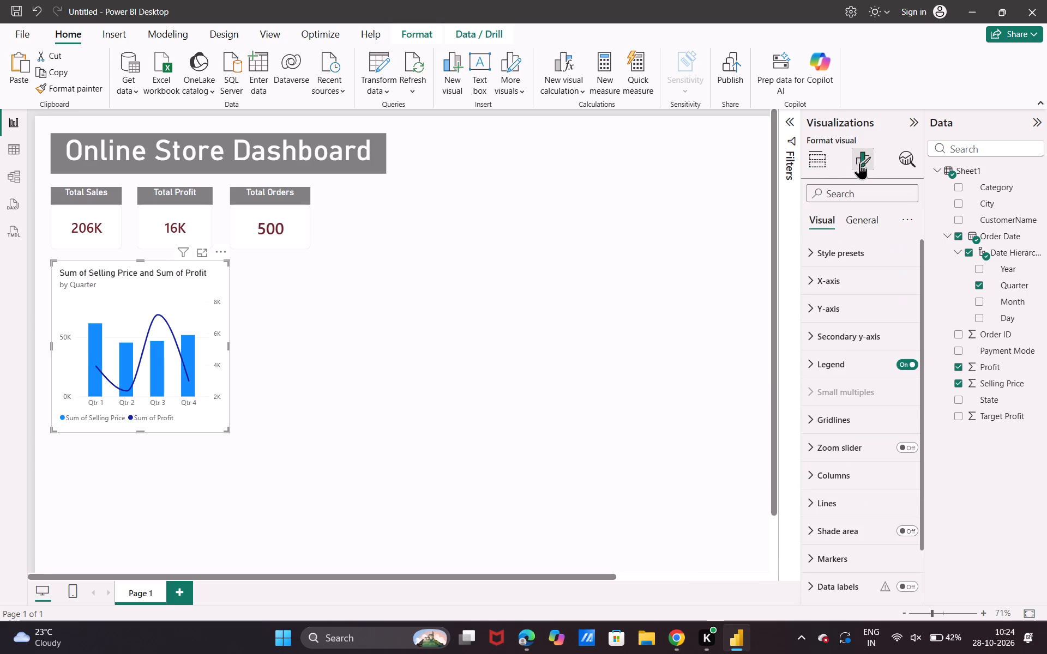
{"action": "left_click", "coordinate": [839, 289]}
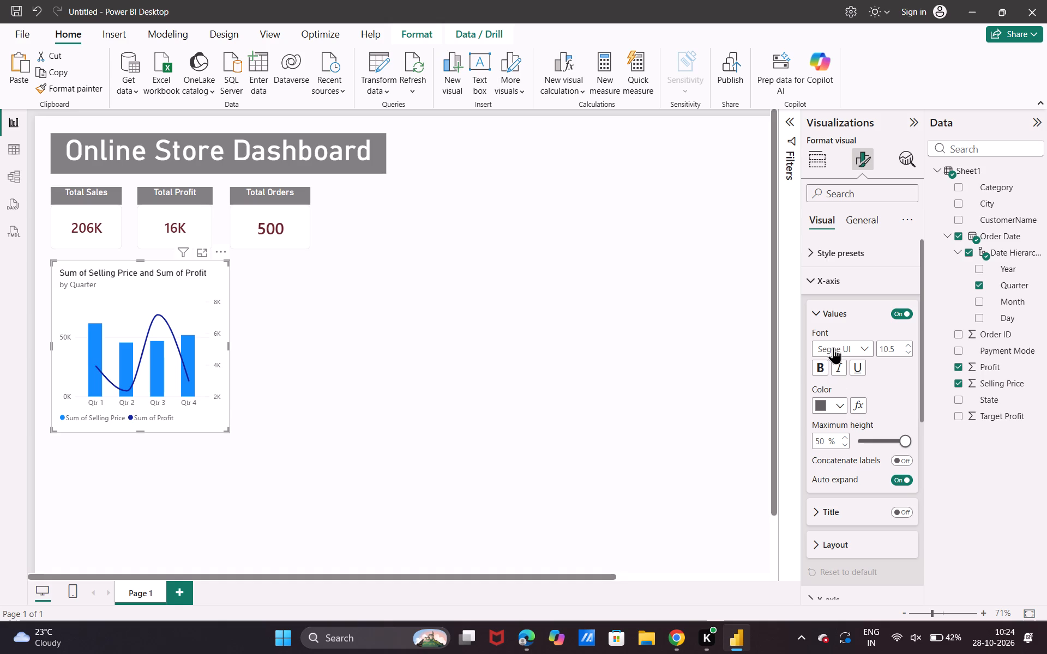
{"action": "left_click", "coordinate": [821, 406]}
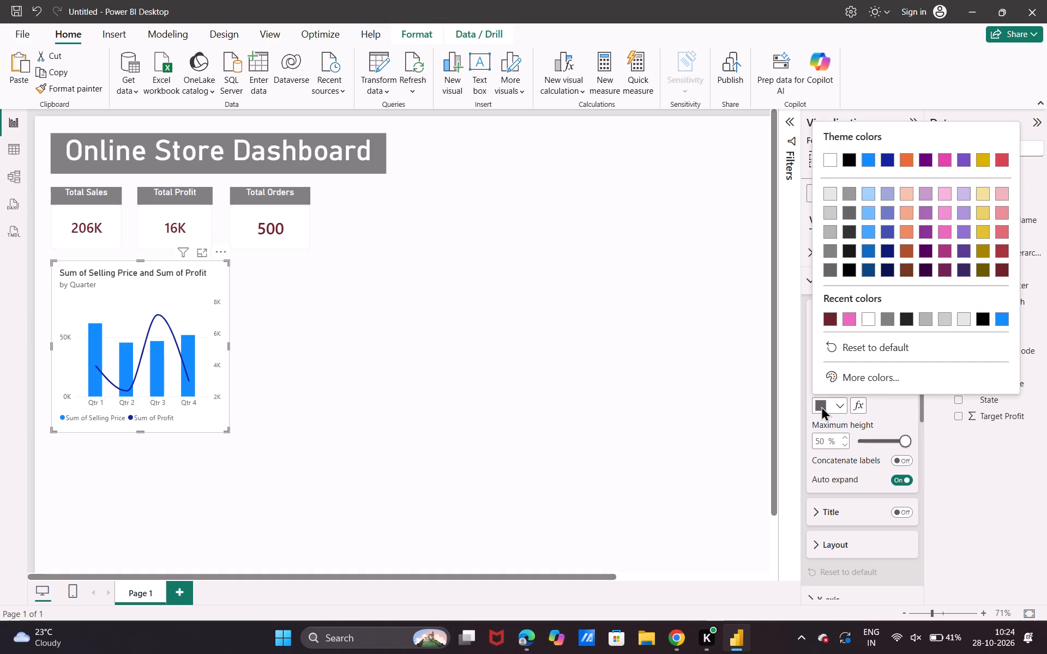
{"action": "left_click", "coordinate": [906, 313]}
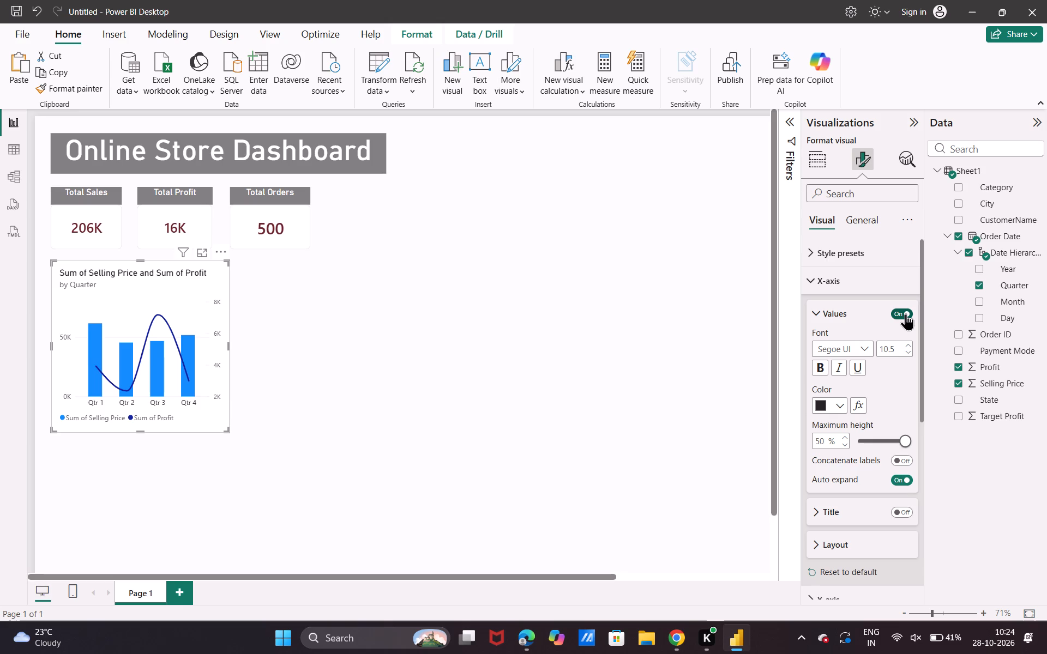
{"action": "scroll", "coordinate": [866, 411], "scroll_direction": "down", "scroll_amount": 3}
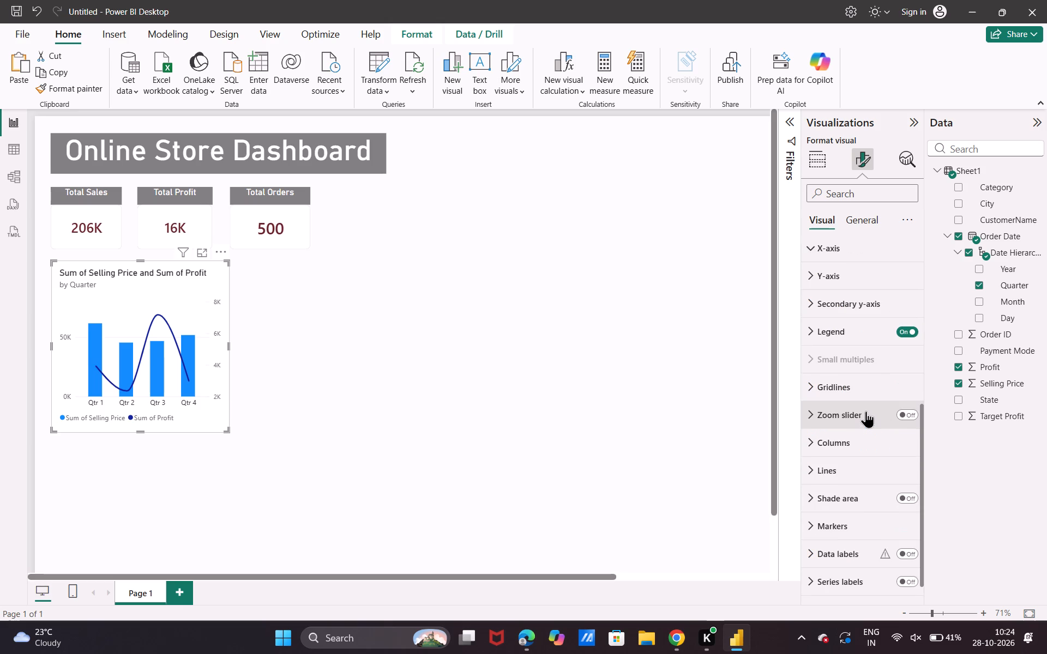
{"action": "scroll", "coordinate": [866, 411], "scroll_direction": "up", "scroll_amount": 3}
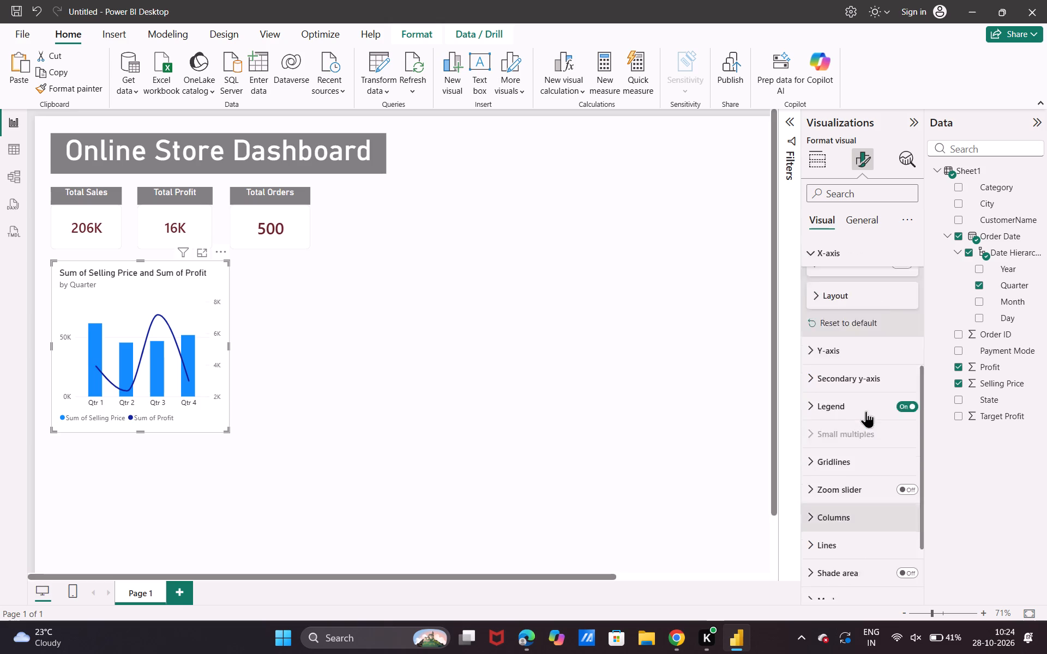
{"action": "scroll", "coordinate": [866, 411], "scroll_direction": "up", "scroll_amount": 2}
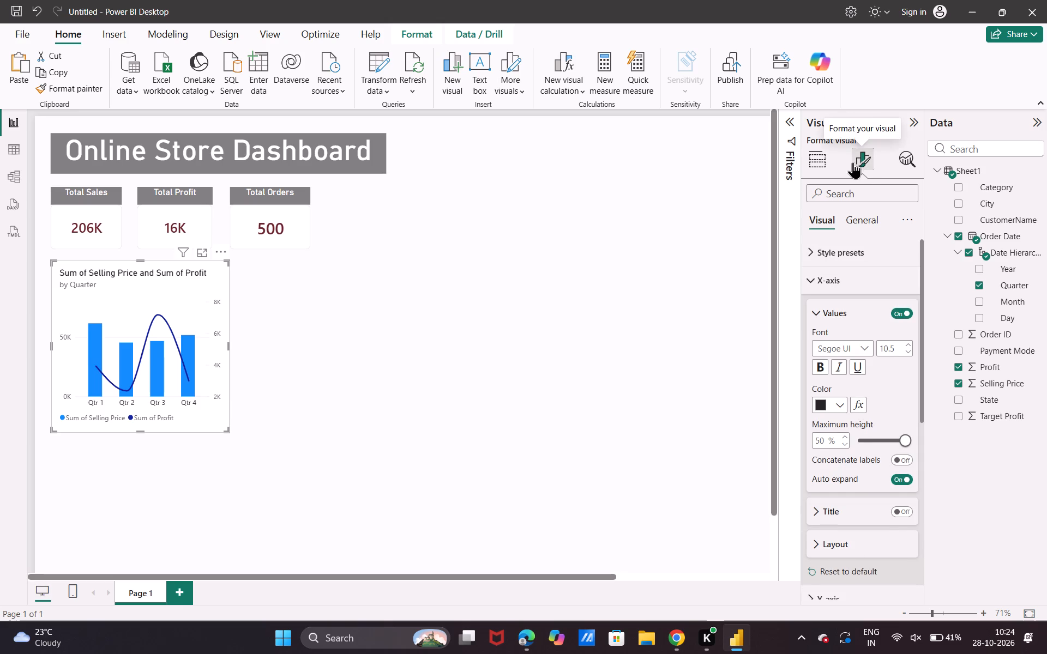
{"action": "left_click", "coordinate": [827, 278]}
{"action": "scroll", "coordinate": [865, 356], "scroll_direction": "up", "scroll_amount": 1}
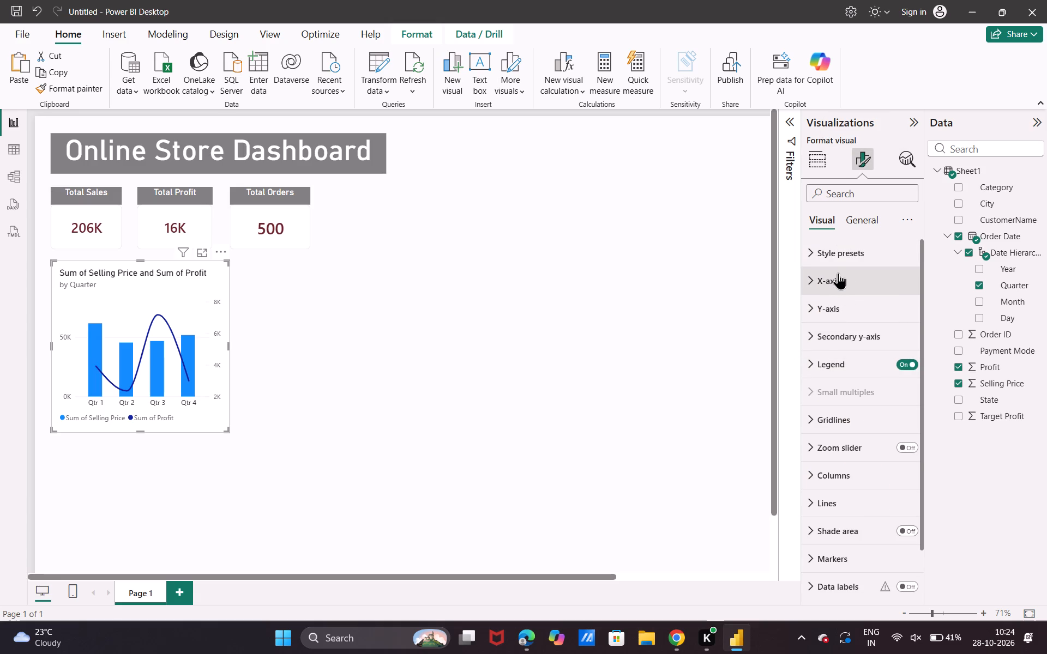
Change the colour of the combo chart's y-axis values to the same near-black recent colour.
{"action": "left_click", "coordinate": [838, 272]}
{"action": "left_click", "coordinate": [838, 272]}
{"action": "left_click", "coordinate": [825, 303]}
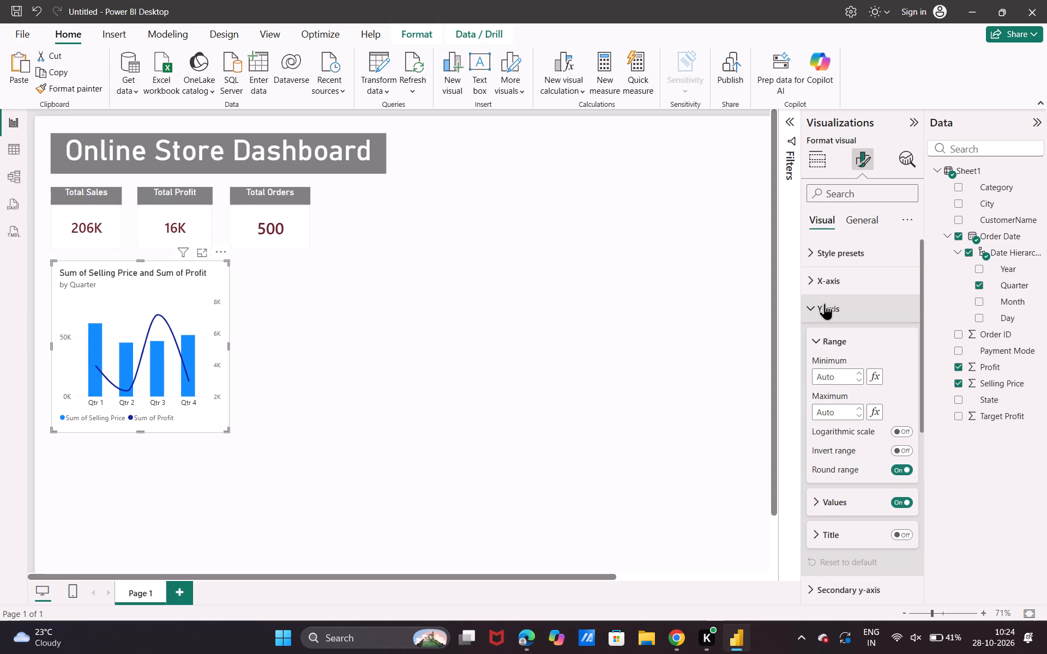
{"action": "scroll", "coordinate": [822, 383], "scroll_direction": "down", "scroll_amount": 1}
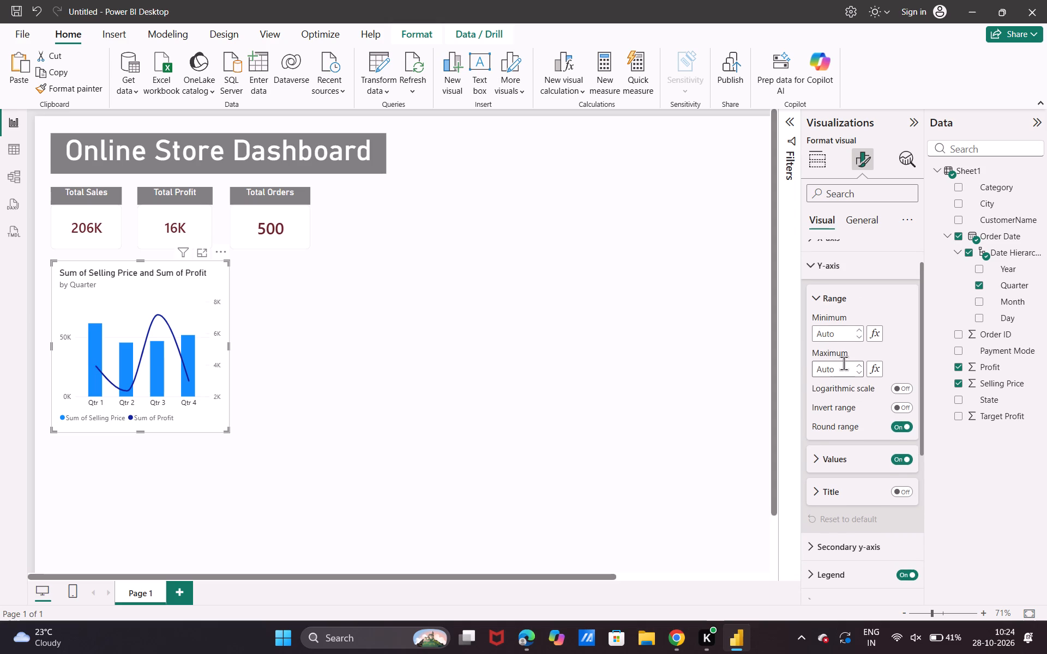
{"action": "scroll", "coordinate": [844, 363], "scroll_direction": "up", "scroll_amount": 1}
{"action": "left_click", "coordinate": [819, 346]}
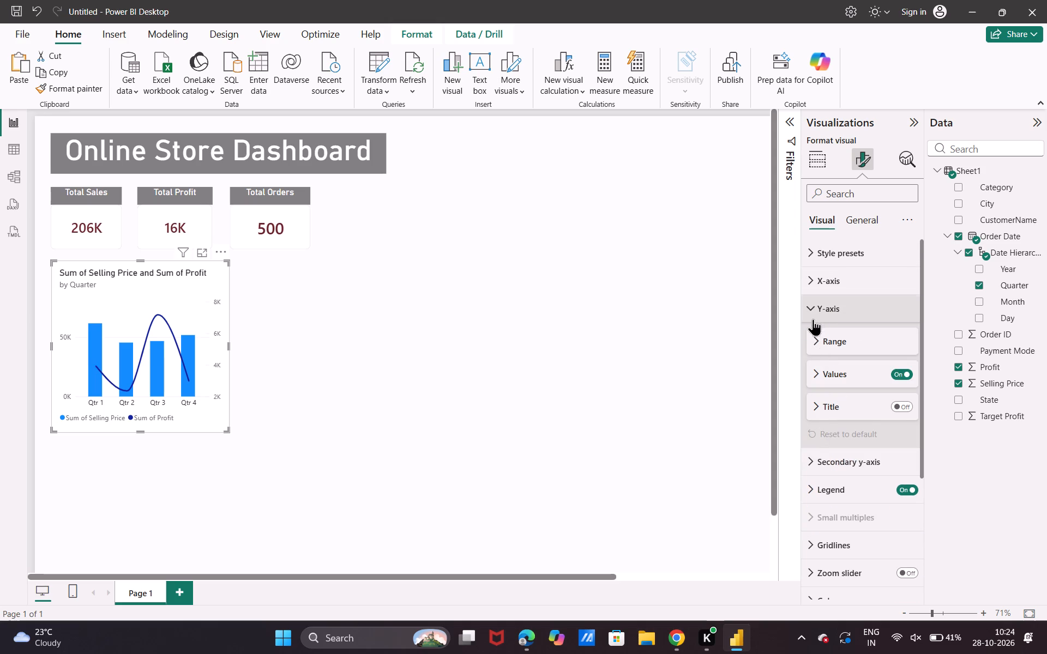
{"action": "left_click", "coordinate": [861, 373]}
{"action": "scroll", "coordinate": [820, 432], "scroll_direction": "down", "scroll_amount": 1}
{"action": "left_click", "coordinate": [819, 361]}
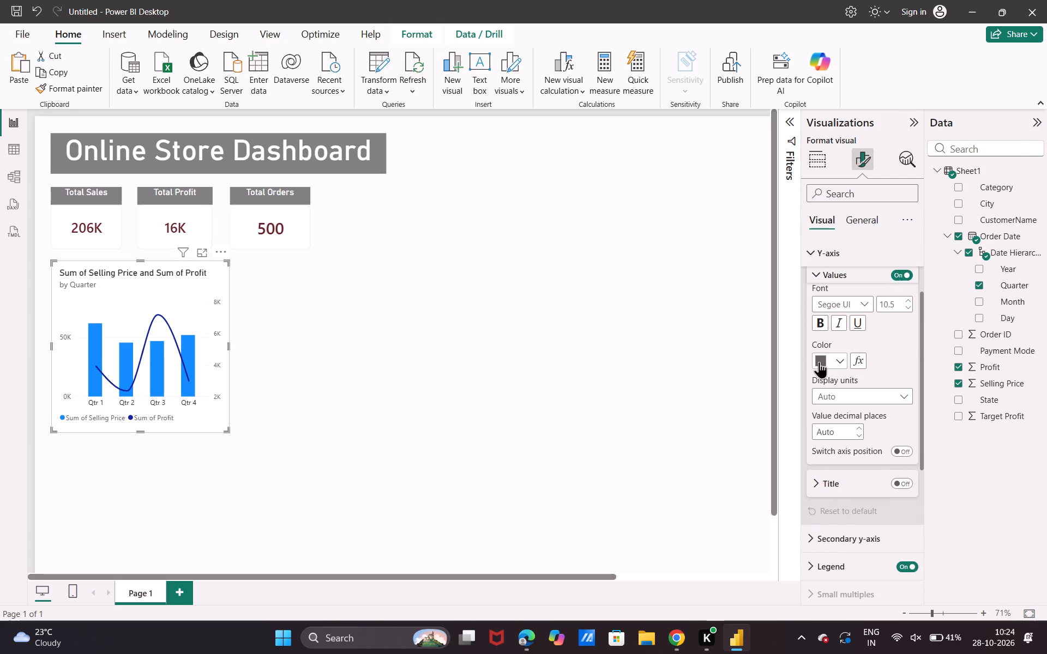
{"action": "left_click", "coordinate": [831, 271]}
{"action": "scroll", "coordinate": [845, 282], "scroll_direction": "up", "scroll_amount": 1}
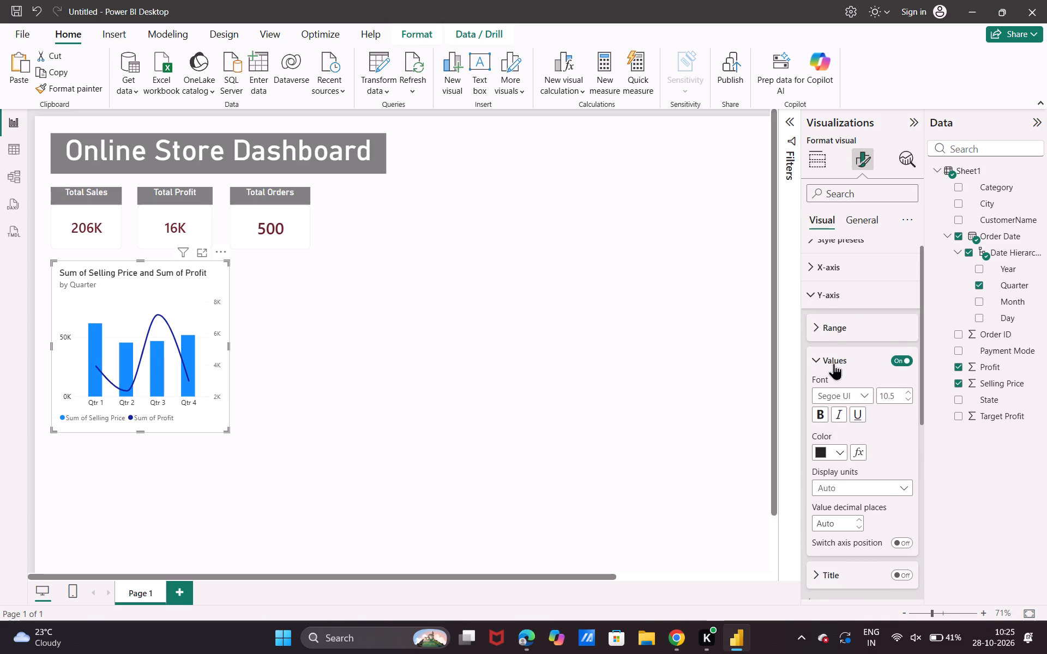
{"action": "left_click", "coordinate": [834, 363]}
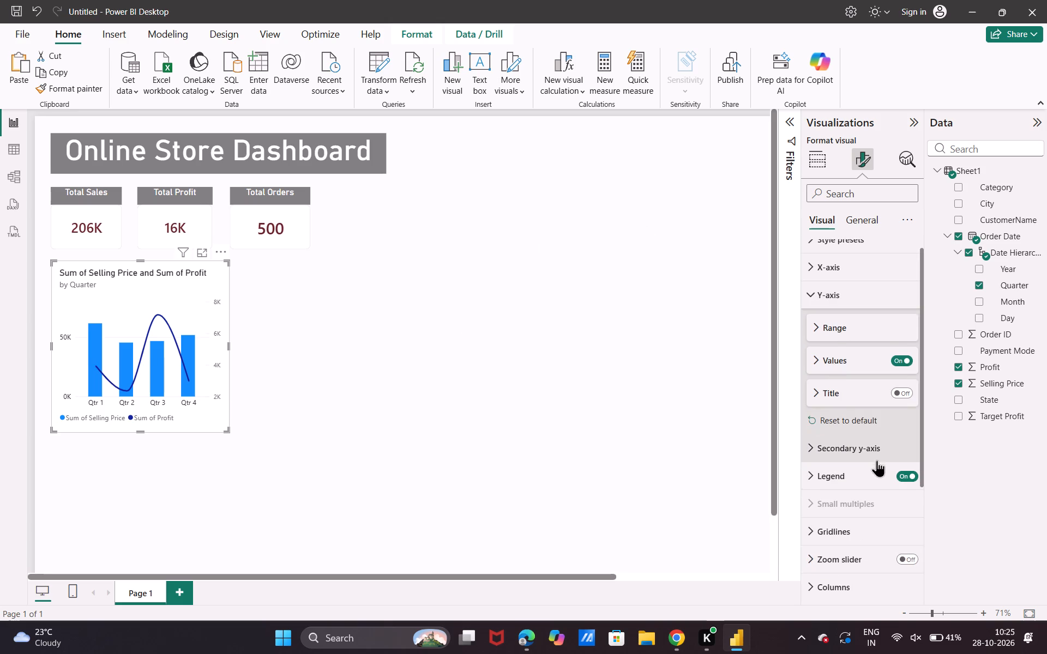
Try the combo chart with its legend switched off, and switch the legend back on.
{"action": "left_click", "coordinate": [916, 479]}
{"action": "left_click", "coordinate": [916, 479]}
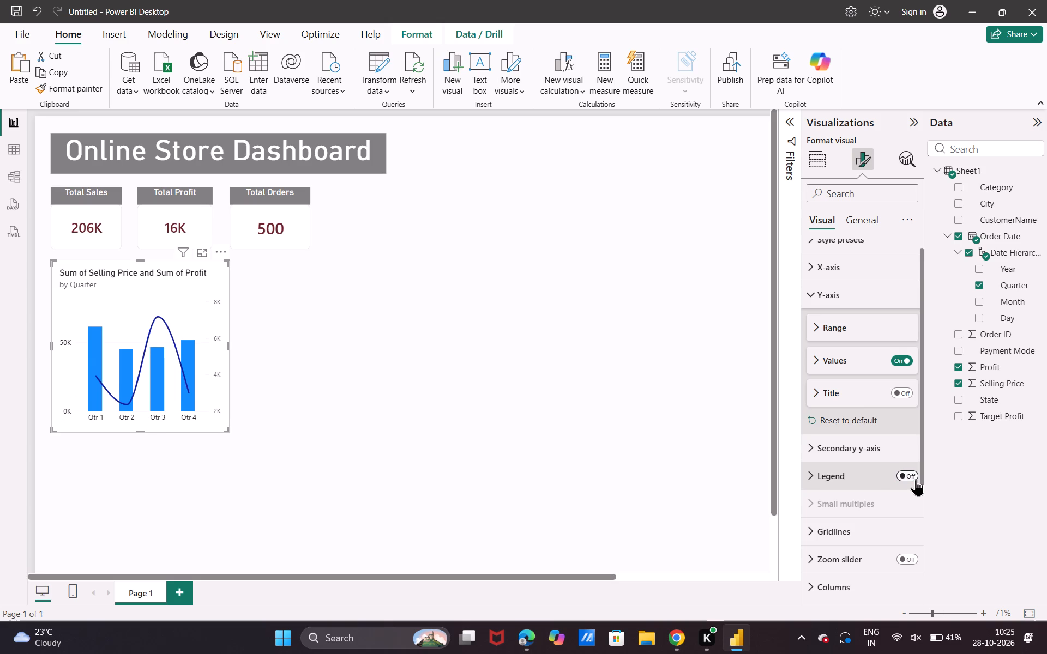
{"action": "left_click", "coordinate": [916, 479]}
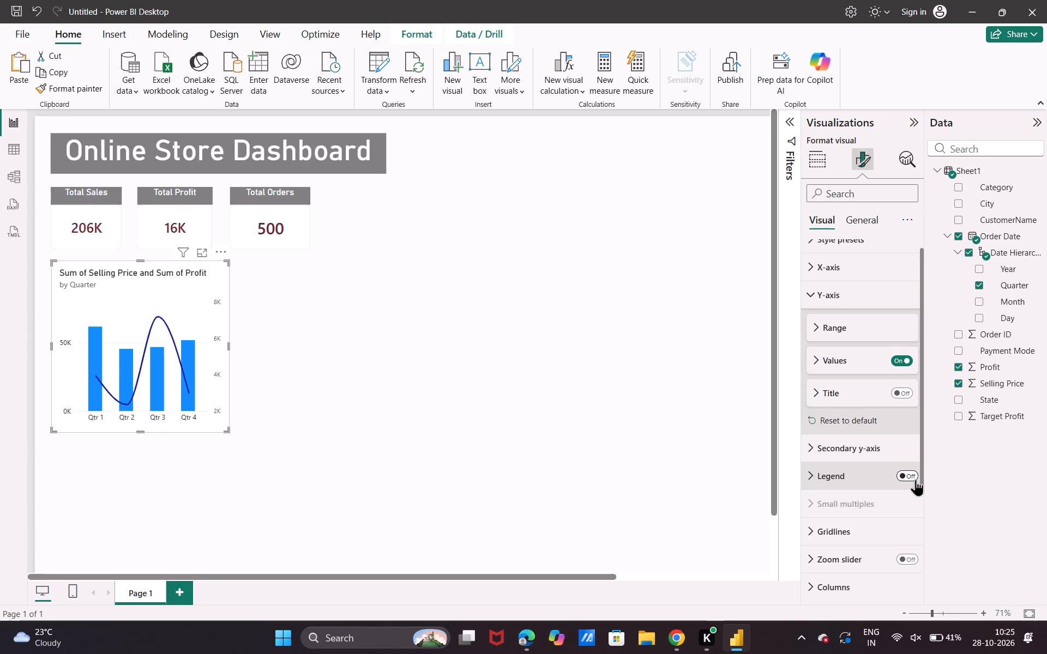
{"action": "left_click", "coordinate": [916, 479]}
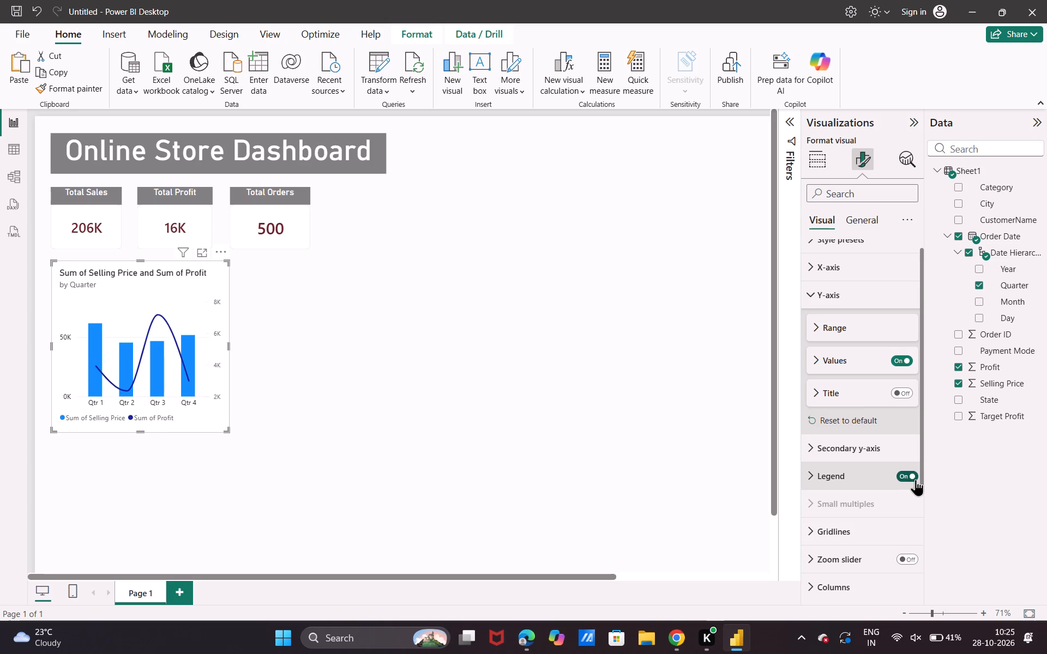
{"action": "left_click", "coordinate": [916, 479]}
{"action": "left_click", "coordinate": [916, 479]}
Change the combo chart's legend text colour to the near-black recent colour.
{"action": "left_click", "coordinate": [852, 477]}
{"action": "scroll", "coordinate": [852, 477], "scroll_direction": "down", "scroll_amount": 2}
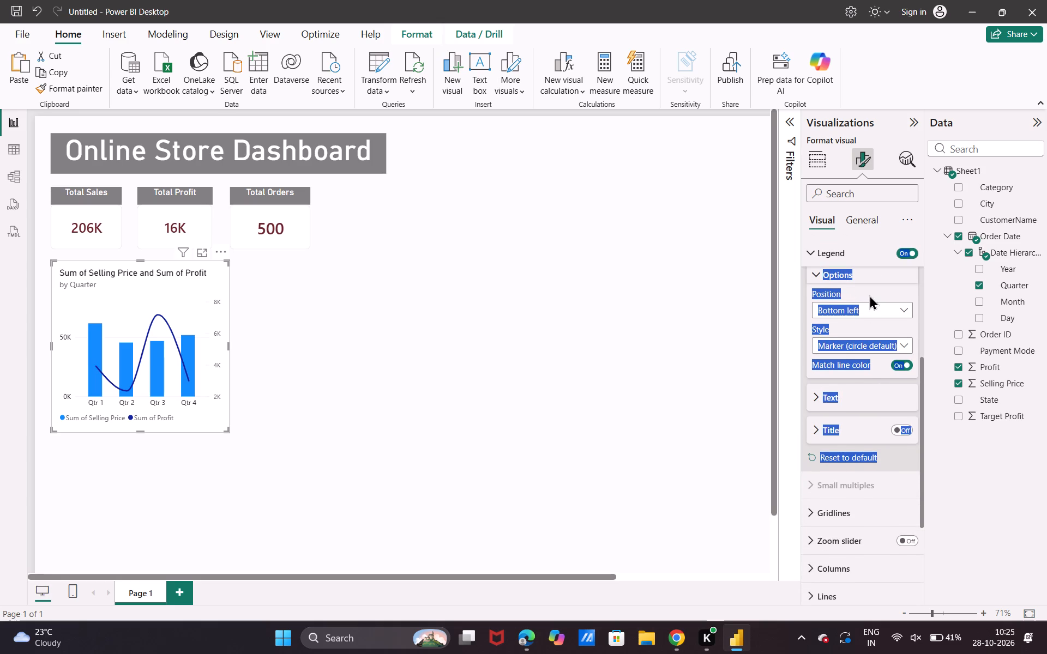
{"action": "left_click", "coordinate": [869, 295]}
{"action": "right_click", "coordinate": [869, 295]}
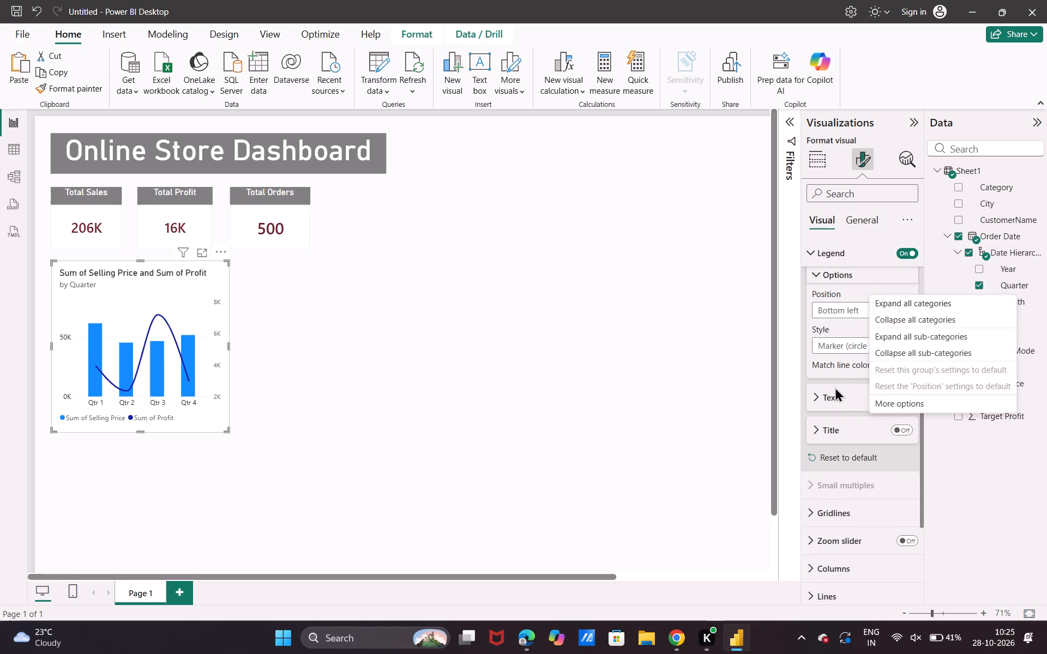
{"action": "left_click", "coordinate": [817, 443]}
{"action": "left_click", "coordinate": [838, 408]}
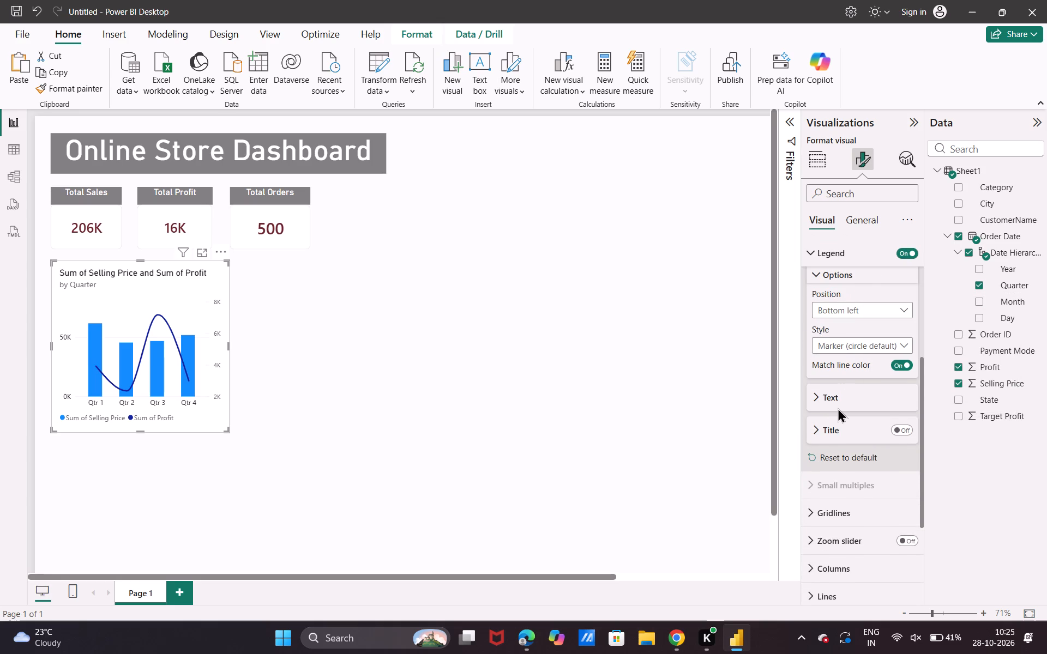
{"action": "left_click", "coordinate": [815, 401]}
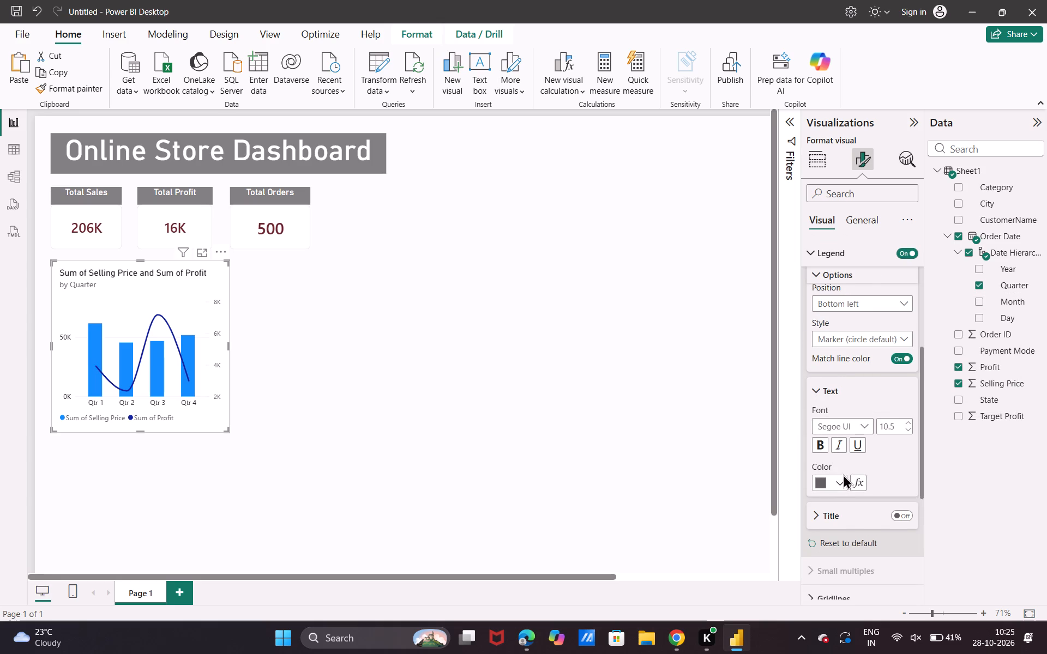
{"action": "left_click", "coordinate": [819, 479]}
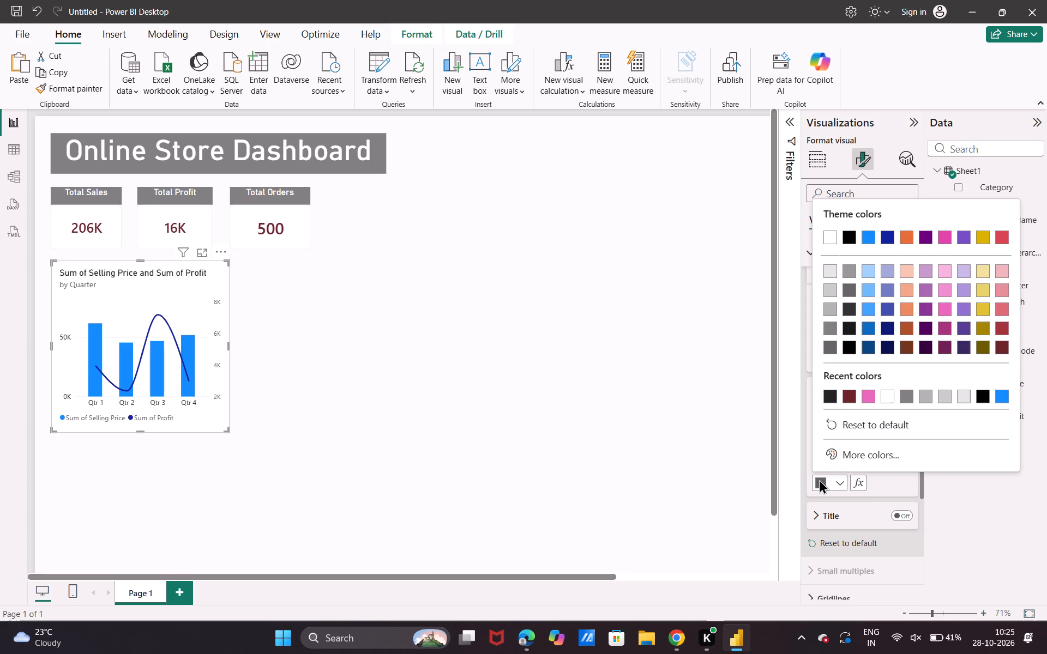
{"action": "left_click", "coordinate": [828, 395]}
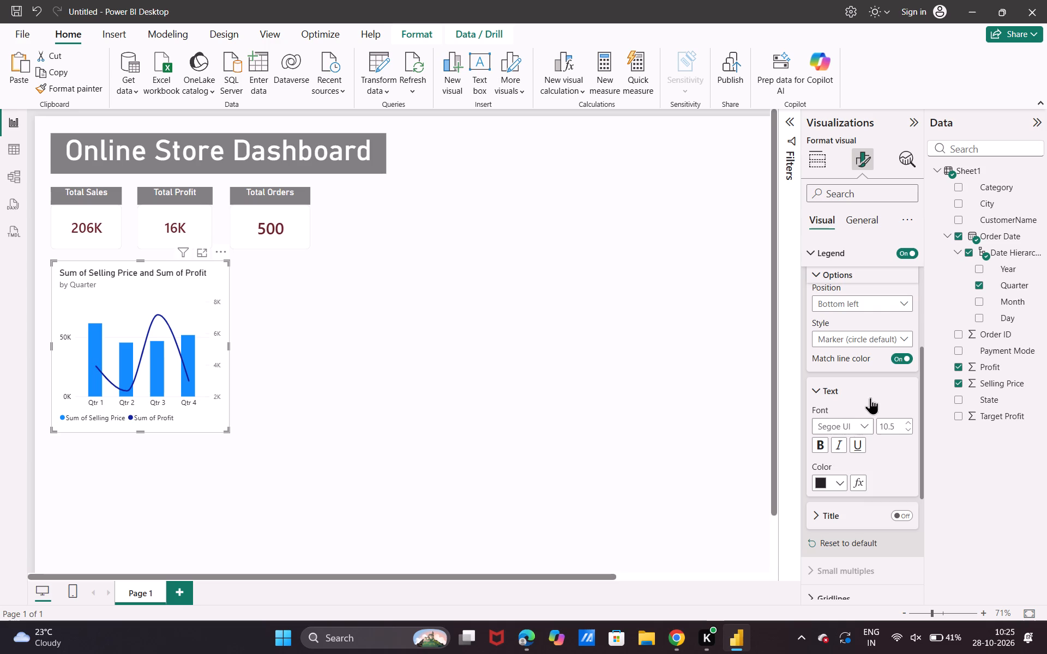
{"action": "left_click", "coordinate": [838, 397]}
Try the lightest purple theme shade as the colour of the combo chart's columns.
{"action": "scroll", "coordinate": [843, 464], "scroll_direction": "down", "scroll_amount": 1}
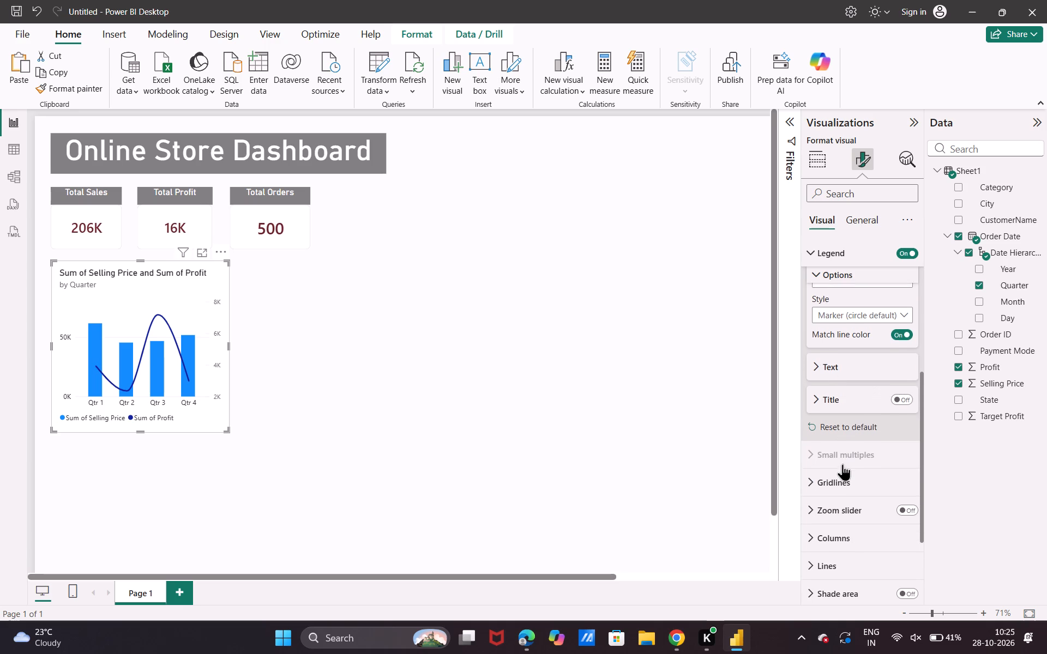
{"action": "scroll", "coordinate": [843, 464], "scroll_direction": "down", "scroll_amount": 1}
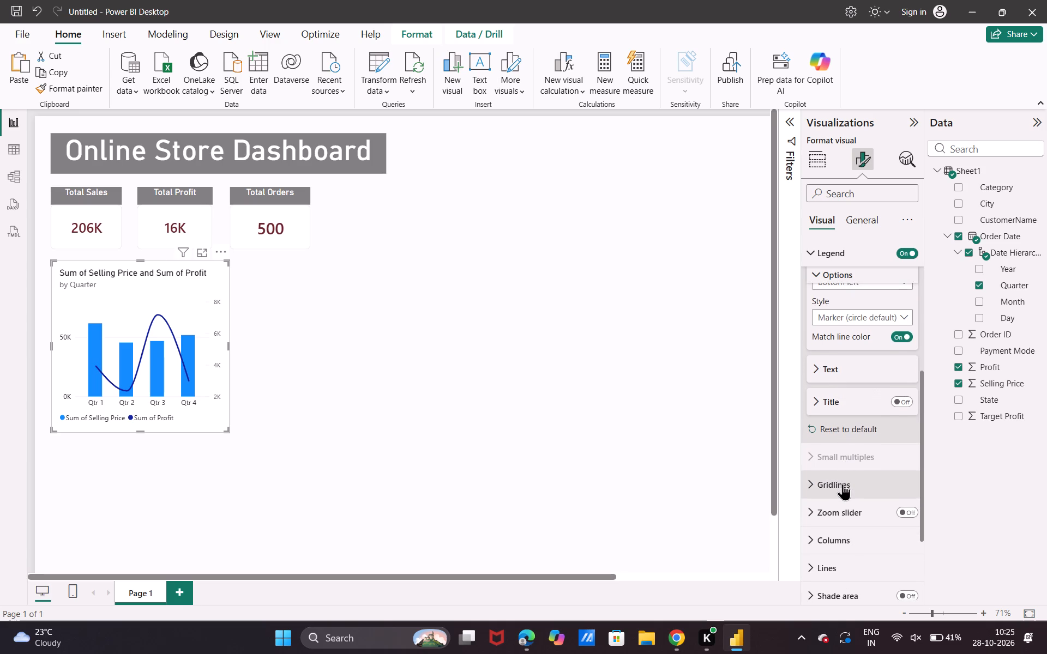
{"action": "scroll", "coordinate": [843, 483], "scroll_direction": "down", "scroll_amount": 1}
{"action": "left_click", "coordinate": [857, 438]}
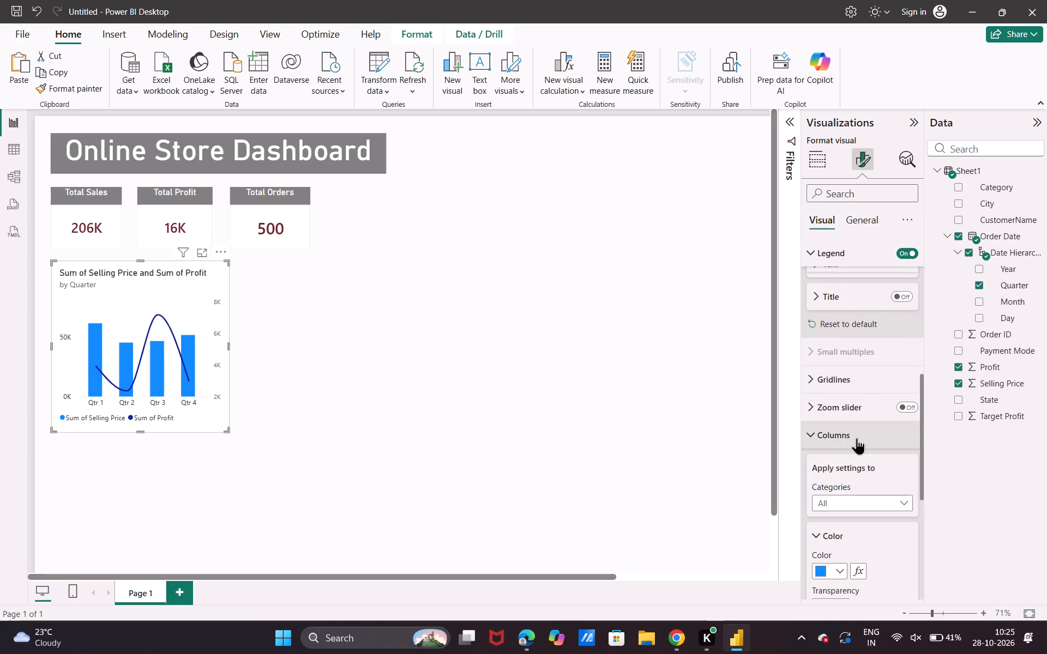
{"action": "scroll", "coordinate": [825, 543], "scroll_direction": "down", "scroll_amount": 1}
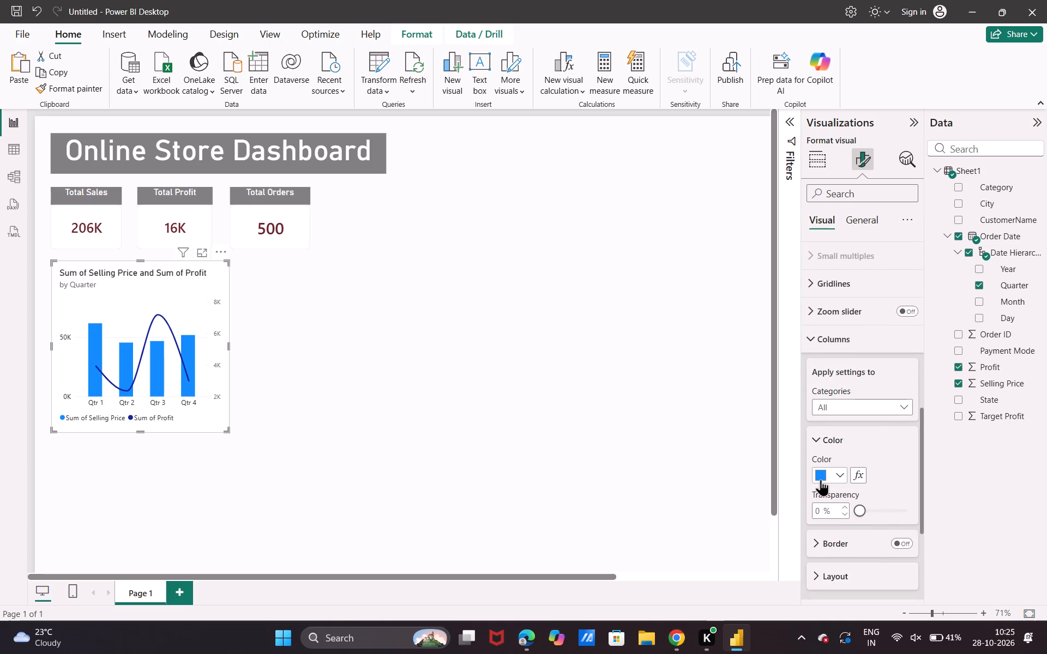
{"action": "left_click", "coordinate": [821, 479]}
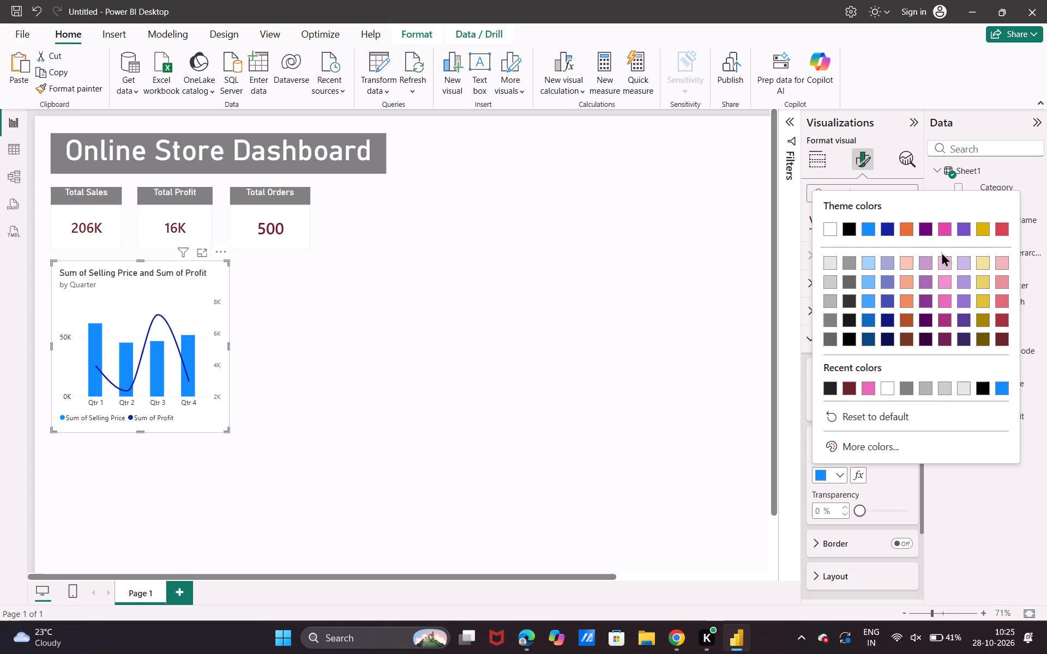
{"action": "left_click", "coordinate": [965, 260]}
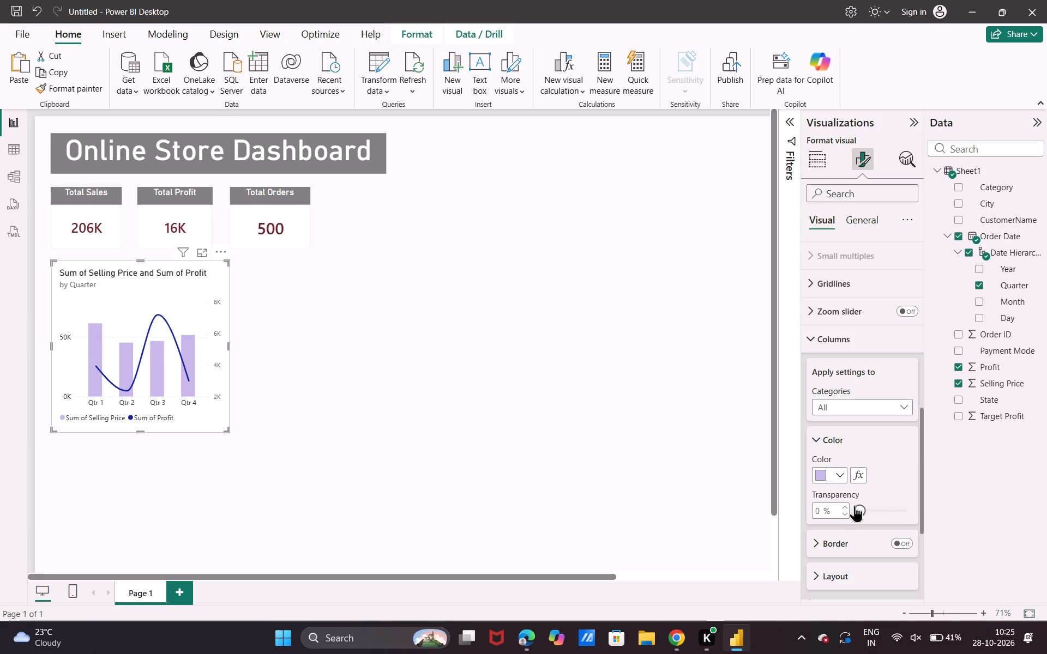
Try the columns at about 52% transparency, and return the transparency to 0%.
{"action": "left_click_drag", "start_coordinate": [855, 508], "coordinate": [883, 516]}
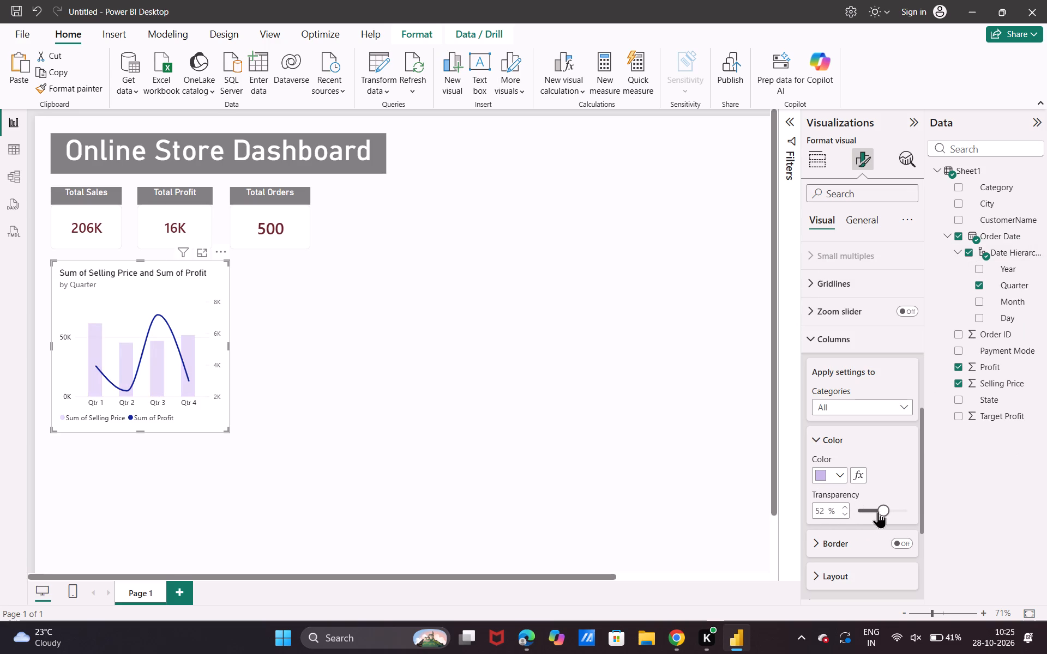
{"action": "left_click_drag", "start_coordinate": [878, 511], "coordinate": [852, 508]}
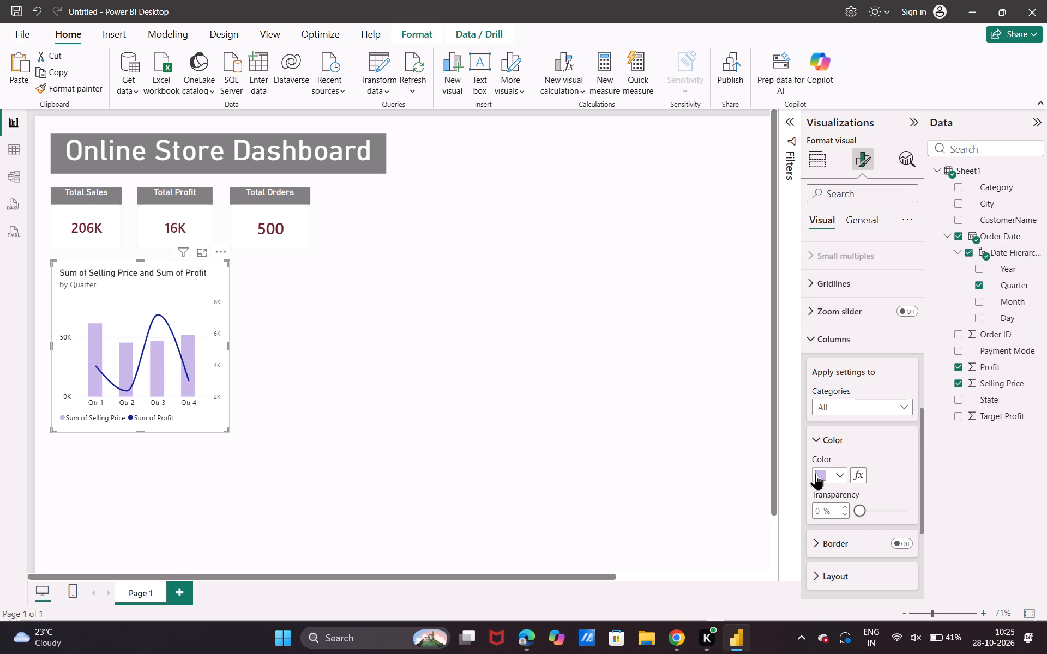
Change the colour of the combo chart's columns to the medium purple theme shade.
{"action": "left_click", "coordinate": [815, 473]}
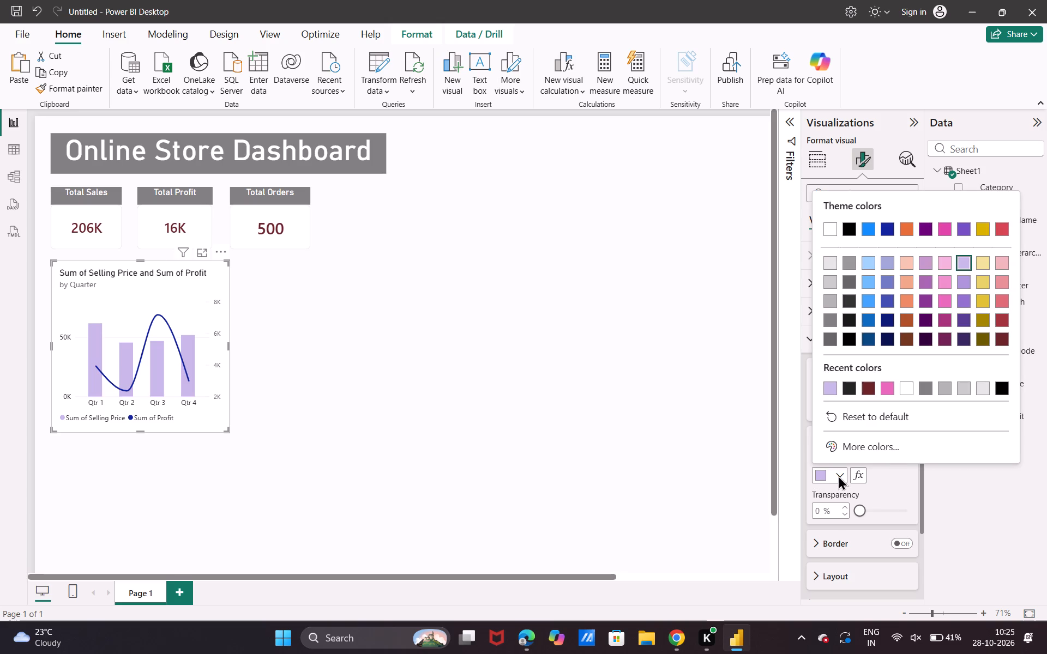
{"action": "left_click", "coordinate": [961, 300]}
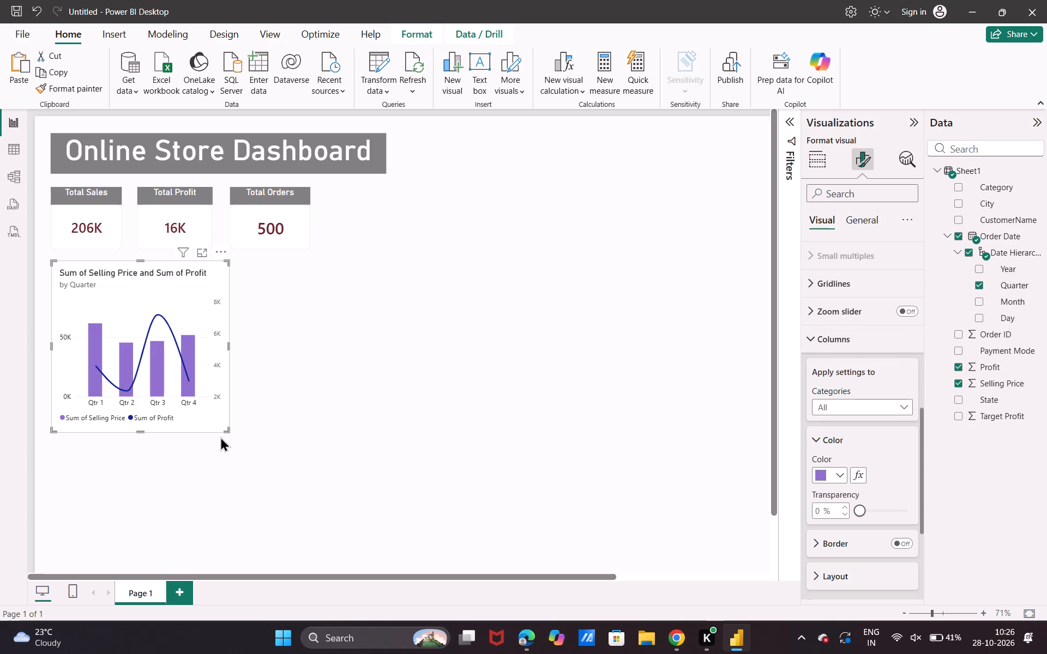
Set the style of the combo chart's profit line to Dotted.
{"action": "scroll", "coordinate": [843, 365], "scroll_direction": "up", "scroll_amount": 1}
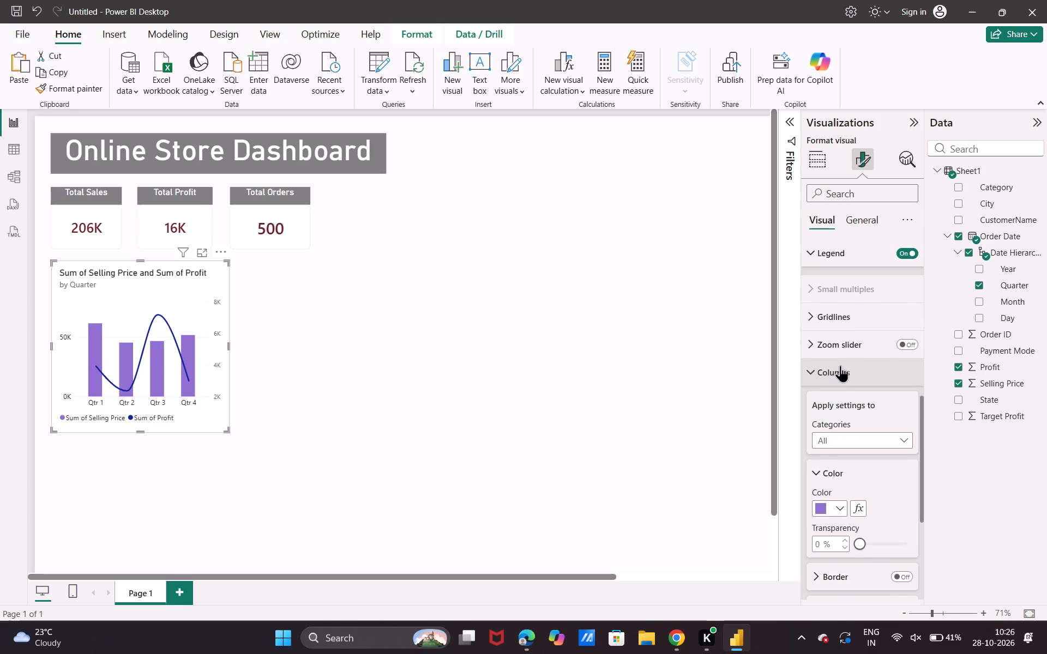
{"action": "scroll", "coordinate": [836, 379], "scroll_direction": "down", "scroll_amount": 1}
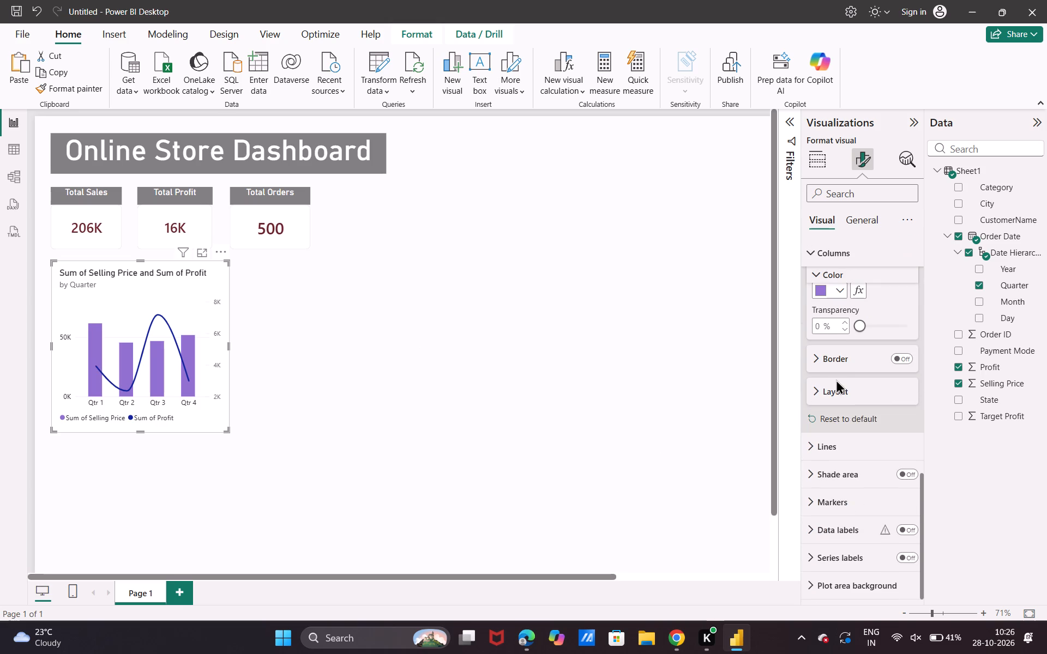
{"action": "scroll", "coordinate": [836, 379], "scroll_direction": "down", "scroll_amount": 1}
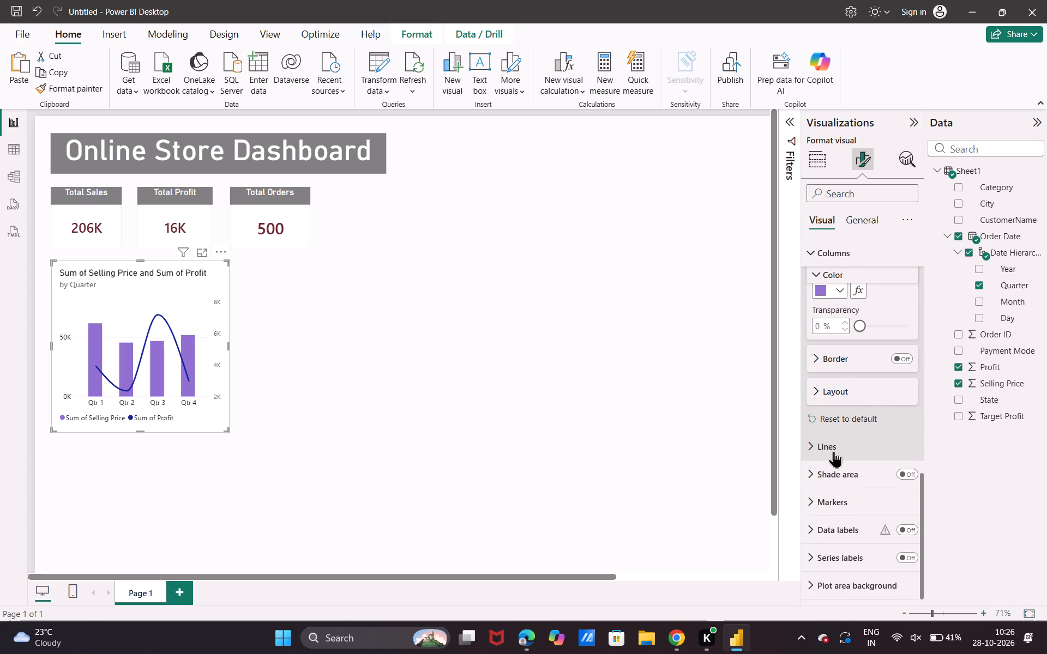
{"action": "left_click", "coordinate": [834, 451]}
{"action": "scroll", "coordinate": [834, 451], "scroll_direction": "down", "scroll_amount": 2}
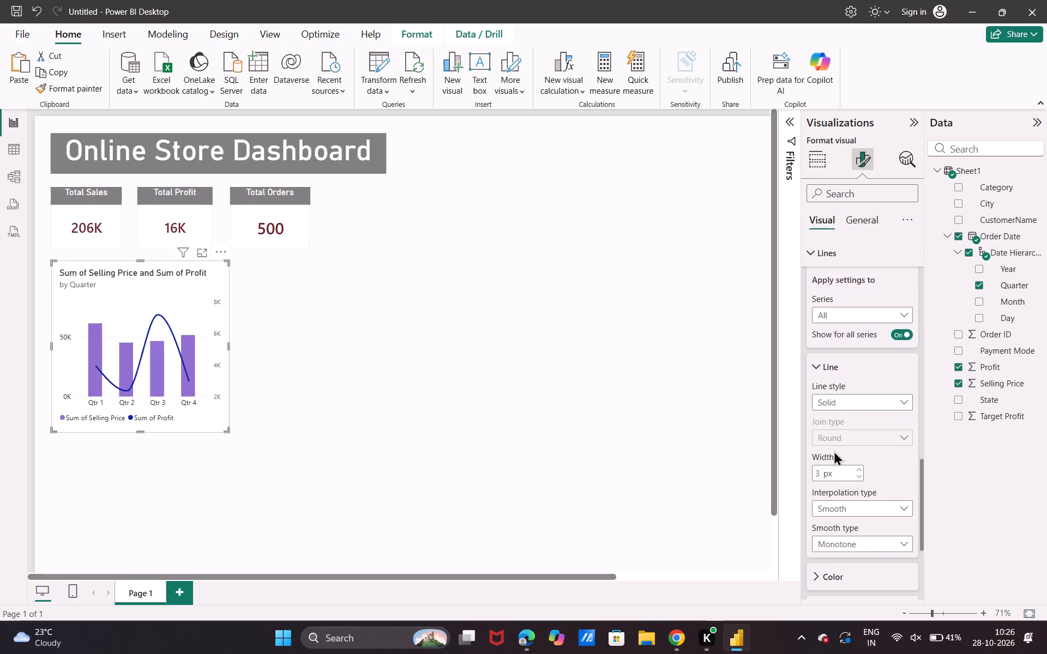
{"action": "scroll", "coordinate": [834, 451], "scroll_direction": "down", "scroll_amount": 1}
{"action": "left_click", "coordinate": [882, 392]}
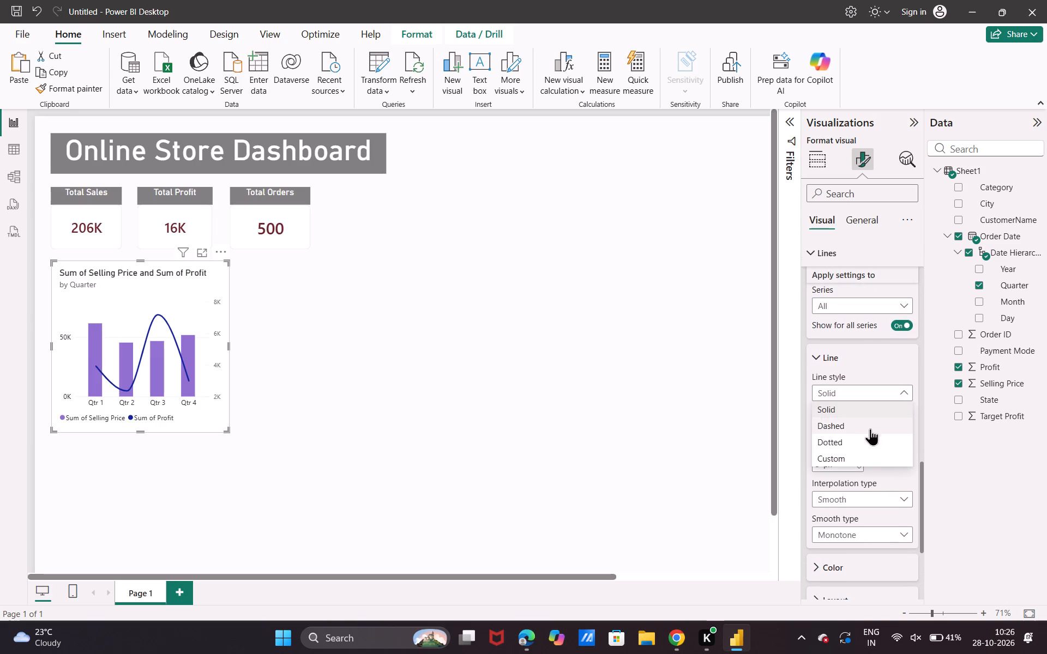
{"action": "left_click", "coordinate": [859, 440]}
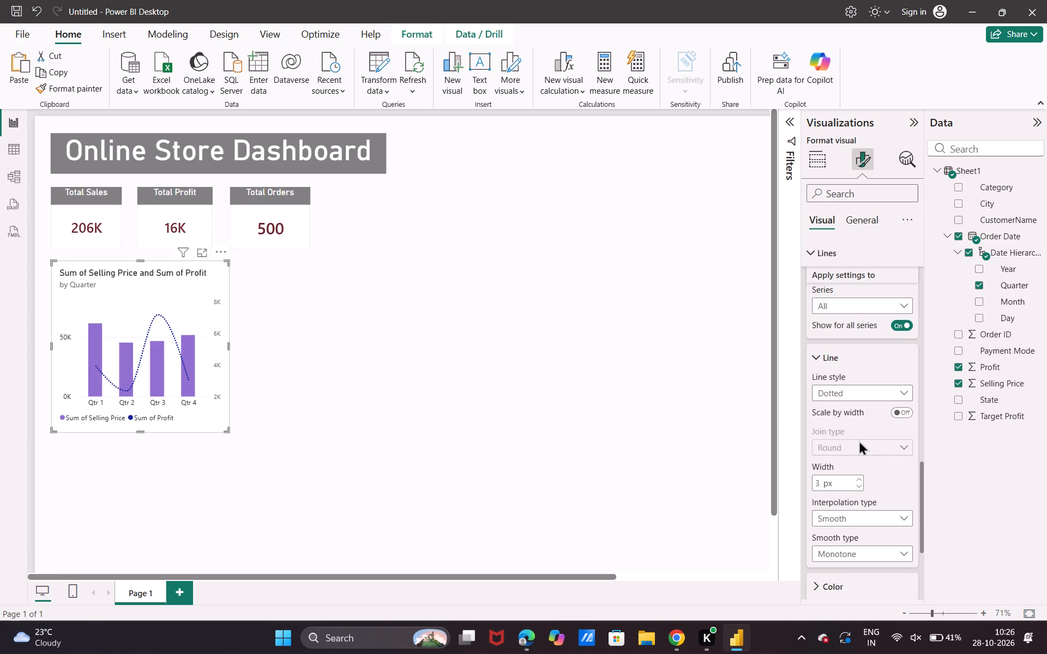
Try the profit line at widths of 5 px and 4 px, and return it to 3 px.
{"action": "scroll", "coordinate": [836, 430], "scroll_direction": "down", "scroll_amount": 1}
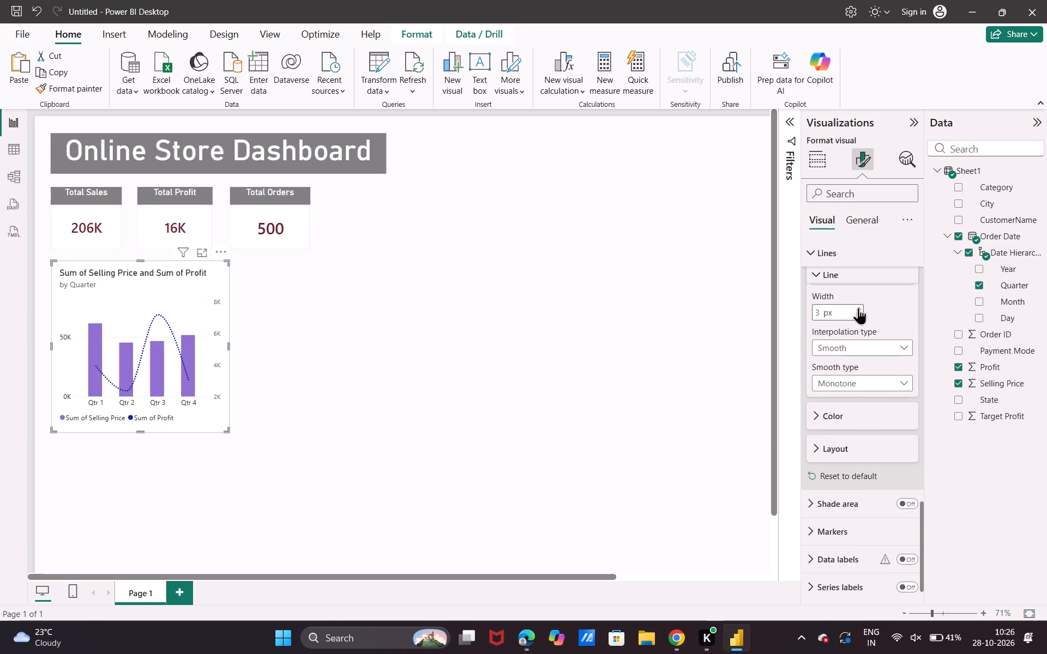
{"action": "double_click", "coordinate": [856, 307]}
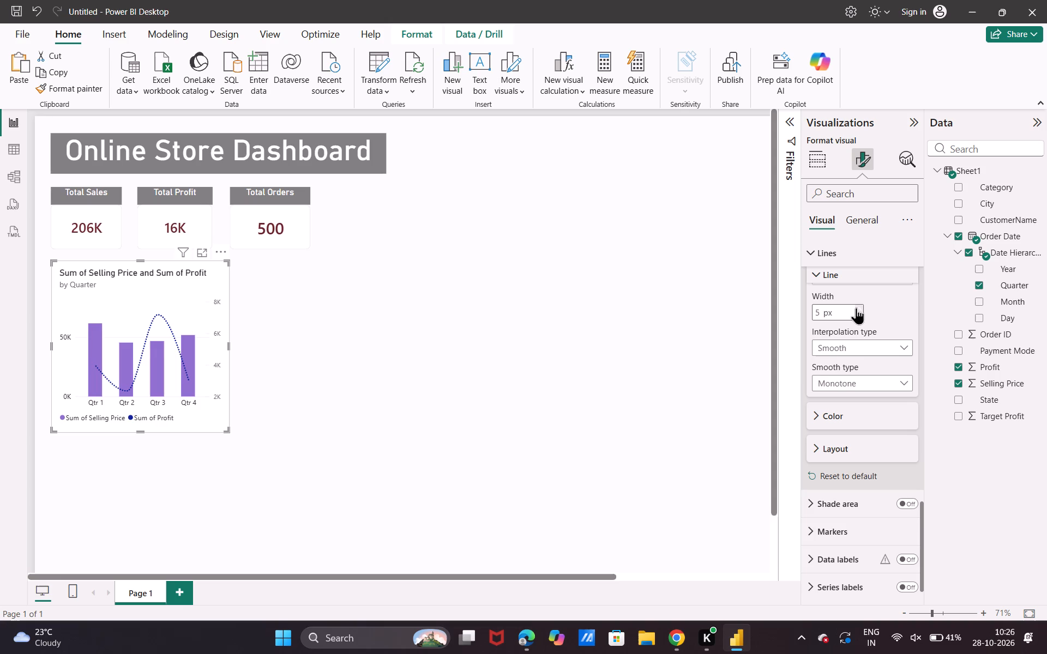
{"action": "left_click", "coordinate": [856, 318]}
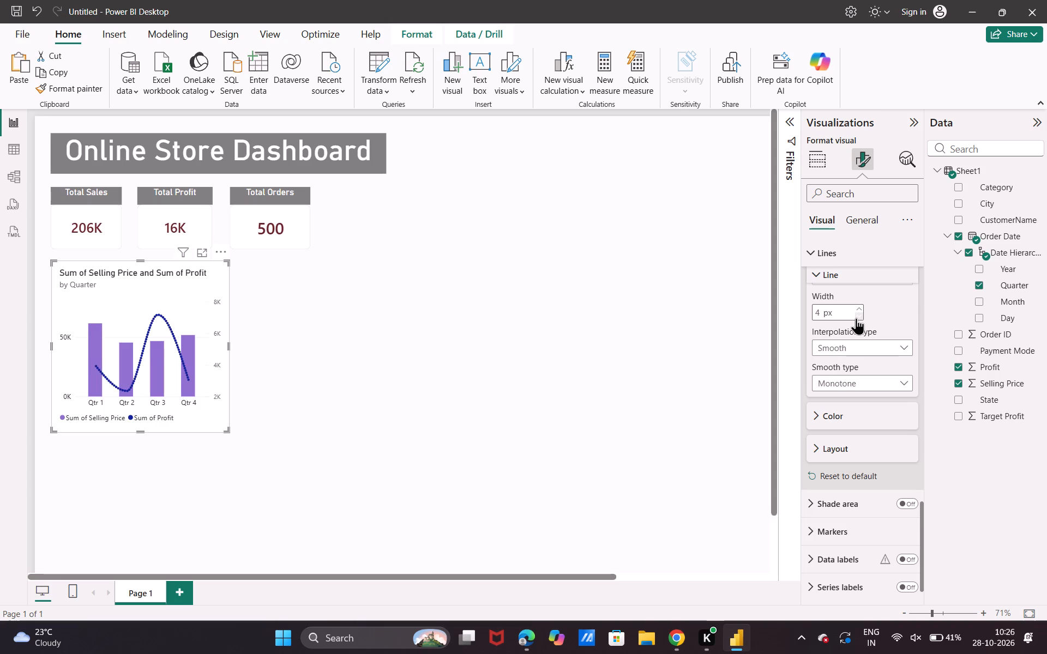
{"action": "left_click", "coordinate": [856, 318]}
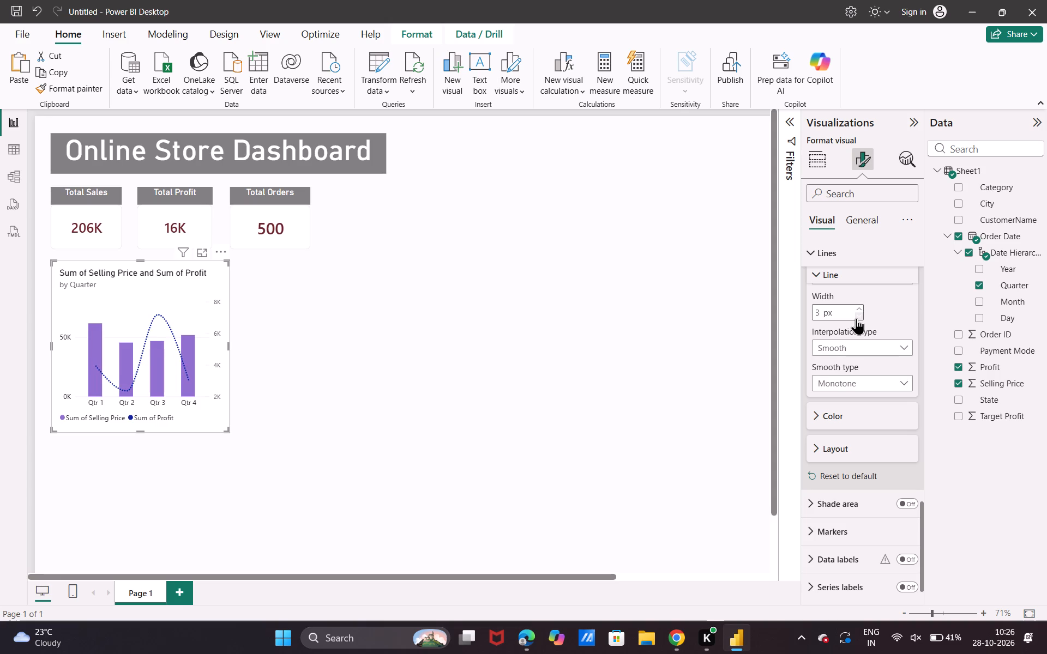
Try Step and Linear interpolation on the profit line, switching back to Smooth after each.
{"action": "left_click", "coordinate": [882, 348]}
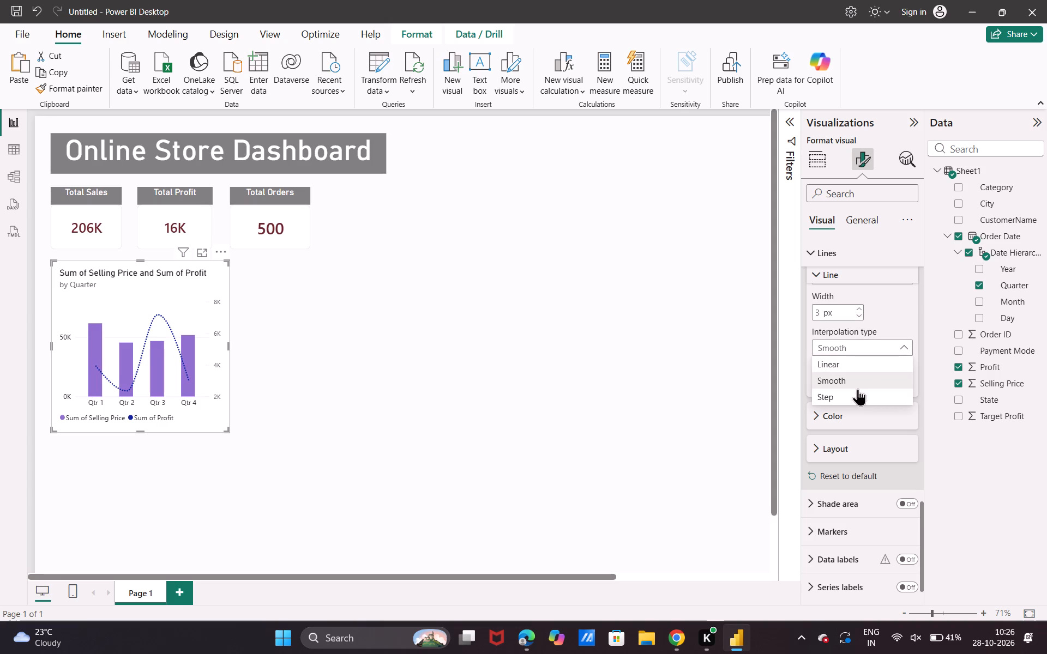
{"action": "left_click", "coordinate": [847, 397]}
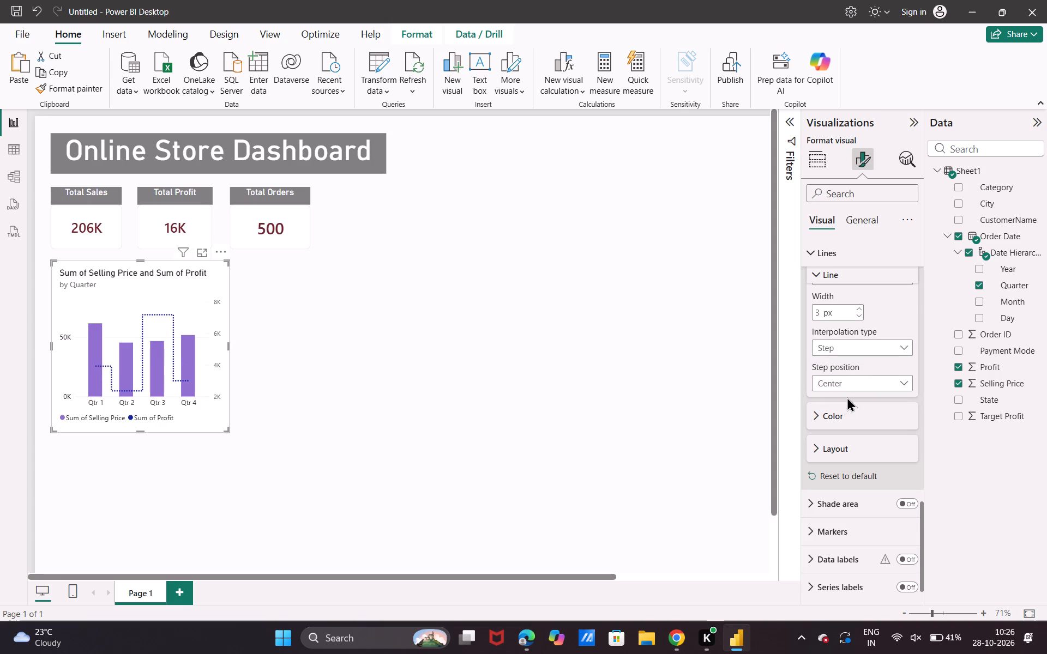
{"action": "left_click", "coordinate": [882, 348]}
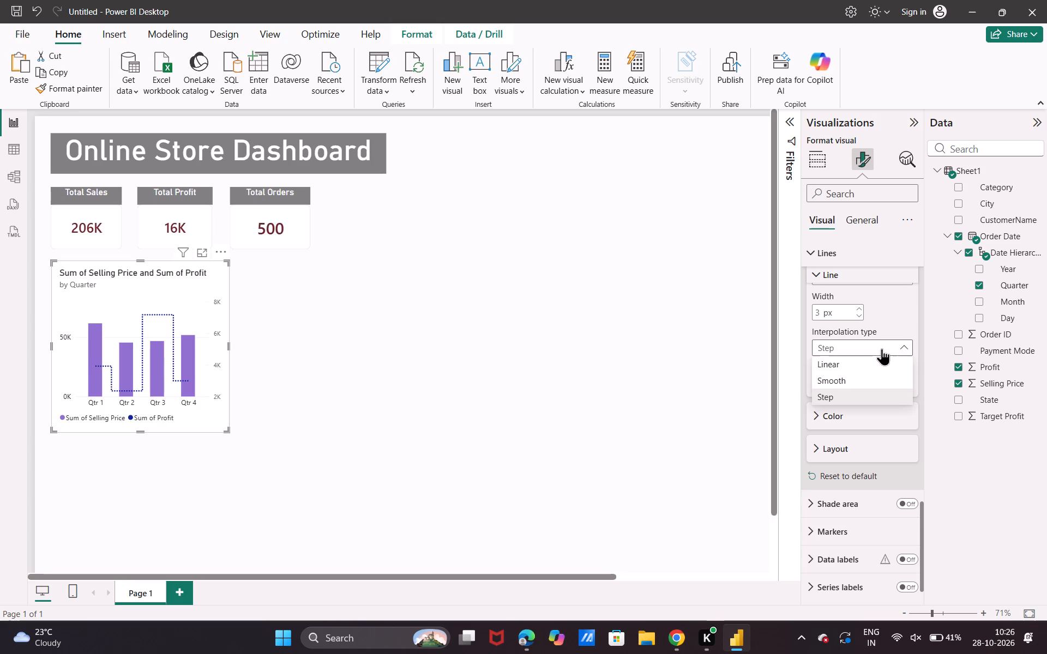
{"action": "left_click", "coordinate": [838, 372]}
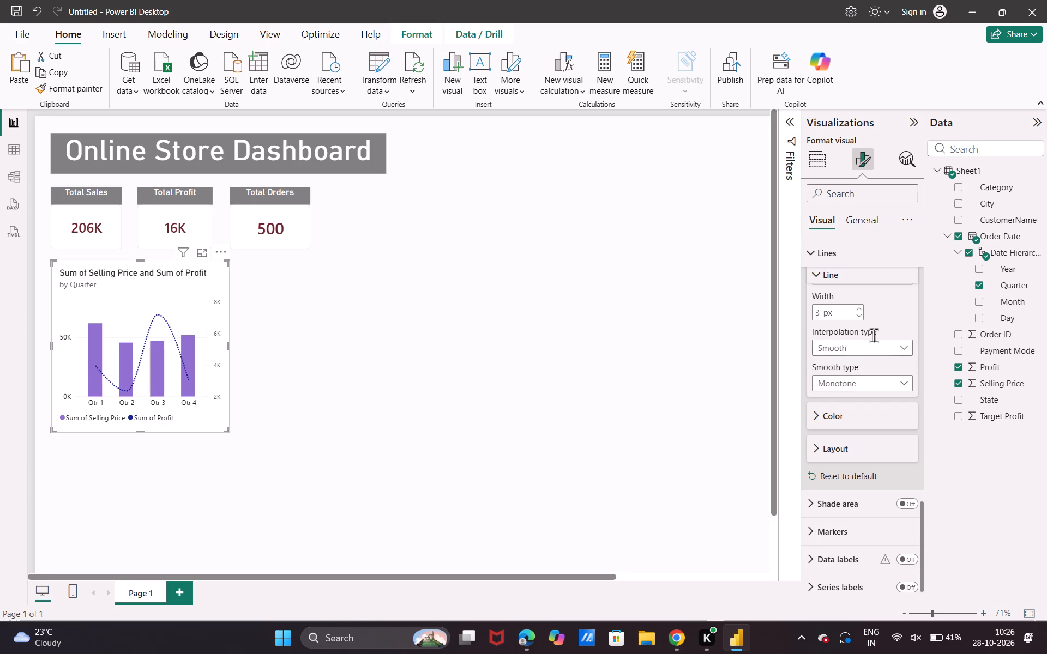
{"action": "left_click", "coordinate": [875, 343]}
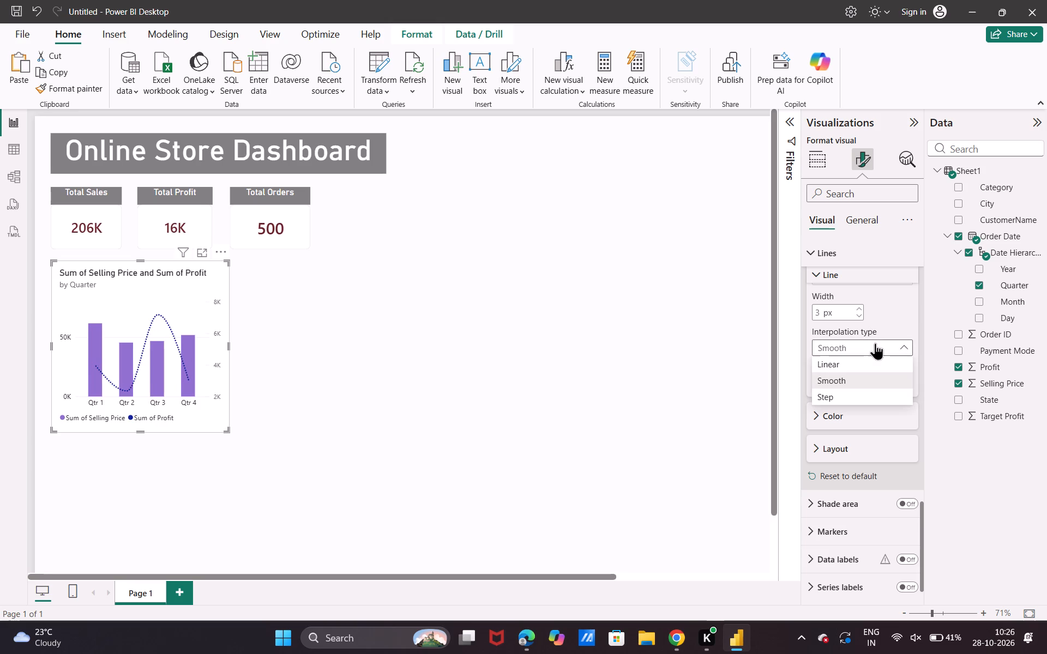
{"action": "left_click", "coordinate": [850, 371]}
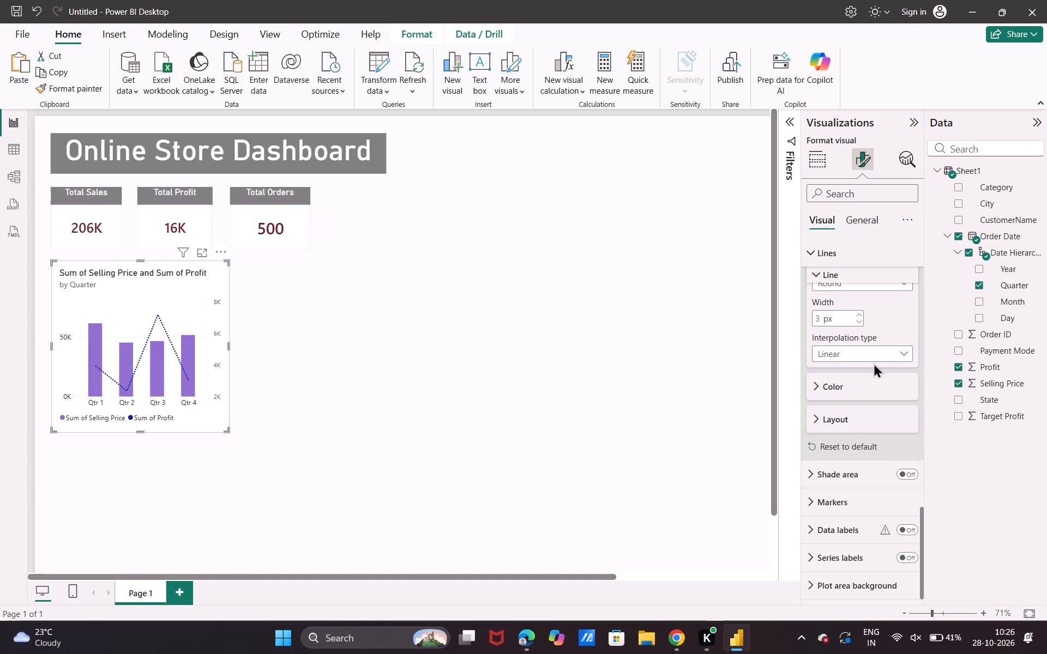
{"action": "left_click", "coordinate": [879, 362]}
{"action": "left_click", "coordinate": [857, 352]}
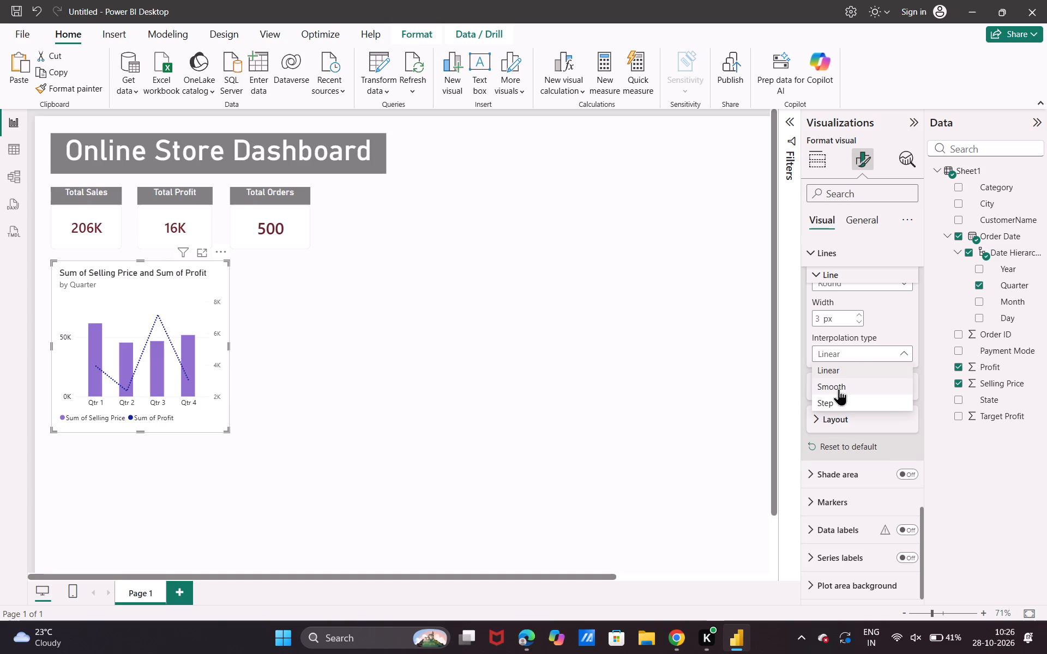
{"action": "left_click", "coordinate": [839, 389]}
Set the profit line's smooth type to Cardinal.
{"action": "left_click", "coordinate": [842, 393]}
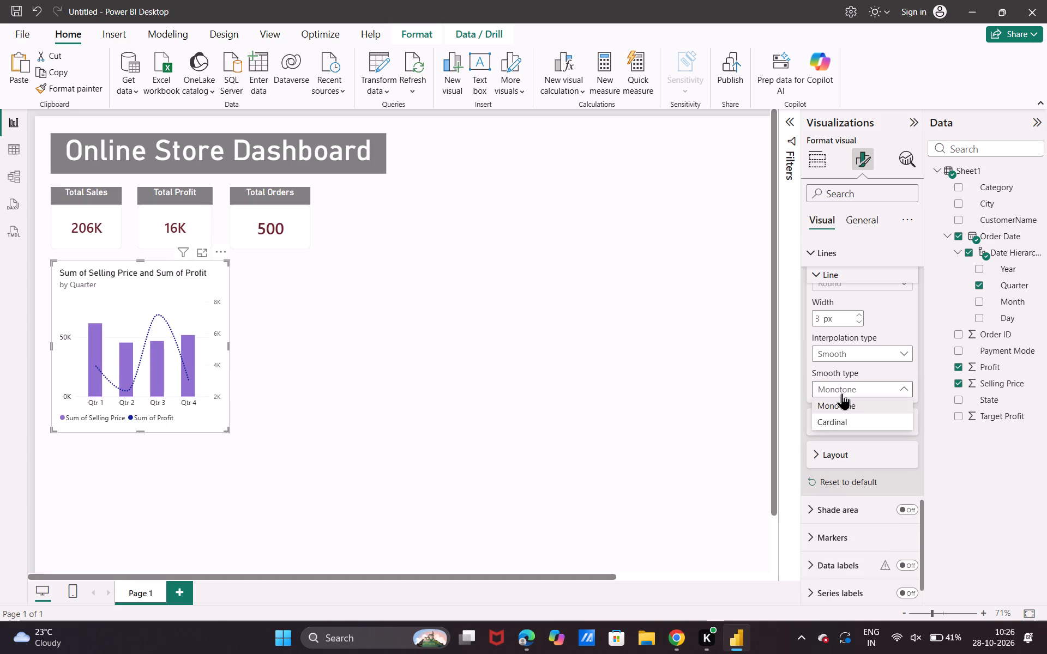
{"action": "left_click", "coordinate": [834, 422]}
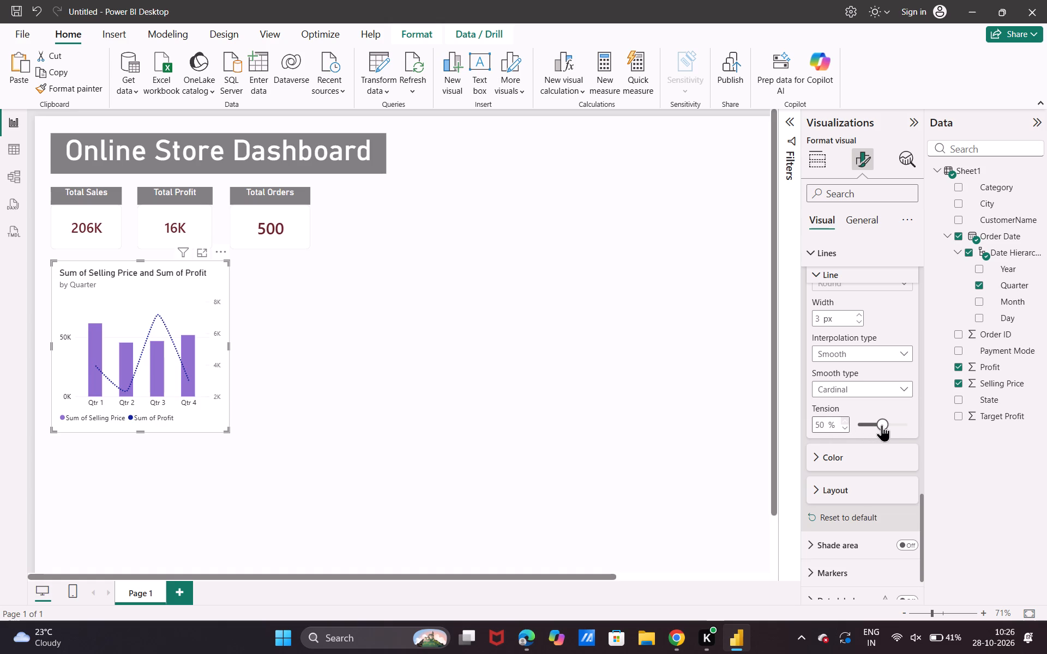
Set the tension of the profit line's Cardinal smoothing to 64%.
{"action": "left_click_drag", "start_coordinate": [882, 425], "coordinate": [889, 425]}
Try black as the combo chart's profit line colour, and settle on dark red from the recent colours.
{"action": "left_click", "coordinate": [838, 459]}
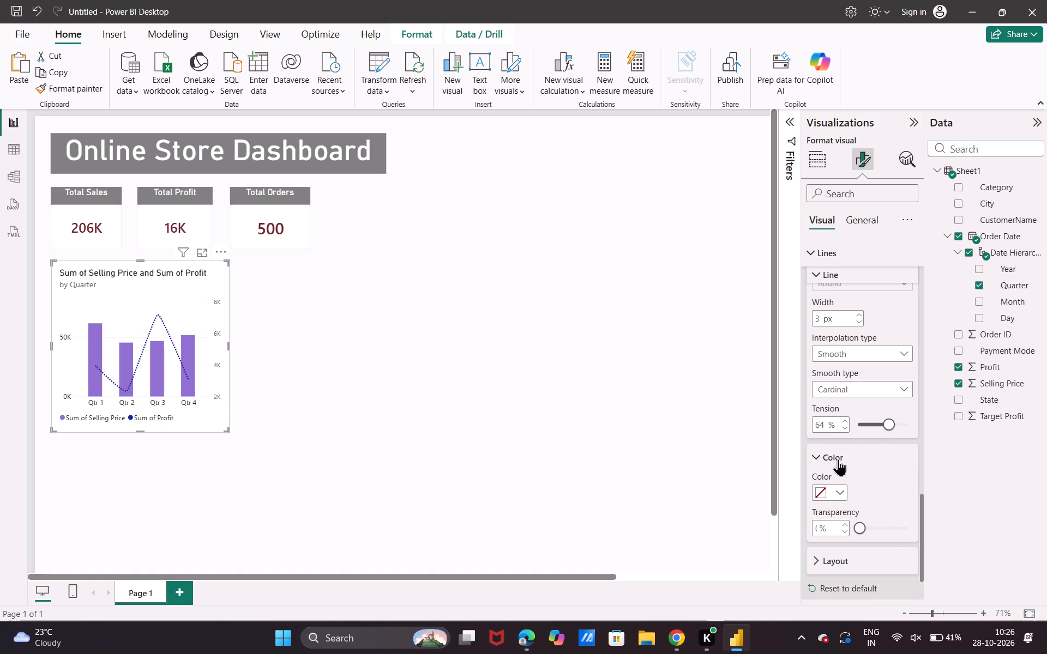
{"action": "scroll", "coordinate": [838, 459], "scroll_direction": "down", "scroll_amount": 1}
{"action": "left_click", "coordinate": [822, 432]}
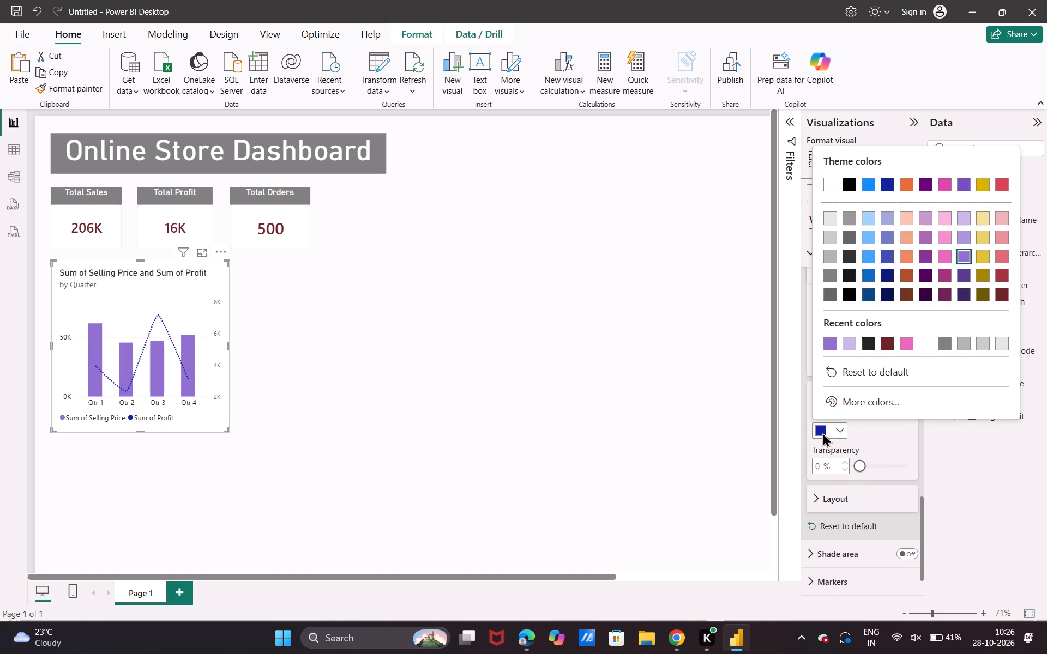
{"action": "left_click", "coordinate": [869, 338]}
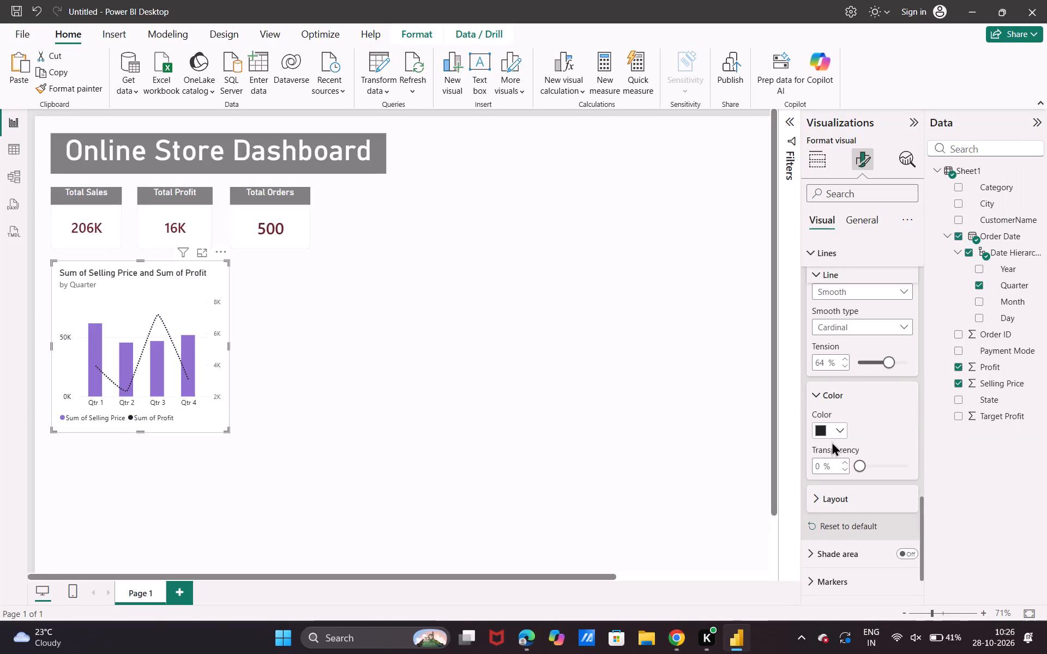
{"action": "left_click", "coordinate": [862, 467]}
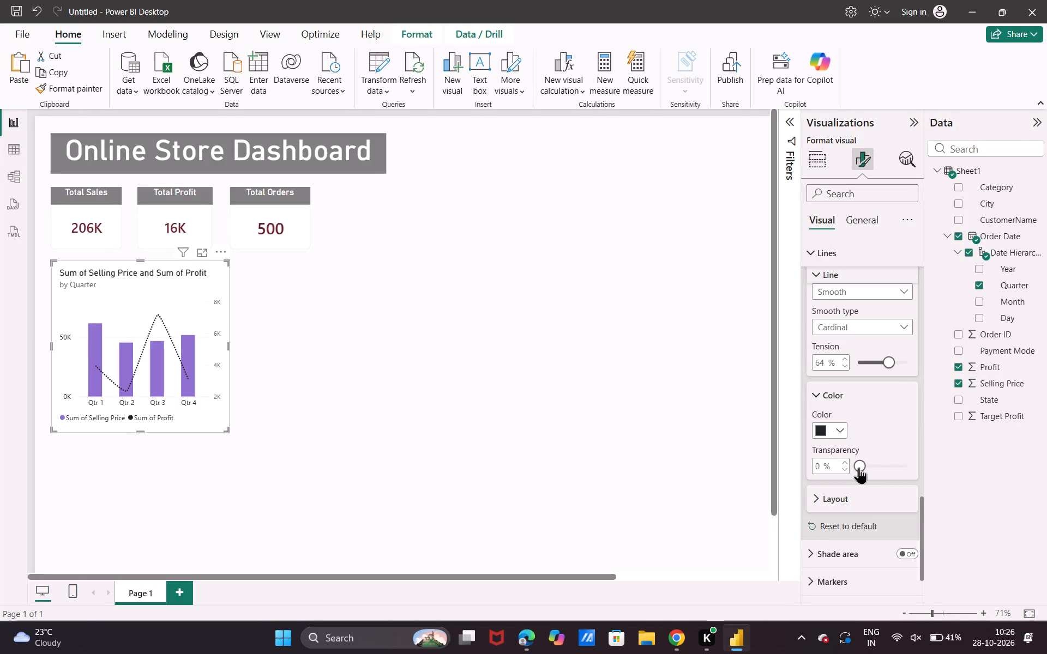
{"action": "left_click", "coordinate": [821, 429]}
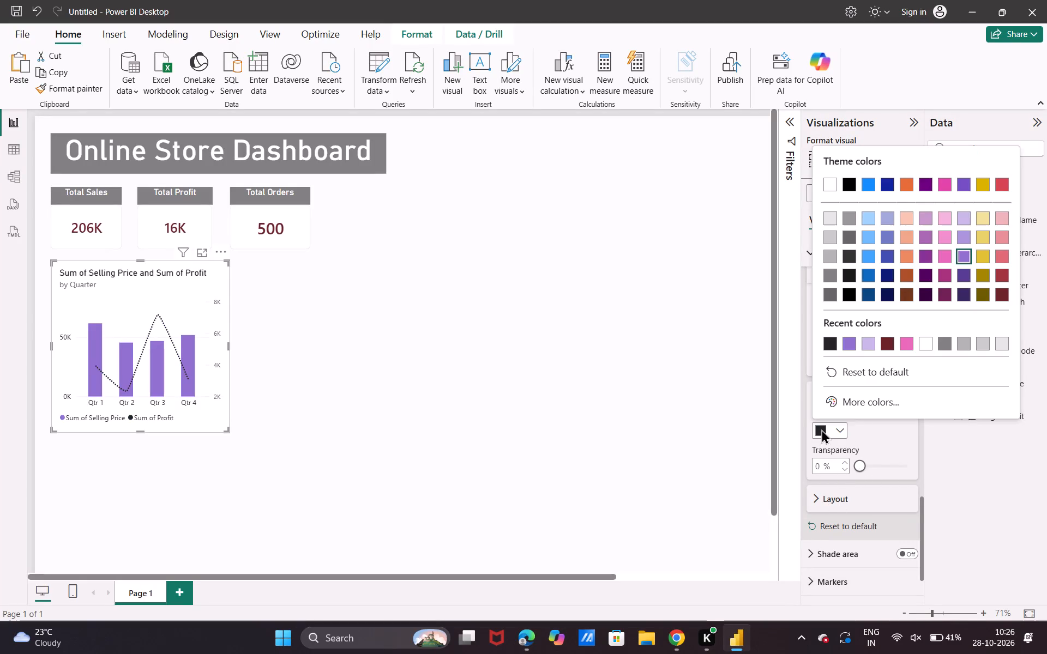
{"action": "left_click", "coordinate": [883, 346]}
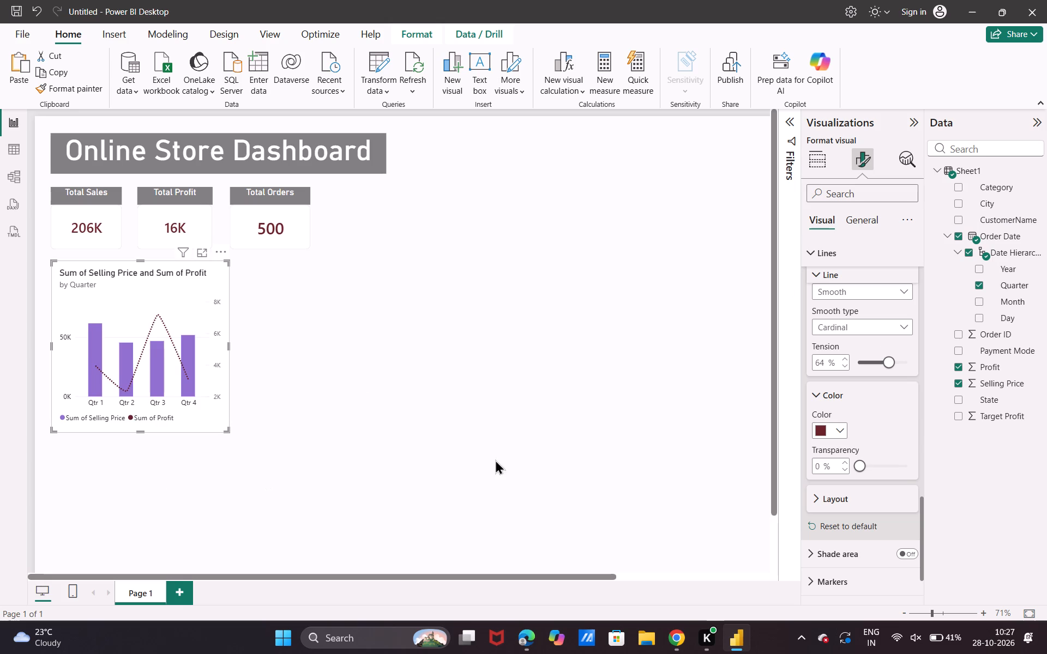
Set the profit line's interpolation type to Linear, keeping the Dotted line style.
{"action": "scroll", "coordinate": [848, 409], "scroll_direction": "up", "scroll_amount": 2}
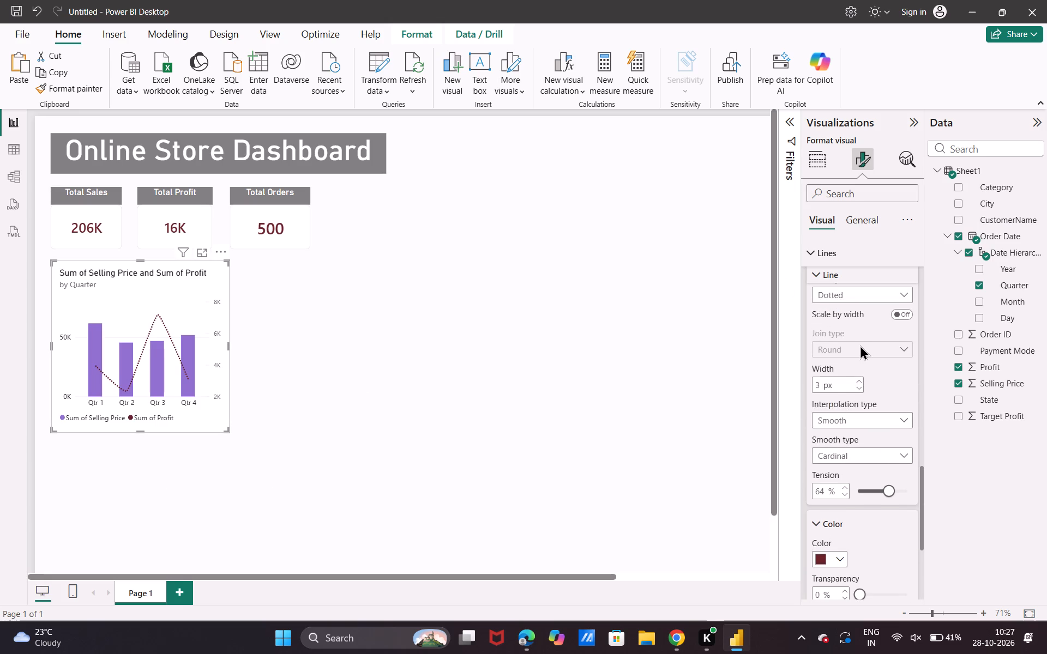
{"action": "scroll", "coordinate": [860, 345], "scroll_direction": "up", "scroll_amount": 1}
{"action": "left_click", "coordinate": [846, 384]}
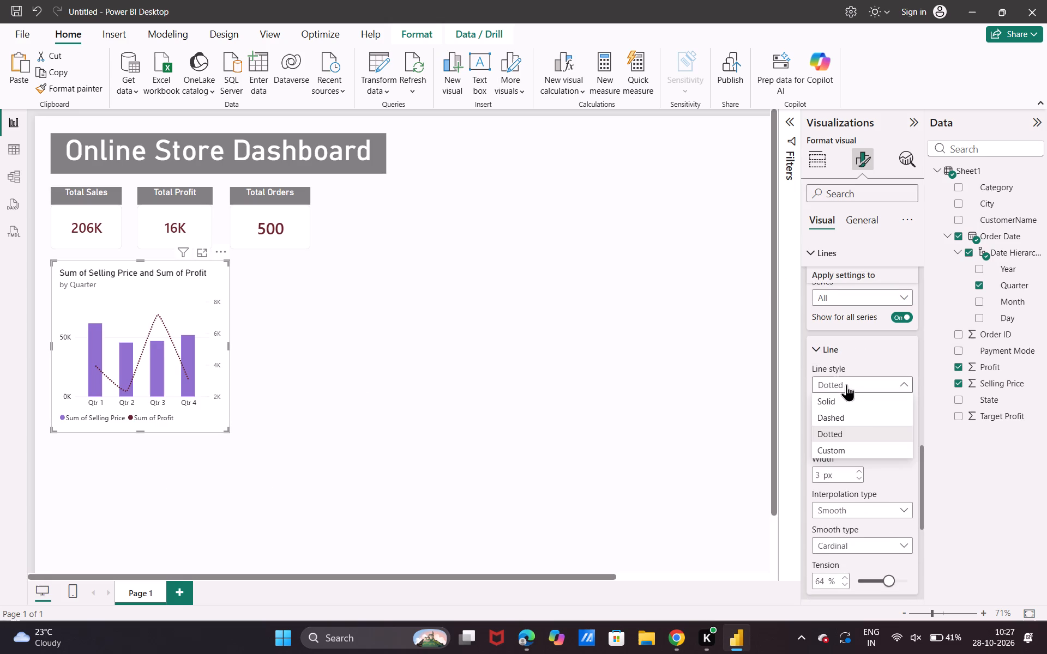
{"action": "left_click", "coordinate": [868, 351]}
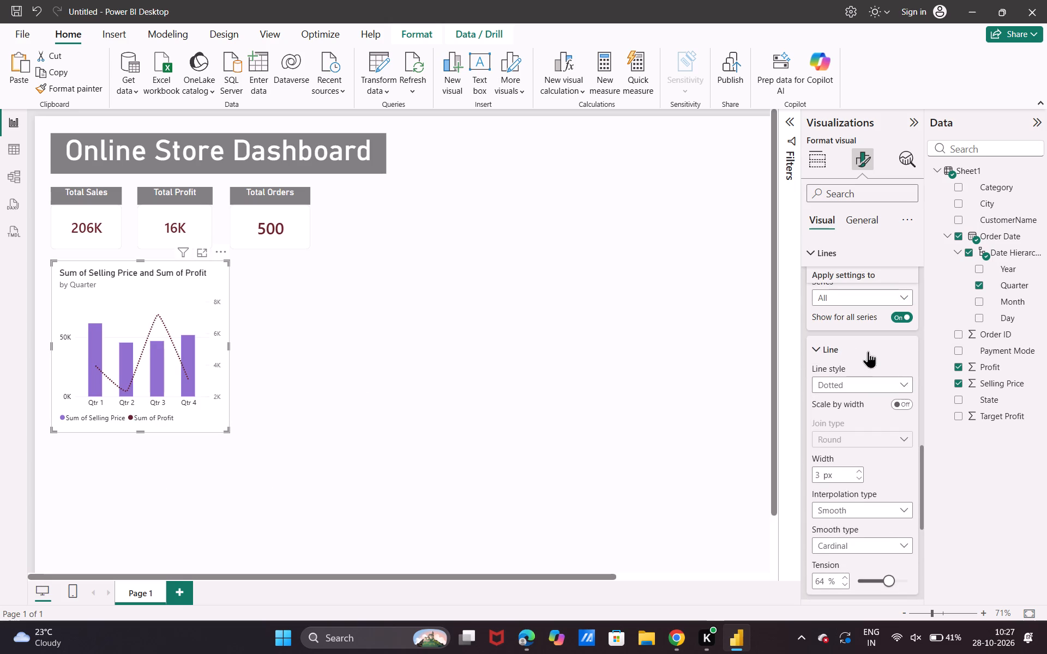
{"action": "scroll", "coordinate": [868, 351], "scroll_direction": "down", "scroll_amount": 1}
{"action": "left_click", "coordinate": [857, 408]}
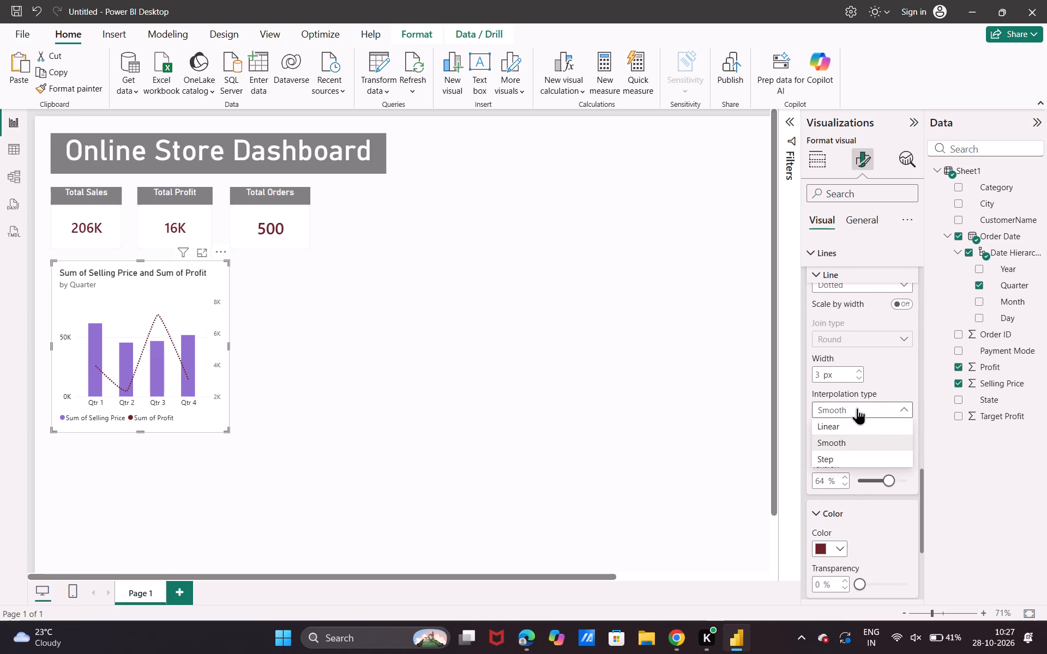
{"action": "left_click", "coordinate": [857, 408]}
{"action": "left_click", "coordinate": [859, 404]}
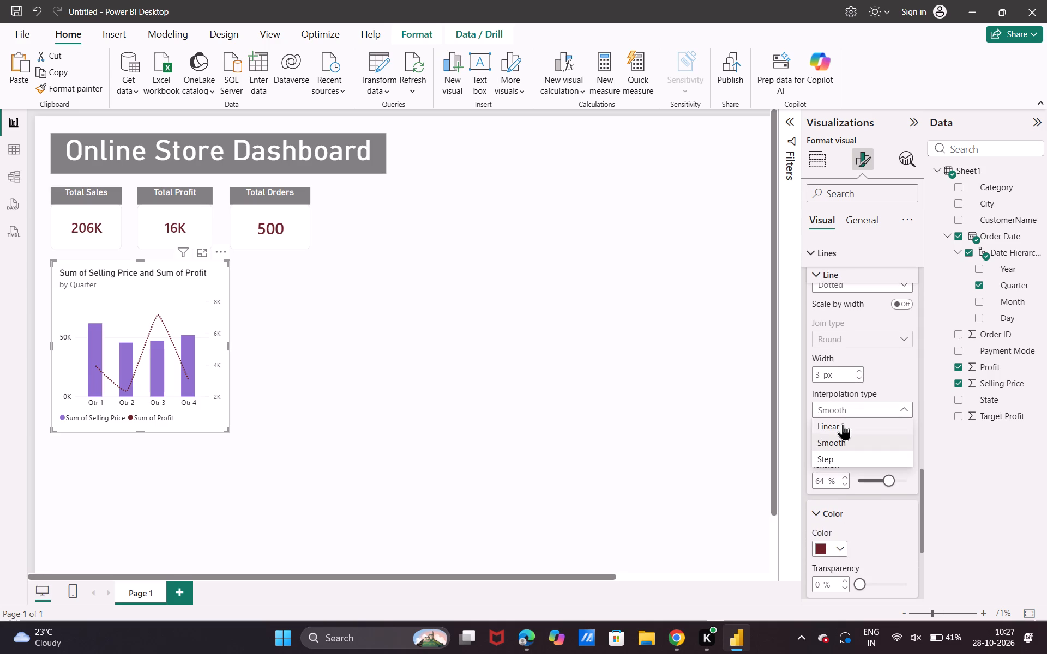
{"action": "left_click", "coordinate": [843, 423]}
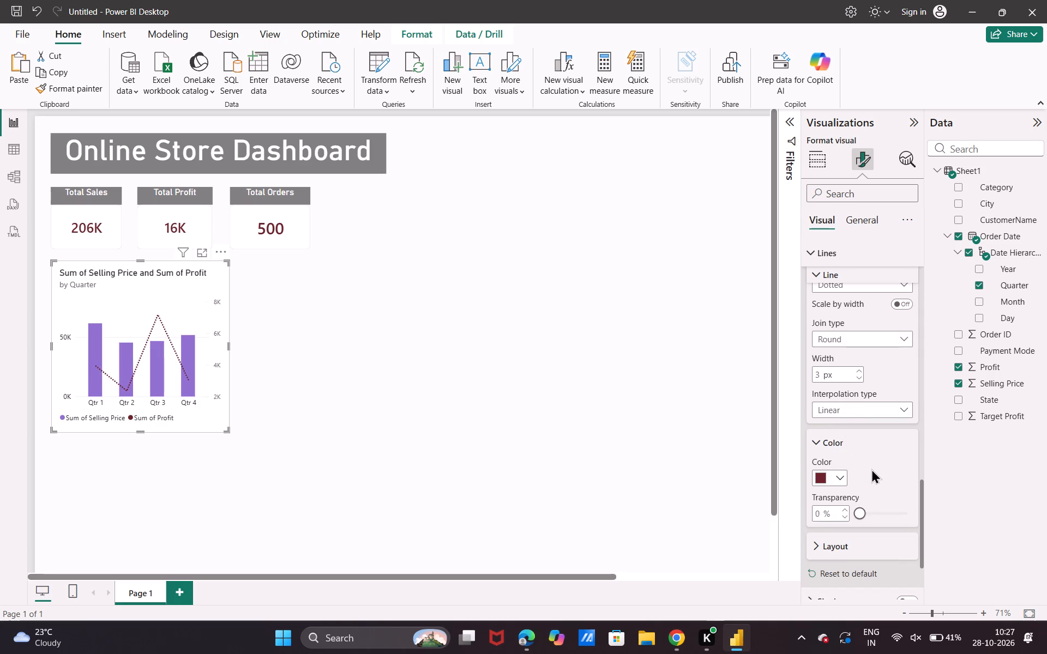
Show markers on the profit line for all categories.
{"action": "scroll", "coordinate": [871, 469], "scroll_direction": "down", "scroll_amount": 1}
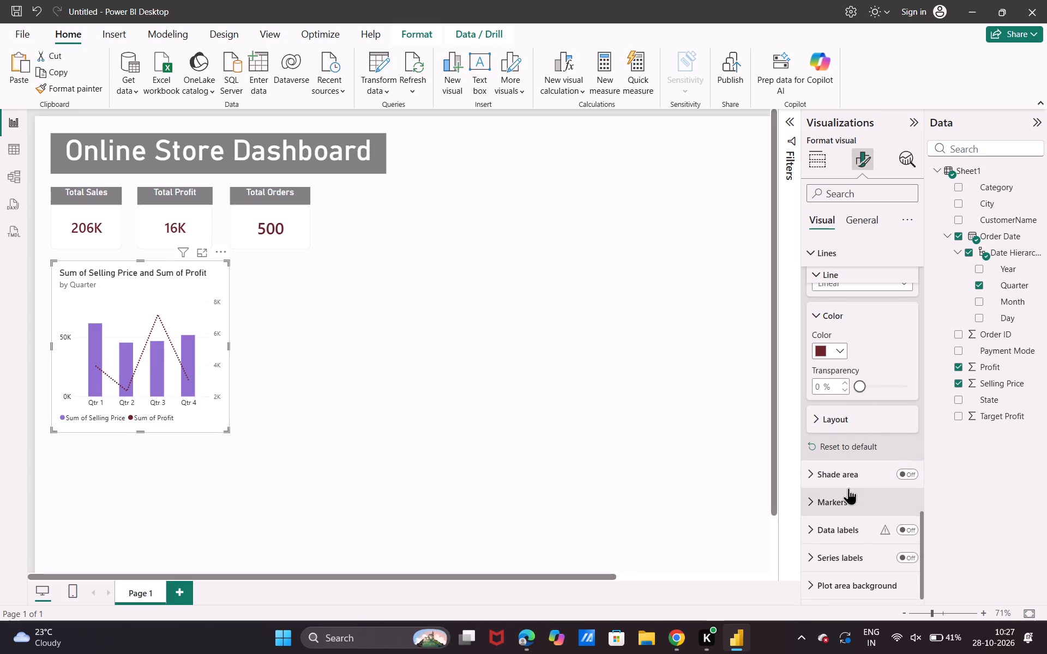
{"action": "left_click", "coordinate": [849, 488]}
{"action": "scroll", "coordinate": [849, 488], "scroll_direction": "down", "scroll_amount": 1}
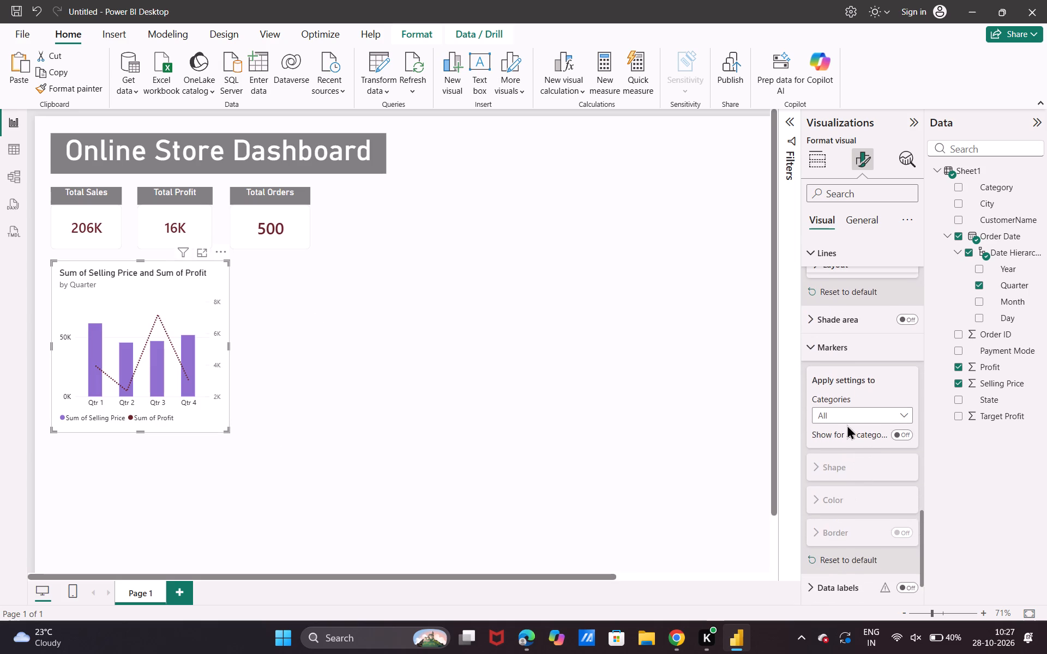
{"action": "left_click", "coordinate": [867, 416]}
{"action": "left_click", "coordinate": [867, 416]}
{"action": "left_click", "coordinate": [898, 433]}
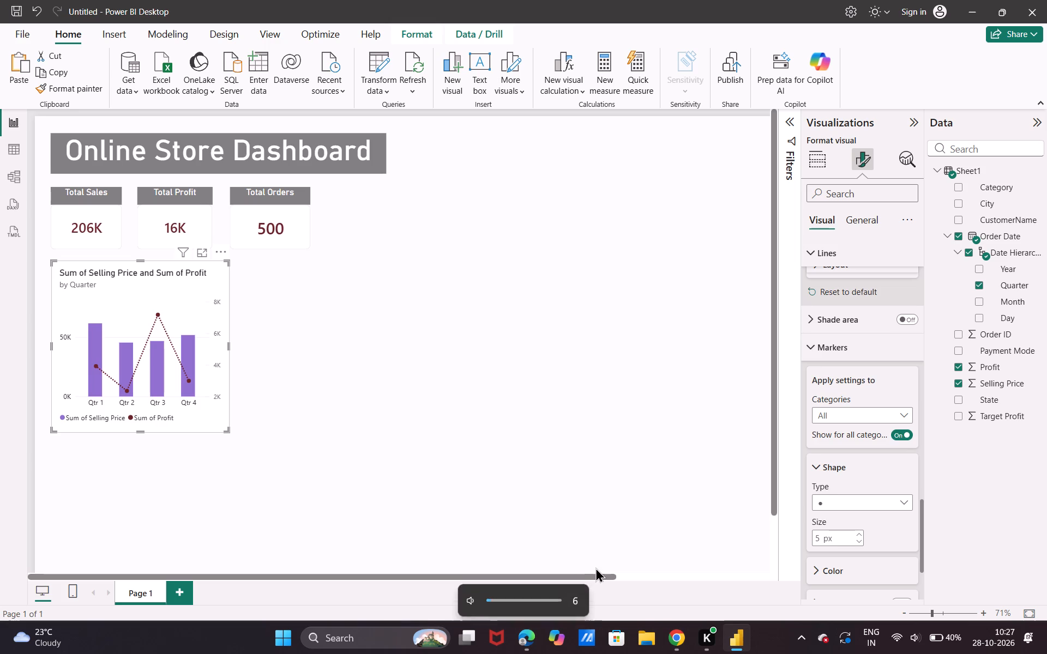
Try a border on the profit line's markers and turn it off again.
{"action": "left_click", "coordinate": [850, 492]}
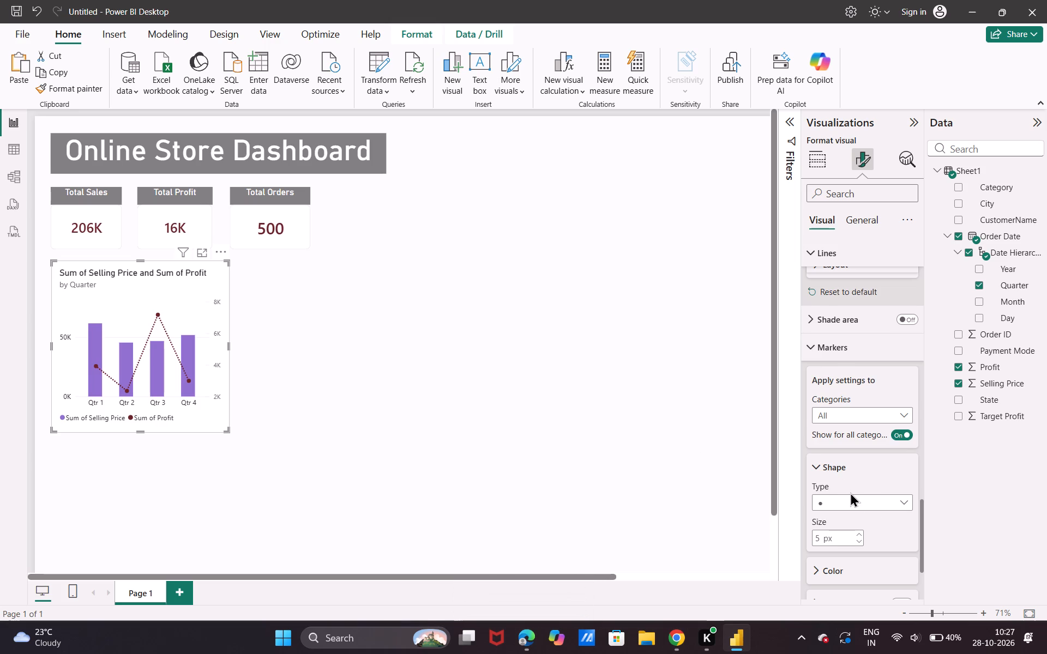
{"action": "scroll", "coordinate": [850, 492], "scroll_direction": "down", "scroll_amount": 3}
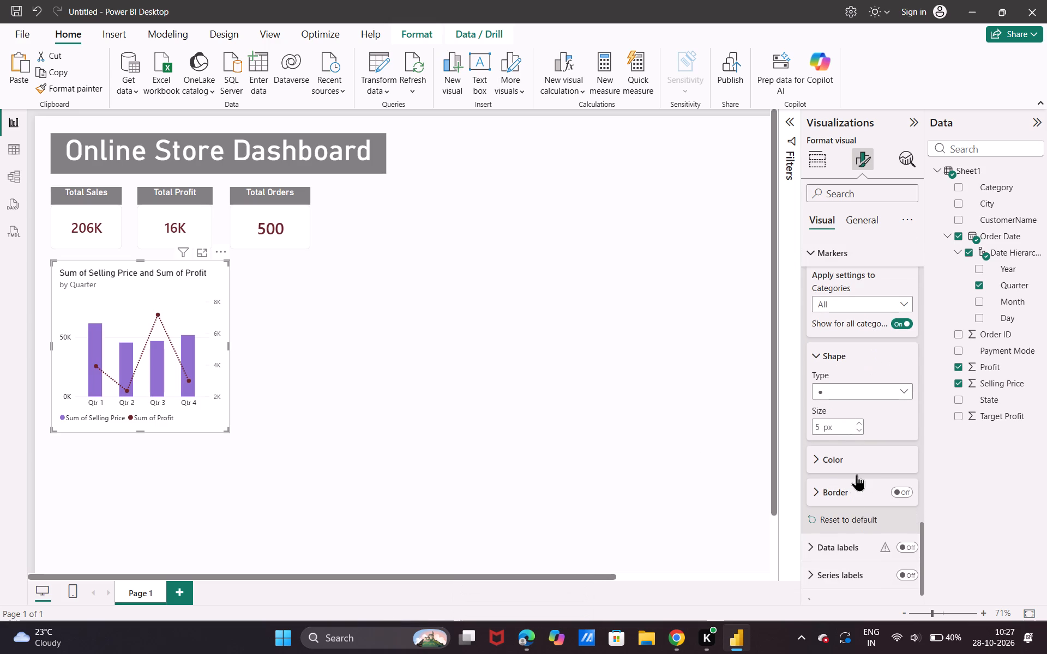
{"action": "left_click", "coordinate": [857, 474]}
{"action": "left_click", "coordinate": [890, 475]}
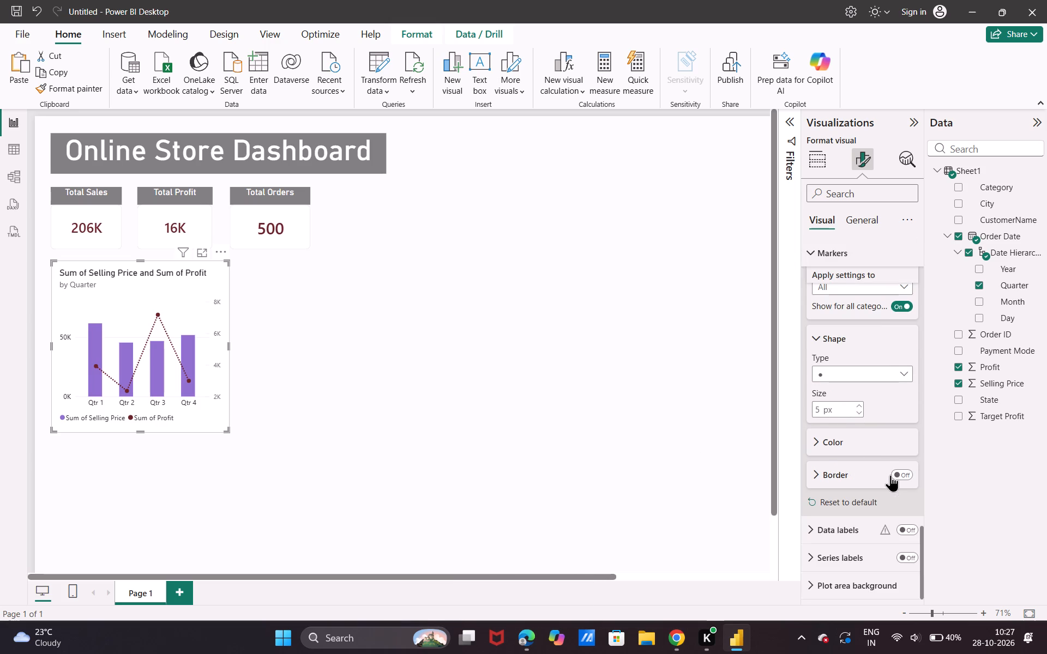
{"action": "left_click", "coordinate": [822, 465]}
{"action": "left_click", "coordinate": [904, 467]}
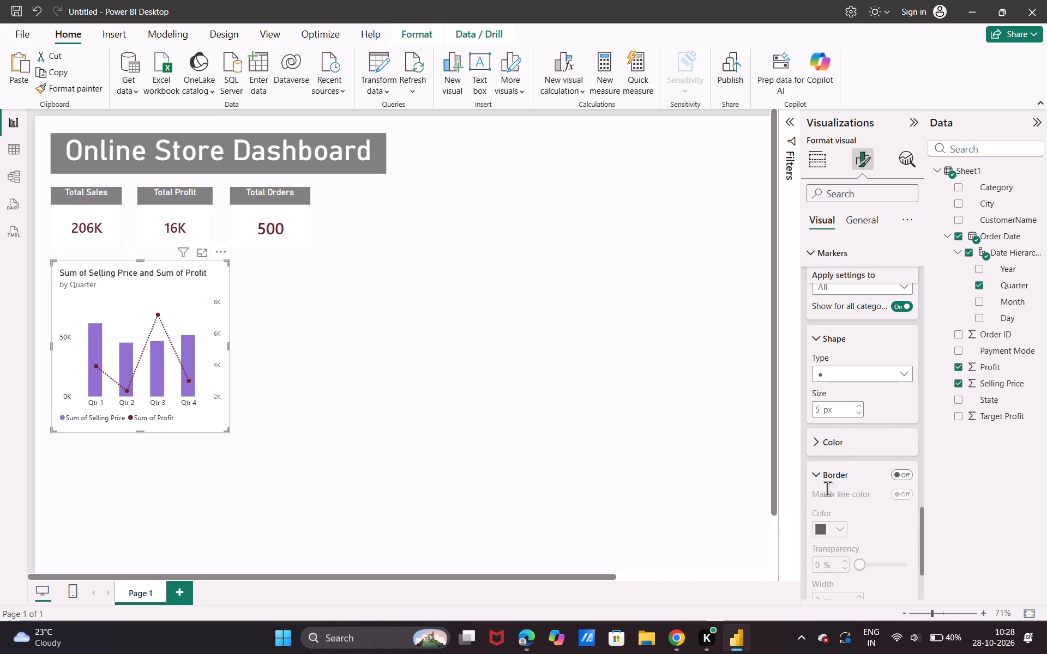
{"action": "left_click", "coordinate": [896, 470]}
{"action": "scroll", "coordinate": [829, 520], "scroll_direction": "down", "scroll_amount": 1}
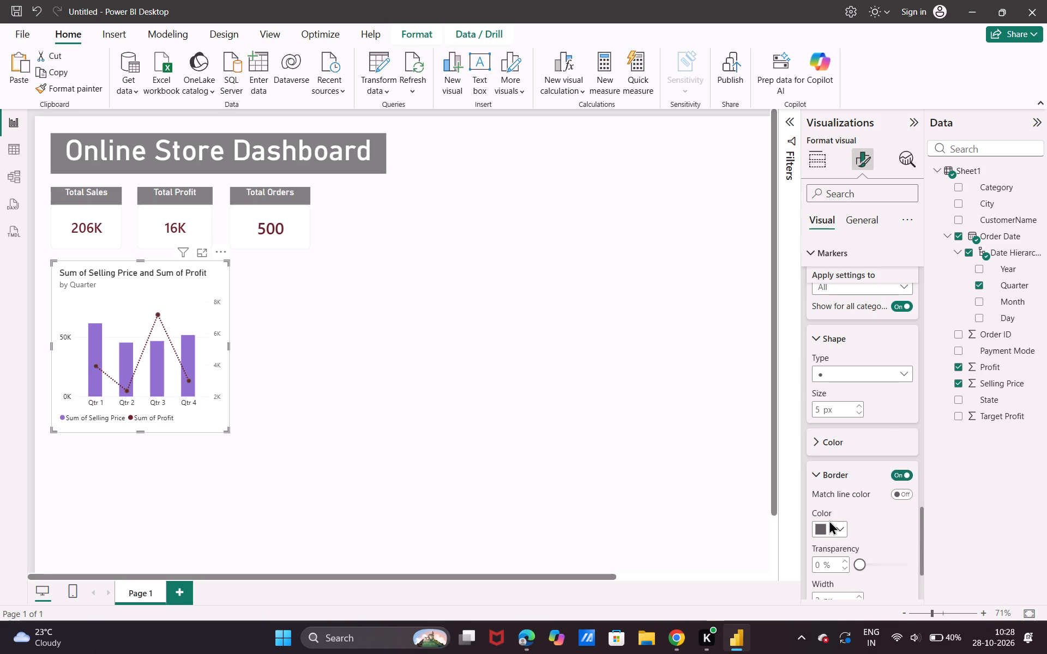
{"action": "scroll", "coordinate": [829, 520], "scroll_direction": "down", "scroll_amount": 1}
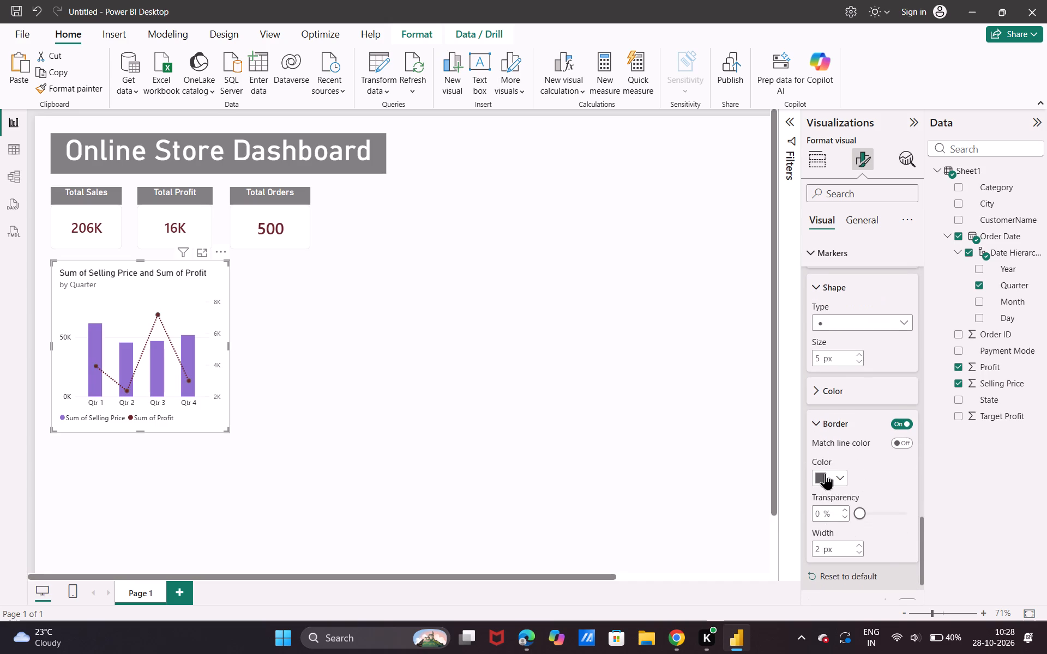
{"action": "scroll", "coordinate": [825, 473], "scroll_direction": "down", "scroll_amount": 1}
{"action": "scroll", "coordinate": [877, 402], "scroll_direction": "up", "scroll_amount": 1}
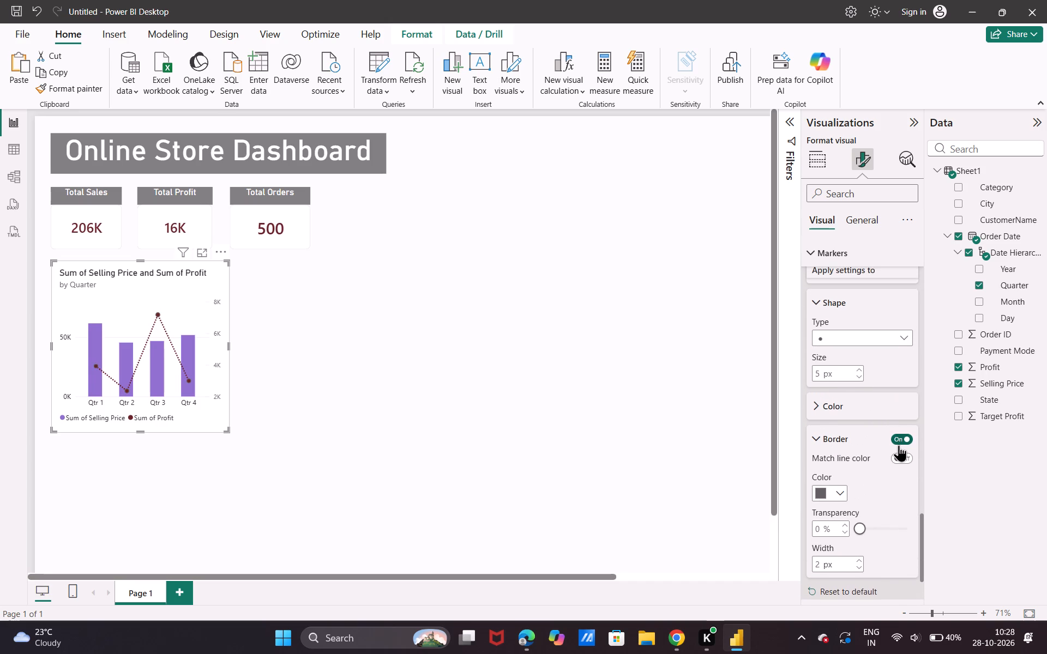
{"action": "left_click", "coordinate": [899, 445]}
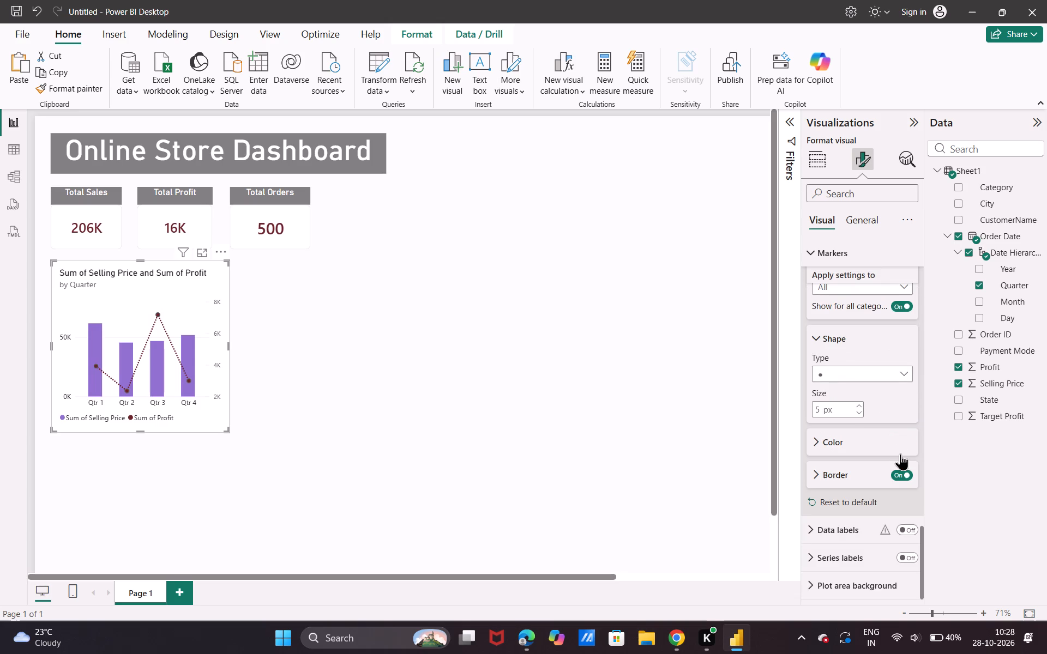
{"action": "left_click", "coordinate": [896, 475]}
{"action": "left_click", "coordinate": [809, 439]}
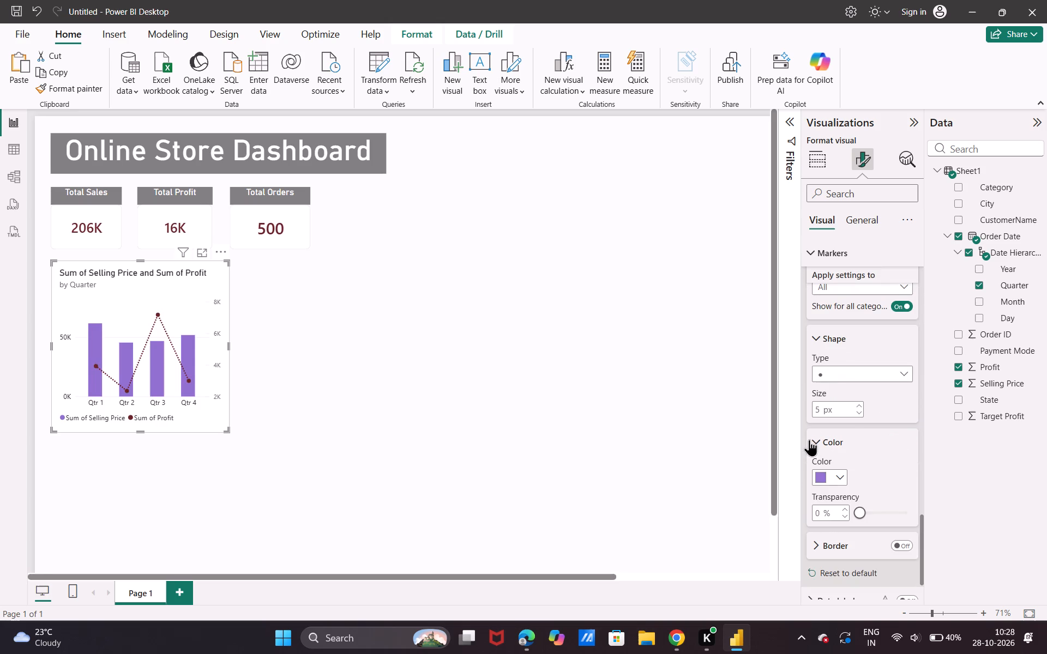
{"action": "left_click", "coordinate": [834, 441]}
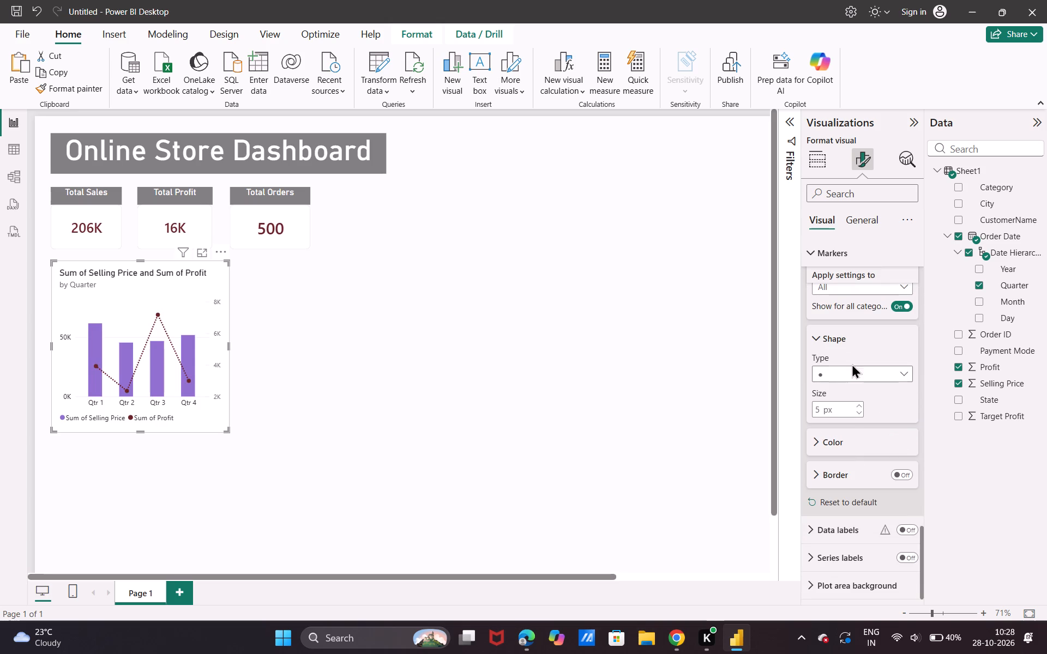
Set the shape type of the profit line's markers to the diamond.
{"action": "left_click", "coordinate": [857, 375]}
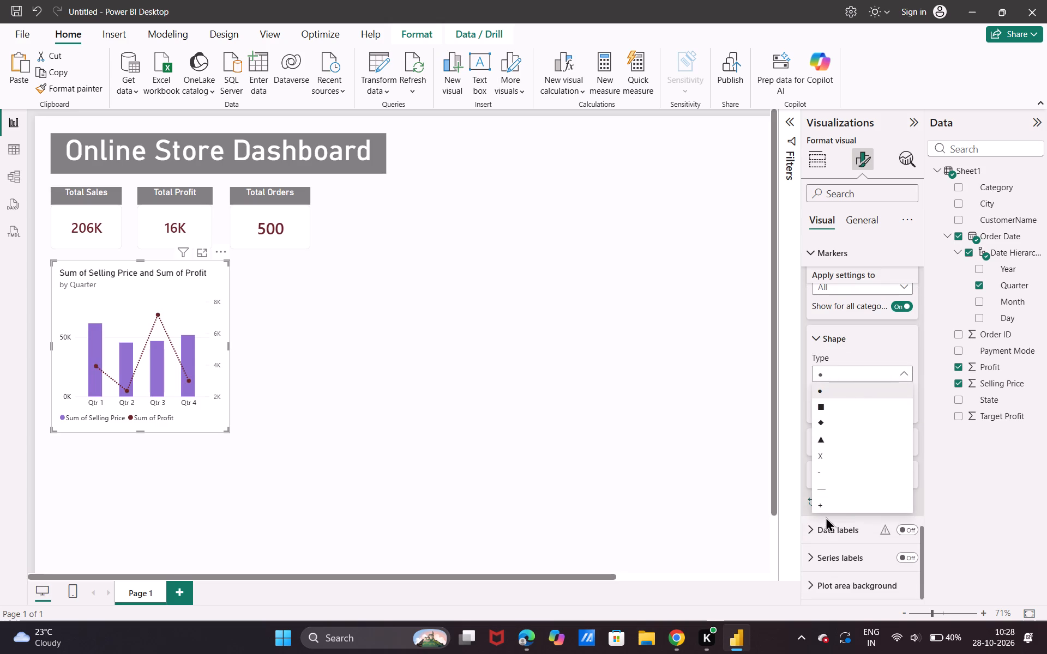
{"action": "left_click", "coordinate": [820, 424]}
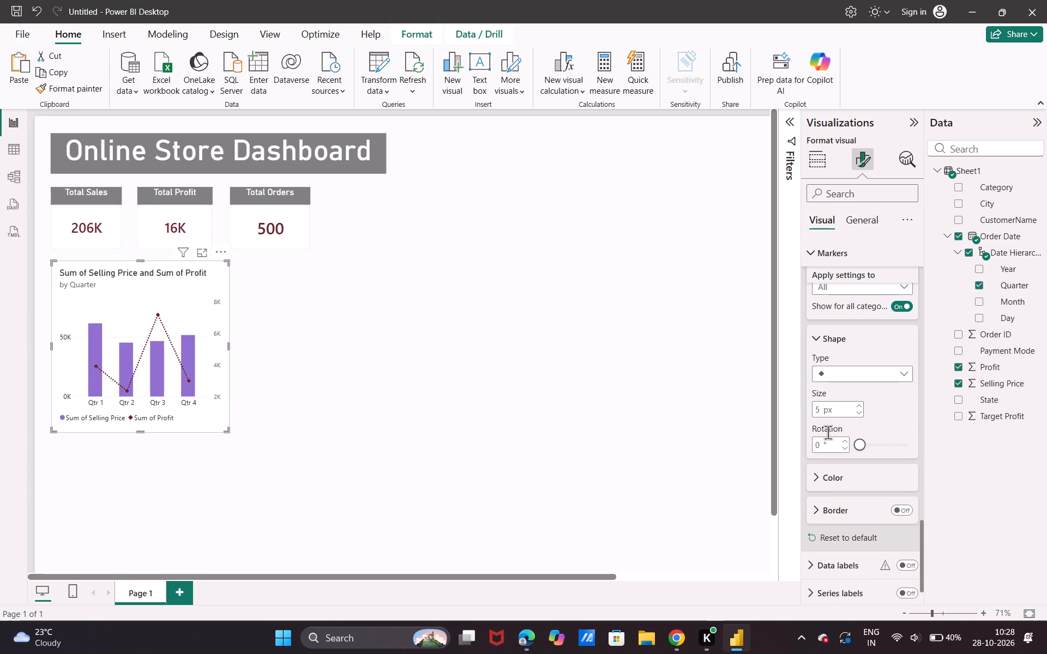
{"action": "left_click", "coordinate": [844, 347]}
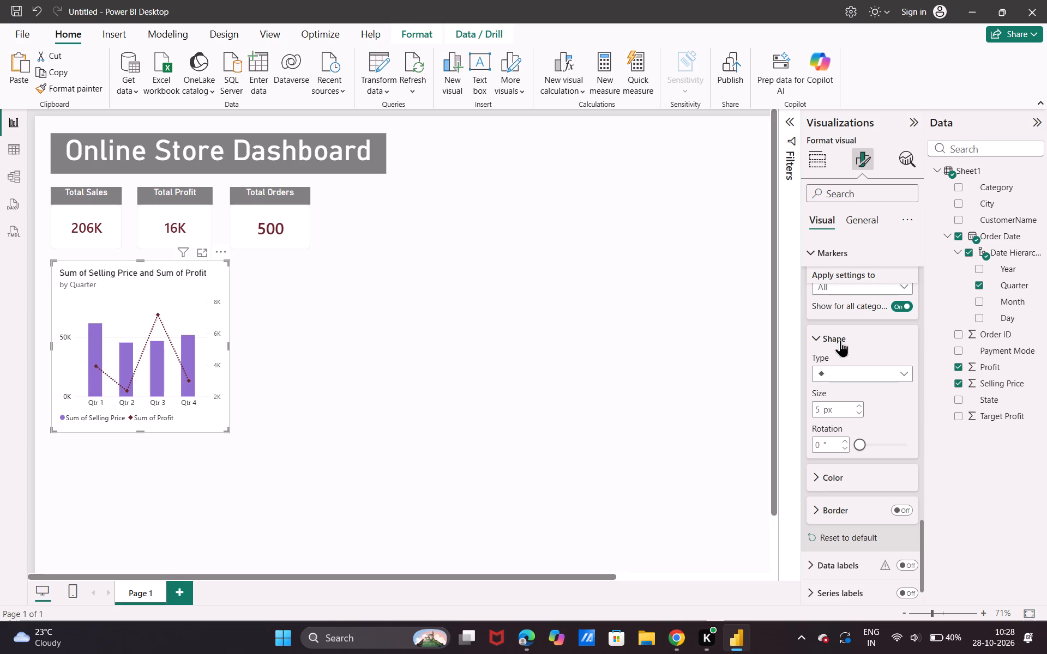
{"action": "left_click", "coordinate": [840, 340]}
Look through the combo chart's visual formatting categories, from axes and legend to markers, collapsing the expanded ones.
{"action": "left_click", "coordinate": [113, 282]}
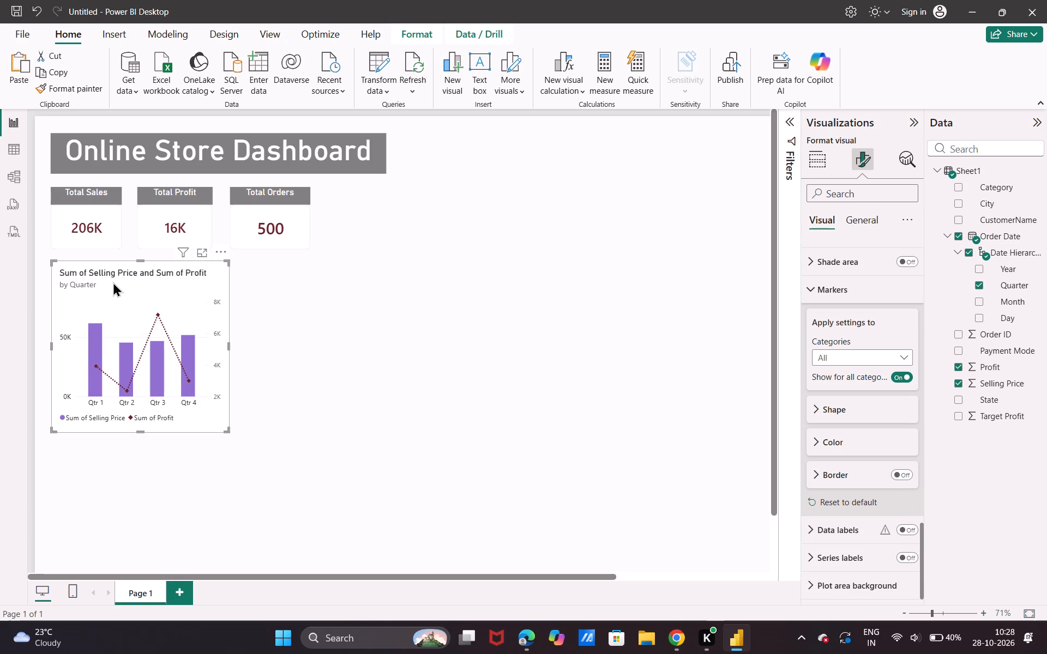
{"action": "scroll", "coordinate": [867, 331], "scroll_direction": "up", "scroll_amount": 7}
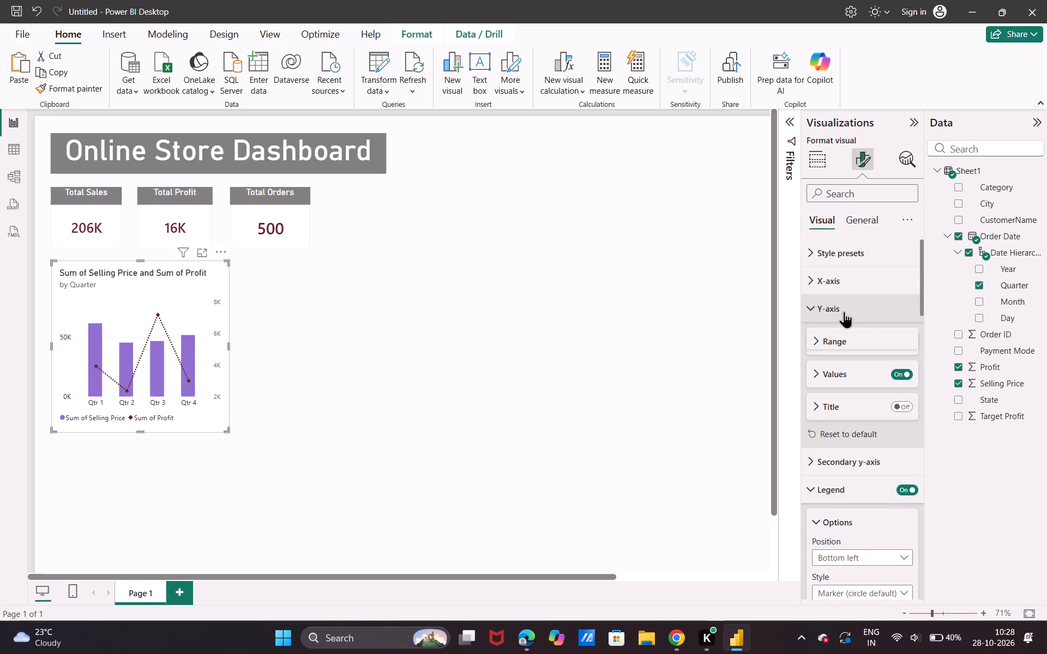
{"action": "scroll", "coordinate": [844, 311], "scroll_direction": "up", "scroll_amount": 2}
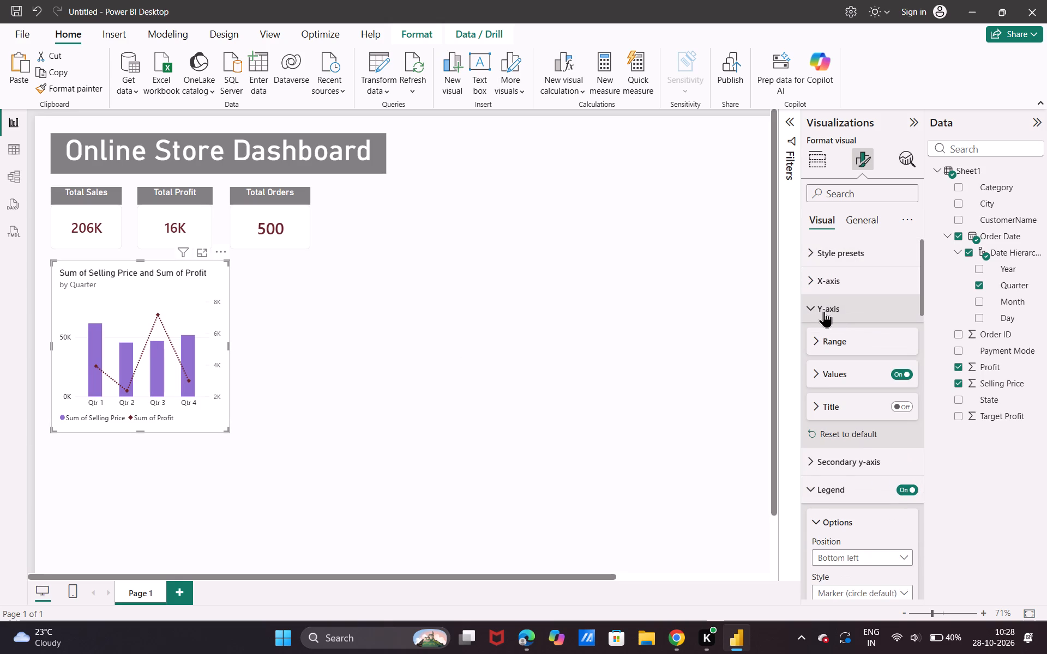
{"action": "left_click", "coordinate": [819, 311]}
{"action": "left_click", "coordinate": [838, 367]}
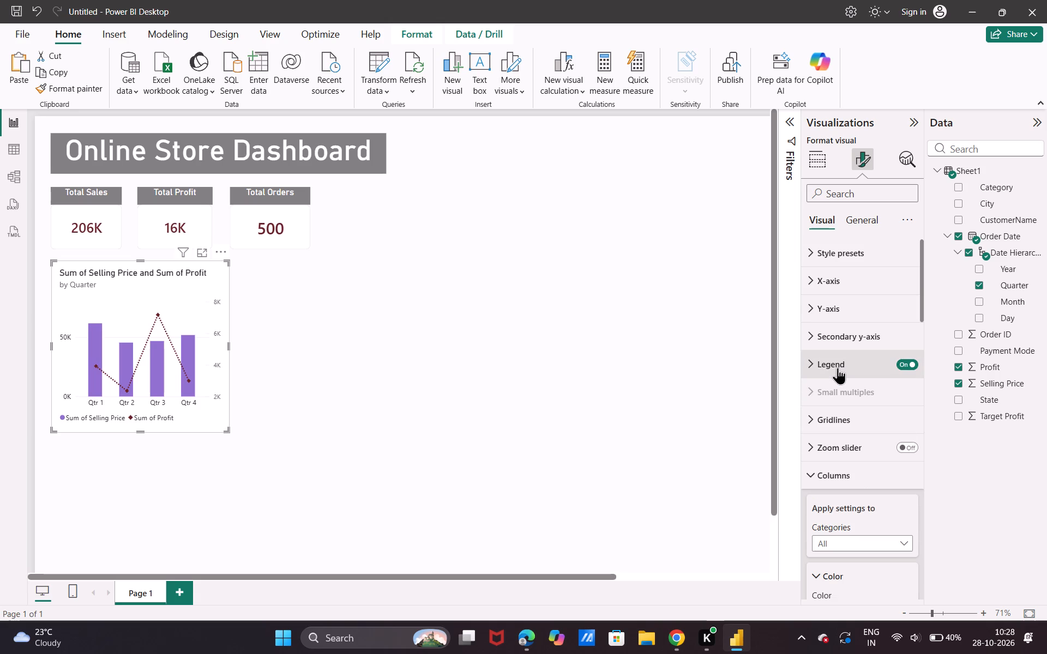
{"action": "left_click", "coordinate": [843, 461]}
{"action": "left_click", "coordinate": [843, 461]}
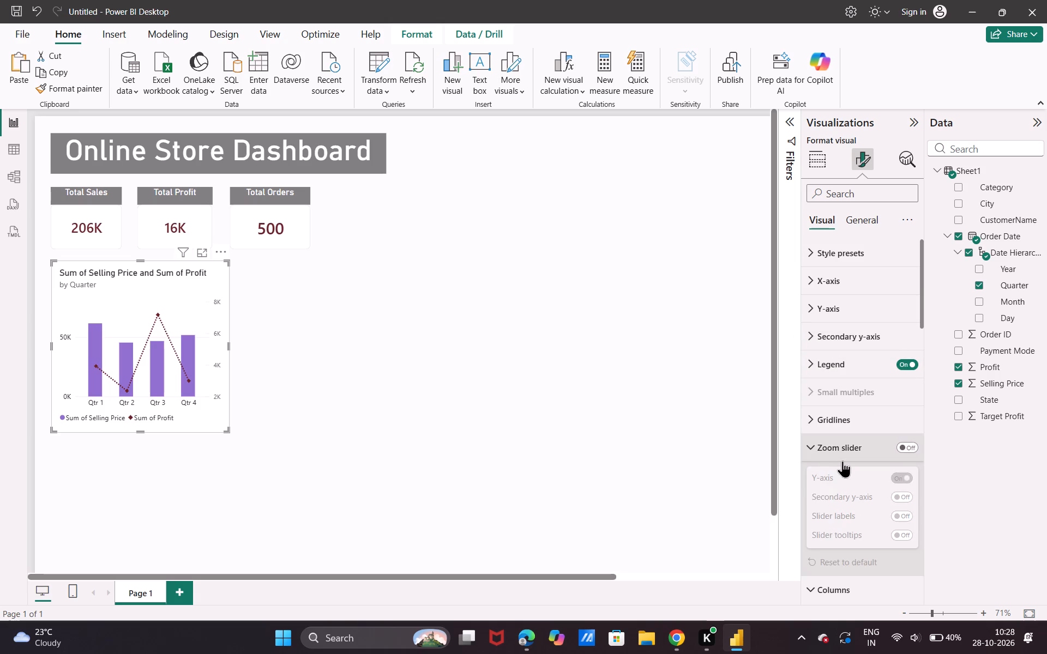
{"action": "left_click", "coordinate": [858, 475]}
{"action": "scroll", "coordinate": [858, 475], "scroll_direction": "down", "scroll_amount": 3}
{"action": "scroll", "coordinate": [859, 408], "scroll_direction": "up", "scroll_amount": 1}
{"action": "left_click", "coordinate": [834, 398]}
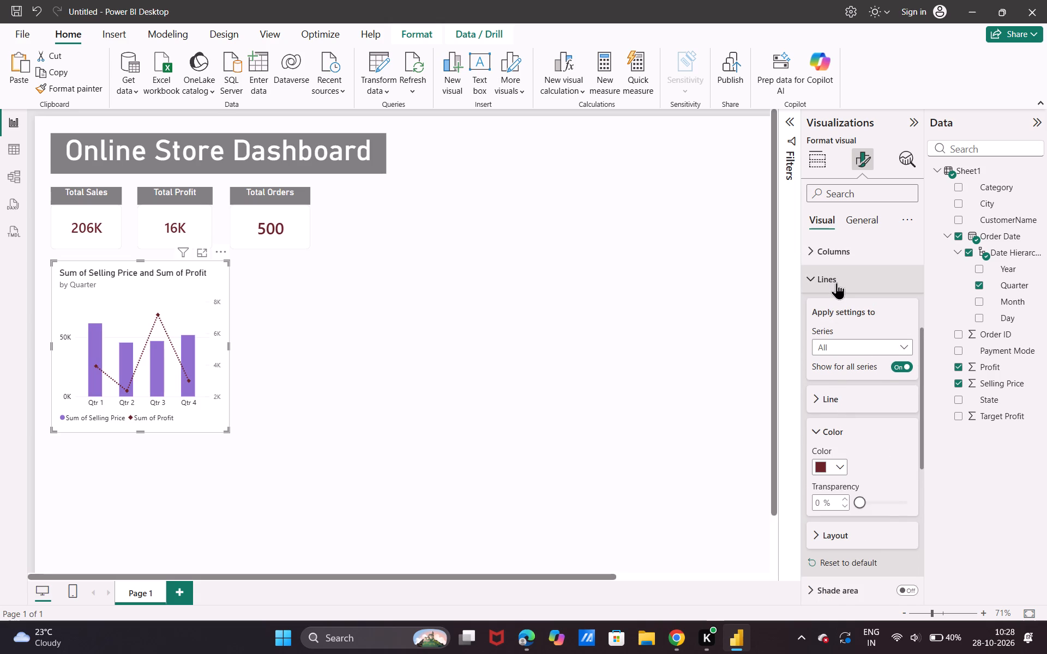
{"action": "left_click", "coordinate": [837, 282]}
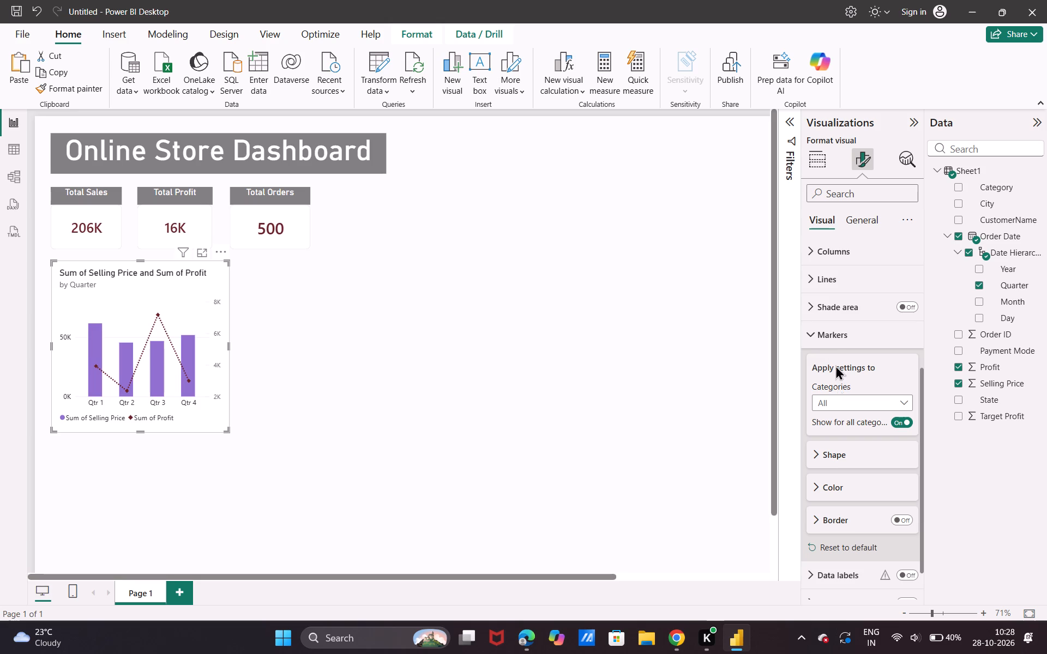
{"action": "left_click", "coordinate": [831, 336]}
{"action": "scroll", "coordinate": [822, 458], "scroll_direction": "down", "scroll_amount": 4}
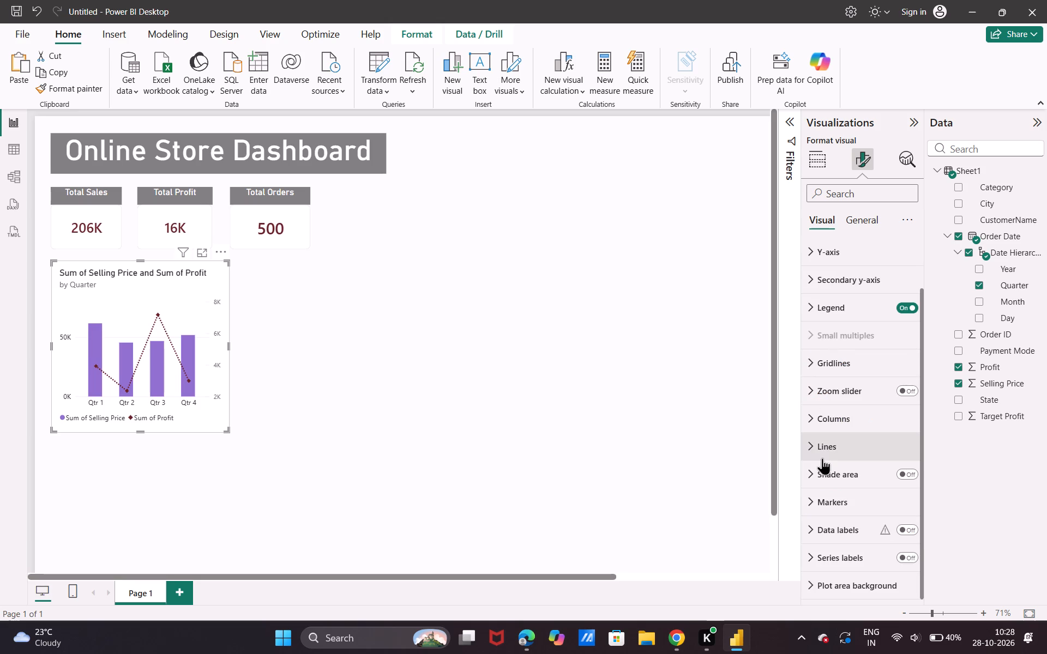
{"action": "scroll", "coordinate": [867, 368], "scroll_direction": "up", "scroll_amount": 5}
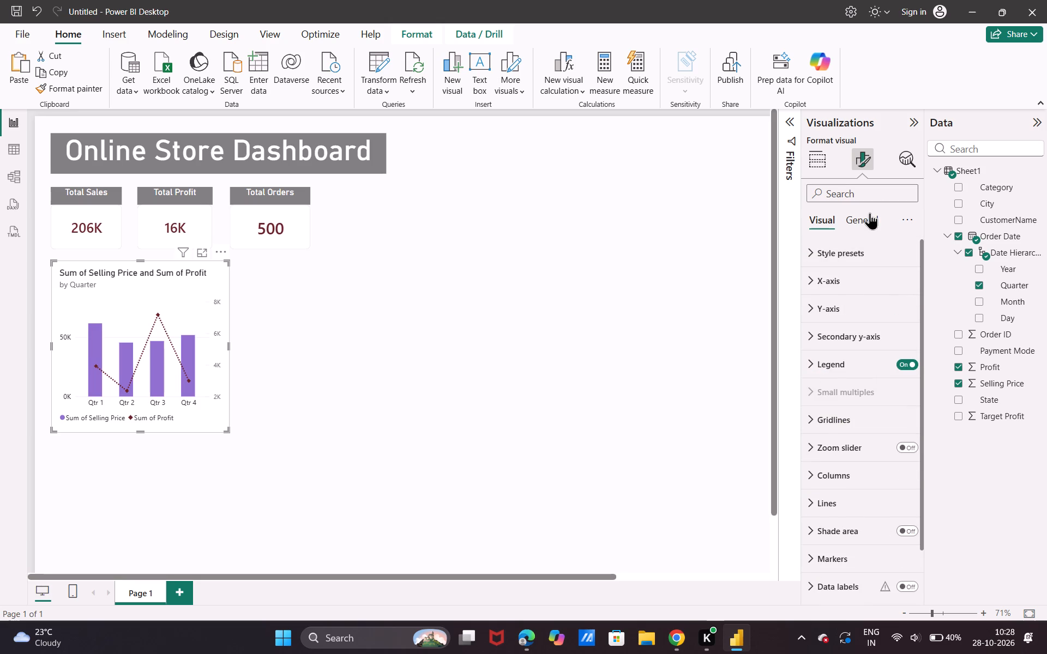
Set the combo chart's background color to the mid grey in the white theme color's shades.
{"action": "left_click", "coordinate": [870, 213]}
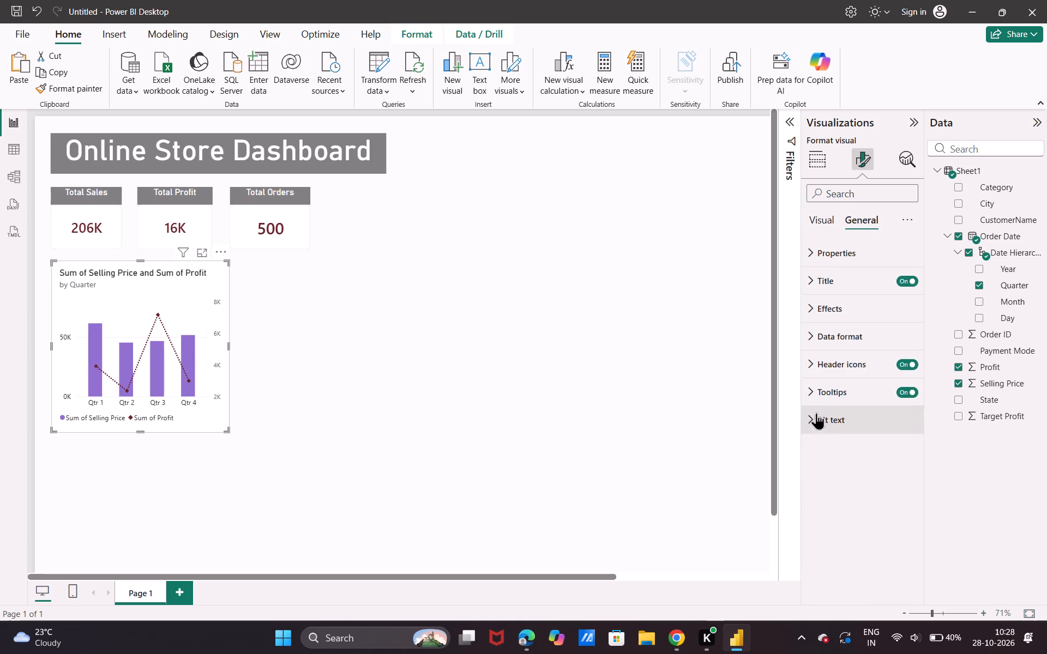
{"action": "left_click", "coordinate": [854, 312]}
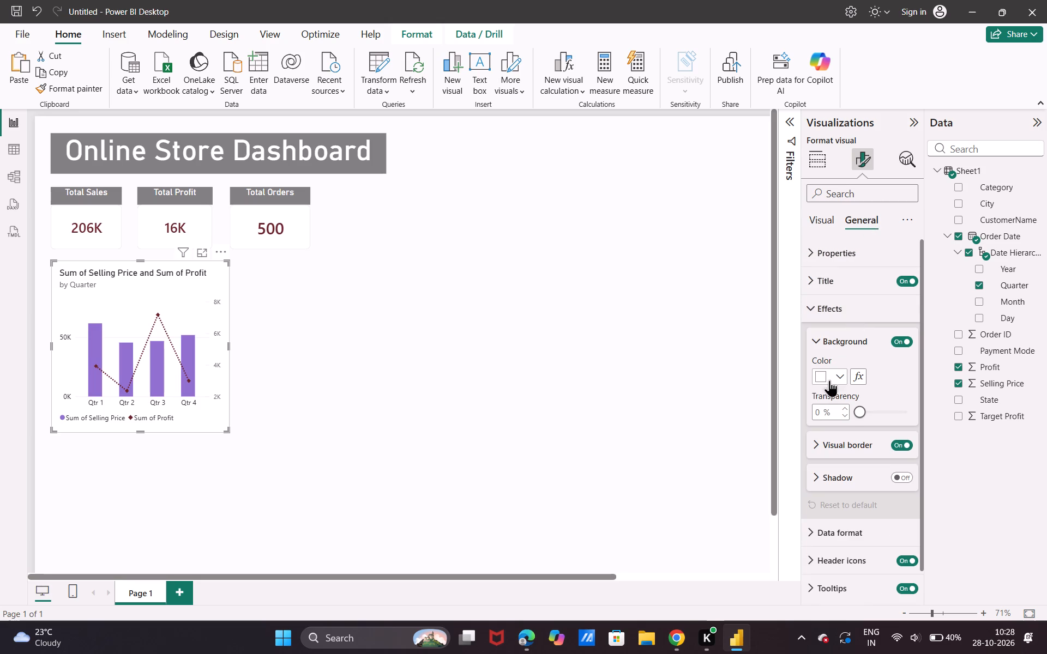
{"action": "left_click", "coordinate": [822, 380]}
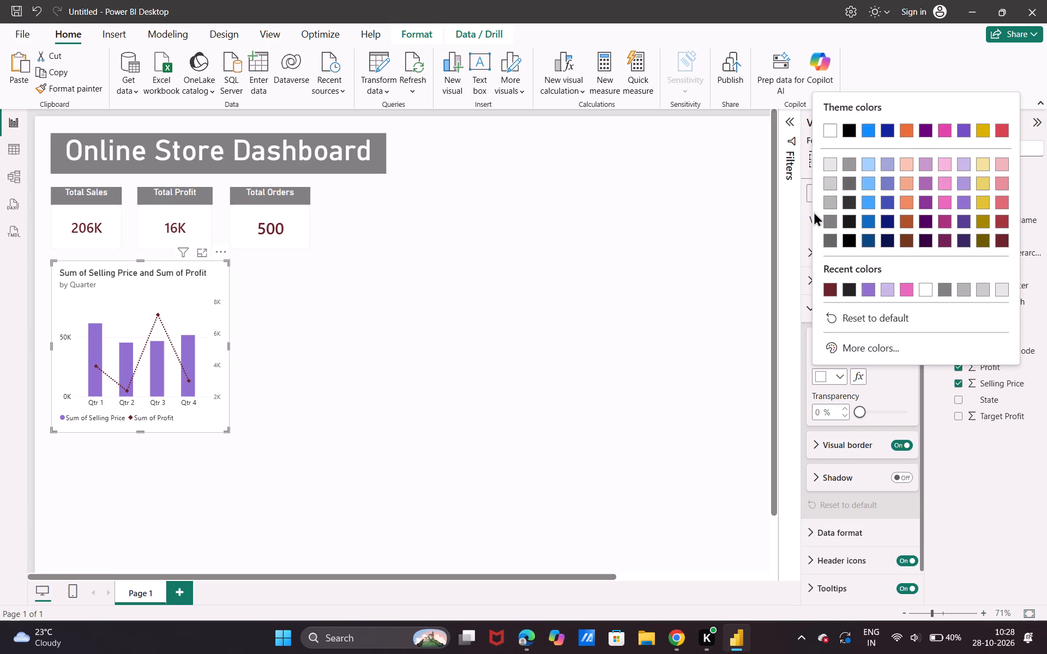
{"action": "left_click", "coordinate": [831, 200]}
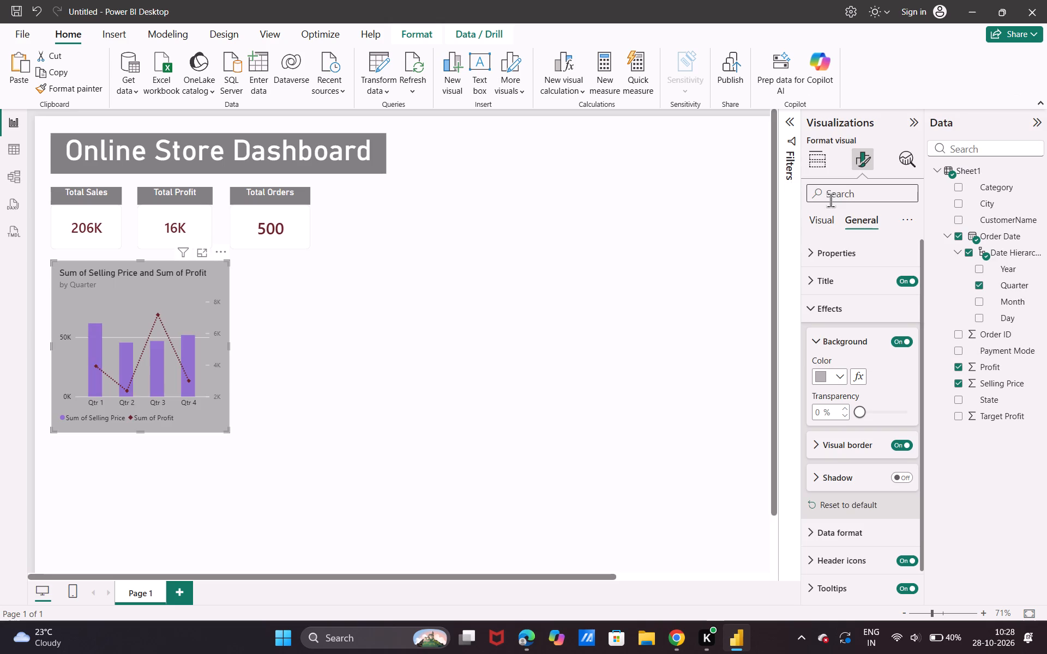
{"action": "left_click", "coordinate": [824, 381]}
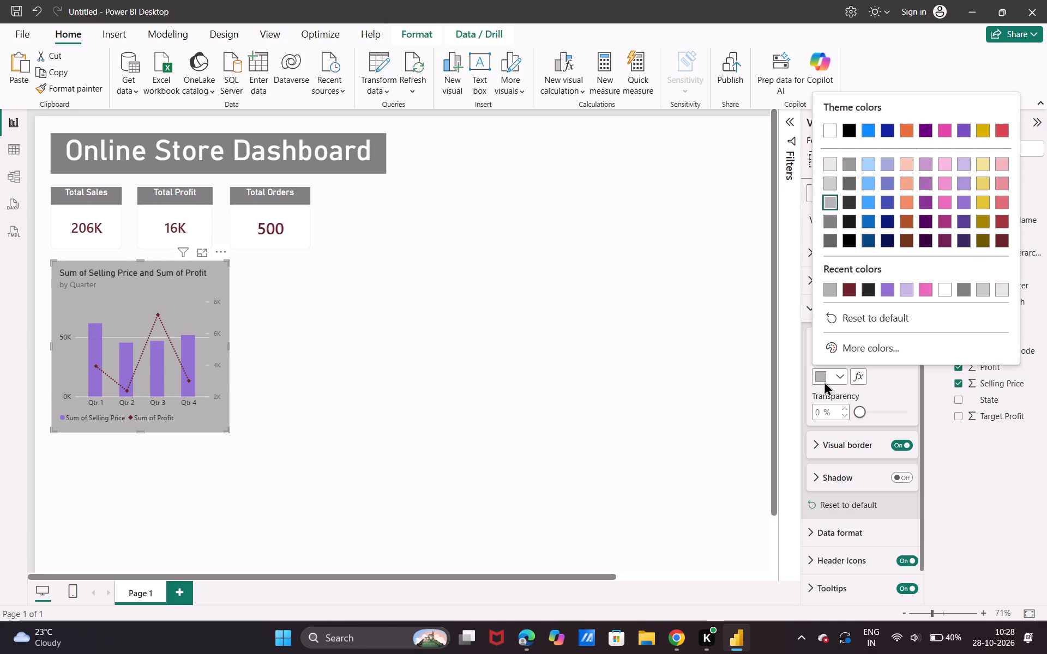
{"action": "left_click", "coordinate": [824, 381]}
Set the combo chart's background transparency to 82% and deselect the chart.
{"action": "left_click_drag", "start_coordinate": [863, 416], "coordinate": [873, 418]}
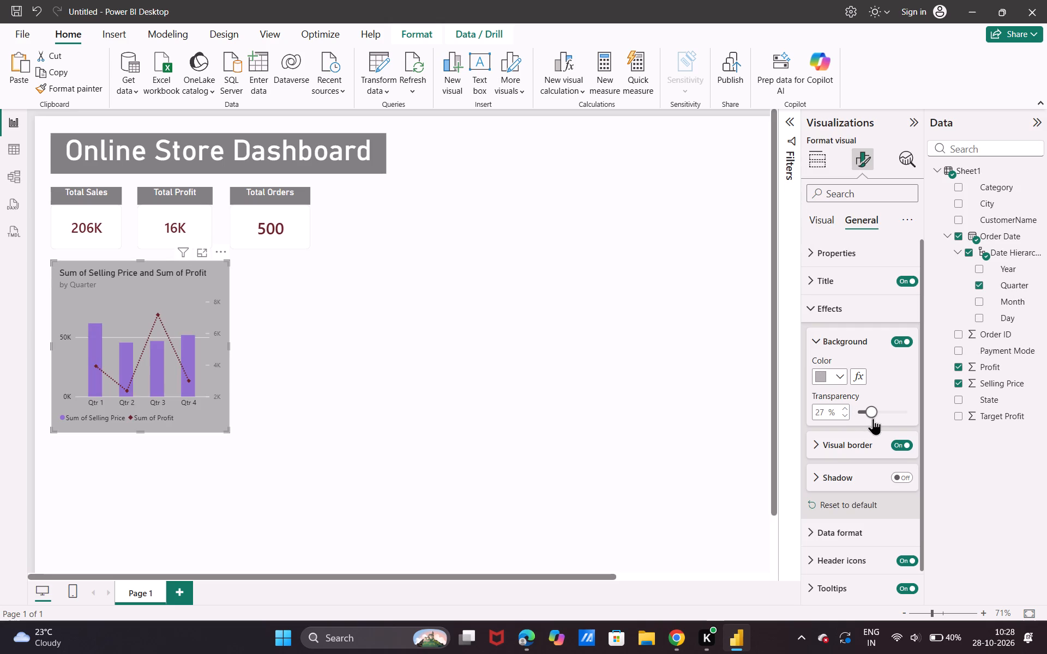
{"action": "left_click_drag", "start_coordinate": [873, 418], "coordinate": [875, 419]}
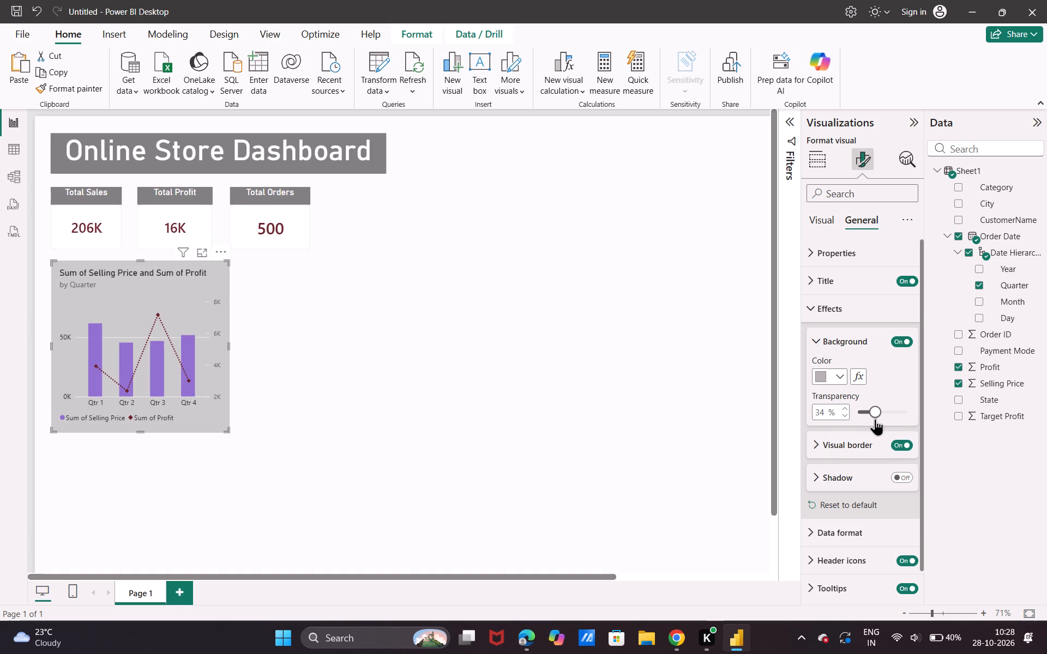
{"action": "left_click_drag", "start_coordinate": [875, 413], "coordinate": [887, 413]}
{"action": "left_click_drag", "start_coordinate": [887, 411], "coordinate": [897, 413]}
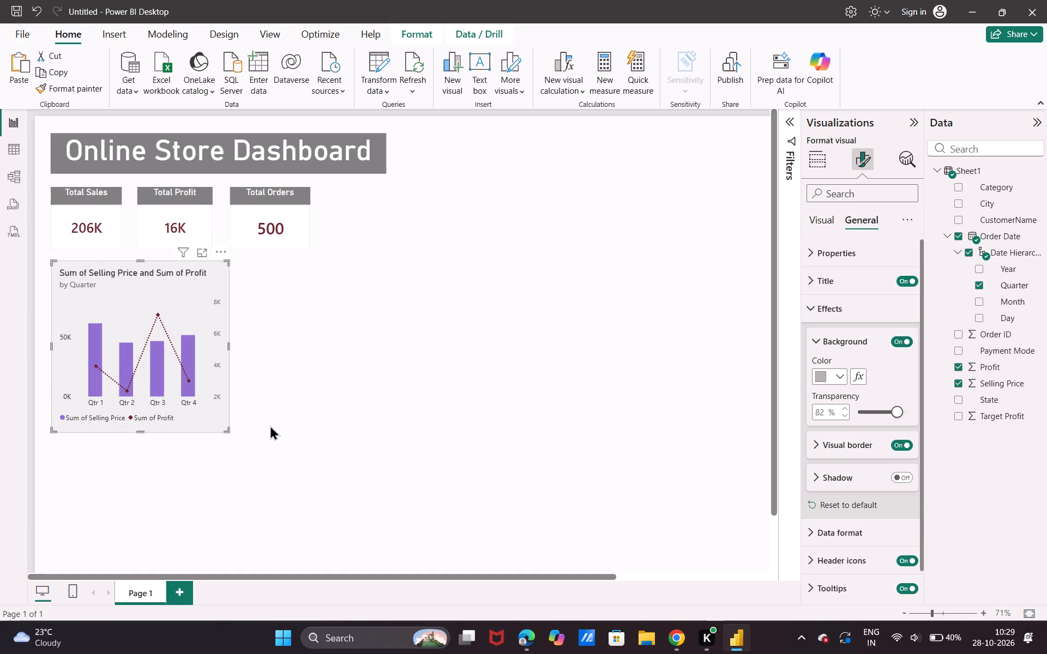
{"action": "left_click", "coordinate": [270, 425]}
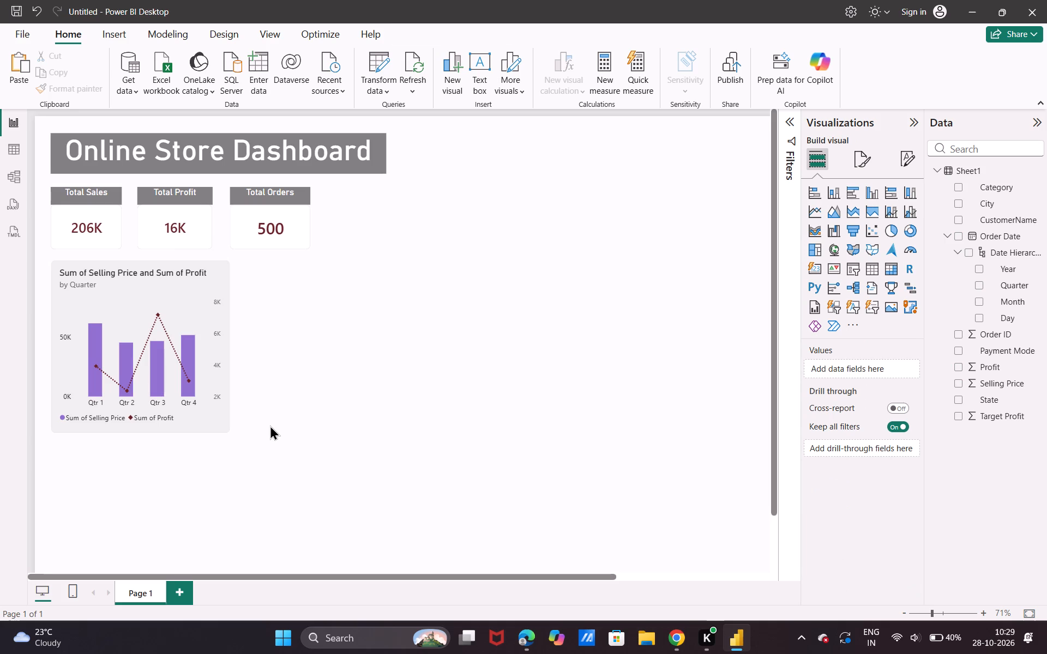
{"action": "left_click", "coordinate": [286, 508]}
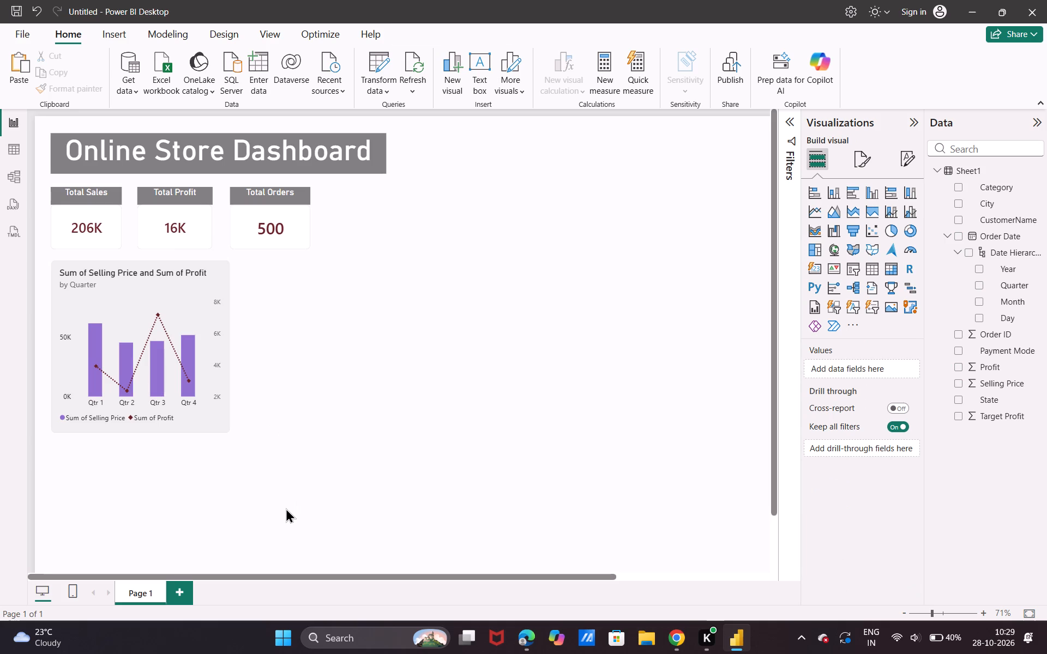
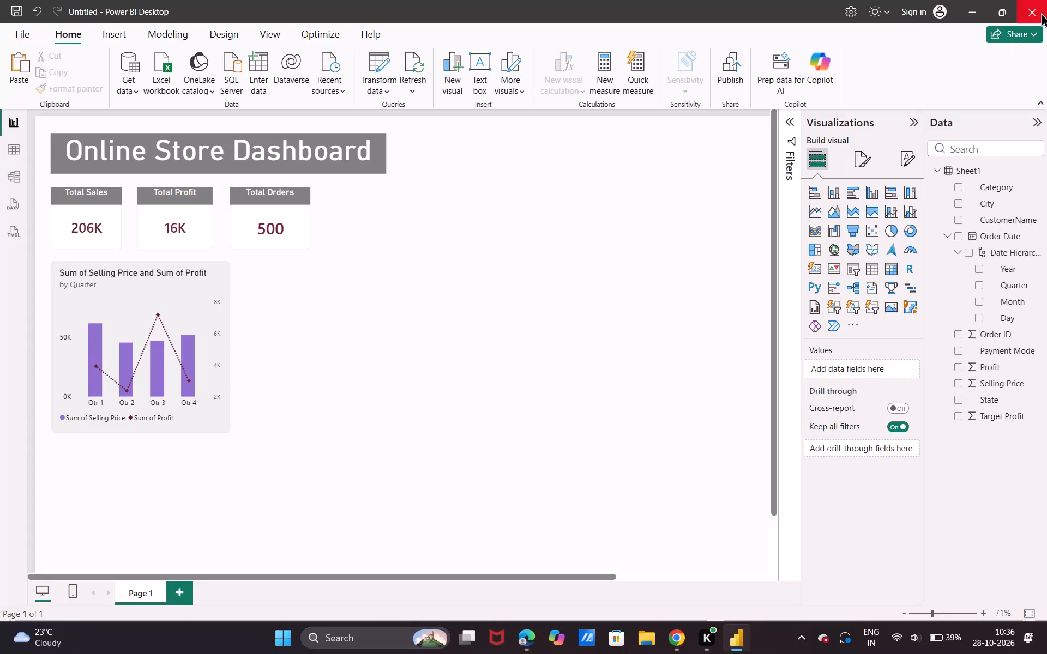
Save the report as a Power BI file named Online sales dashboard in this device's Documents folder.
{"action": "left_click", "coordinate": [496, 341]}
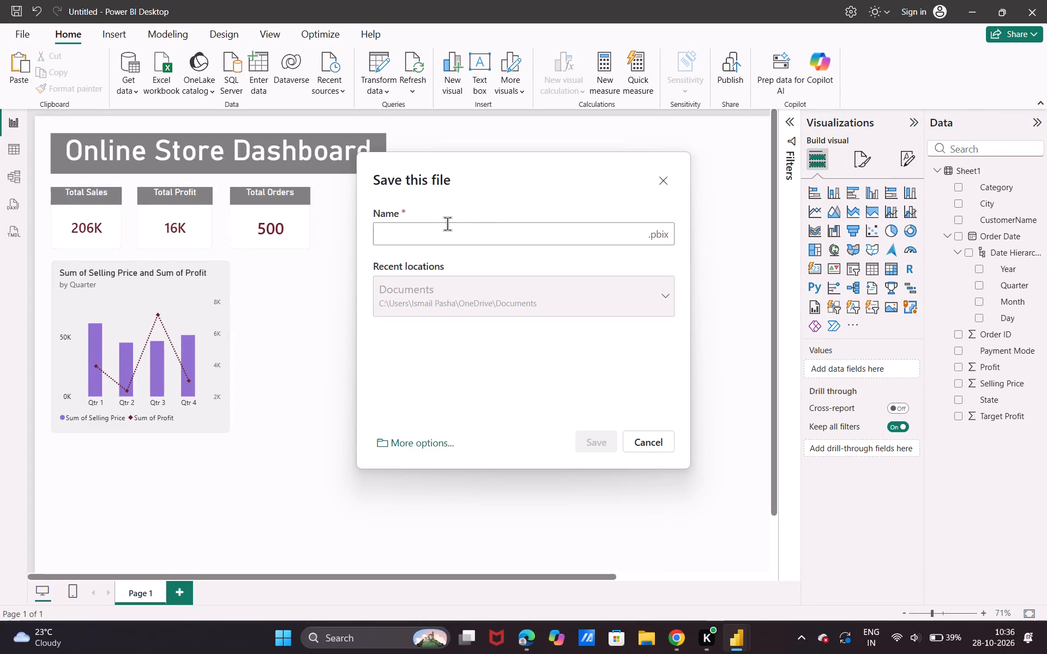
{"action": "left_click", "coordinate": [551, 289]}
{"action": "left_click", "coordinate": [436, 447]}
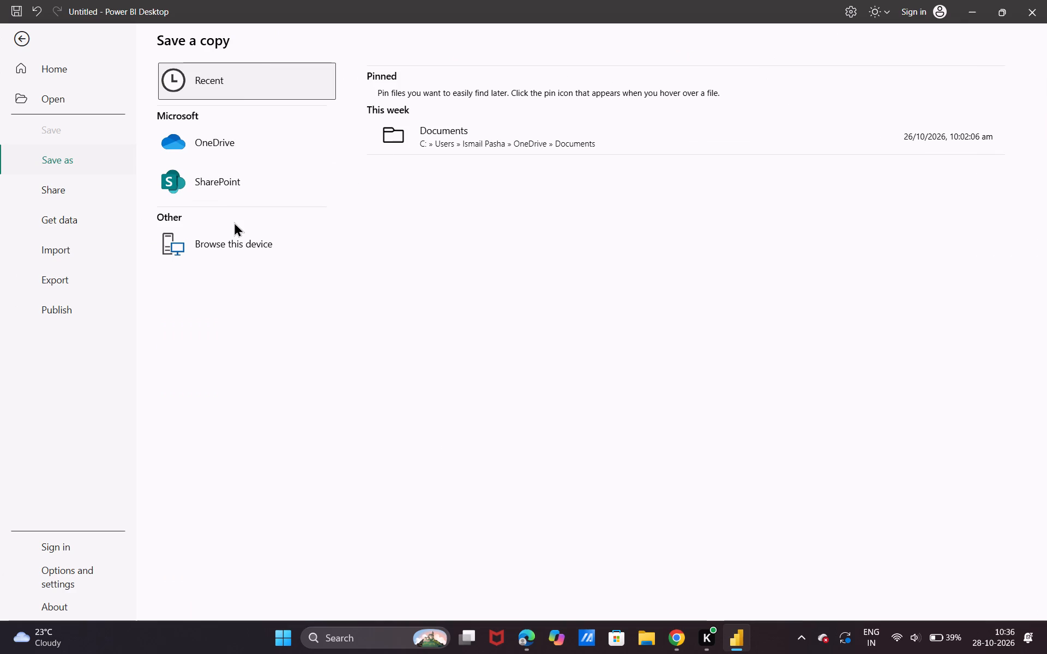
{"action": "left_click", "coordinate": [257, 240]}
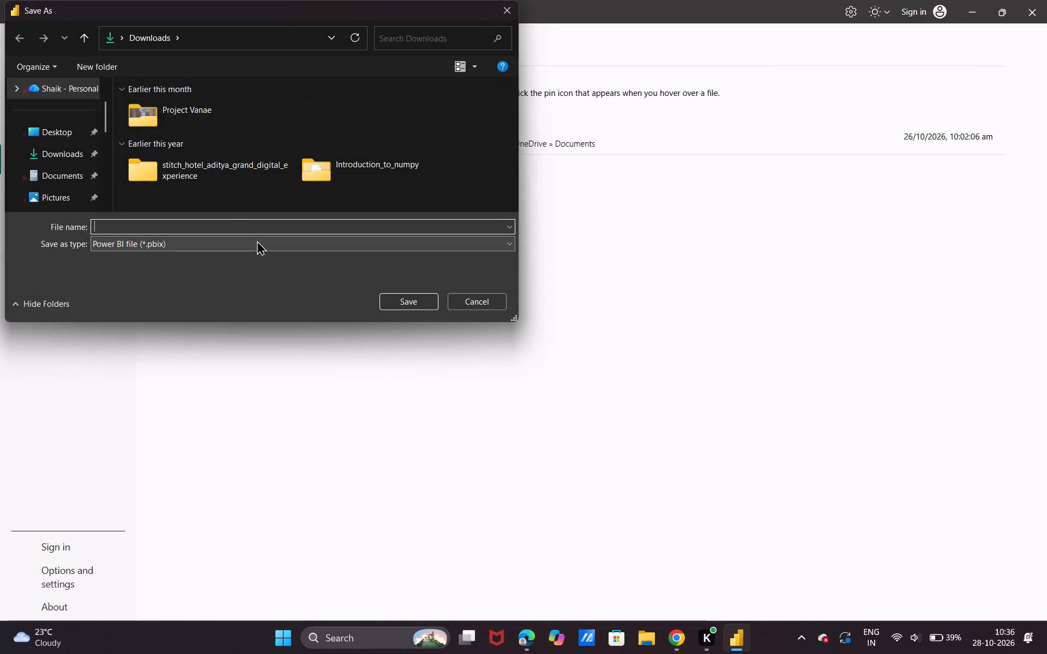
{"action": "left_click", "coordinate": [78, 136]}
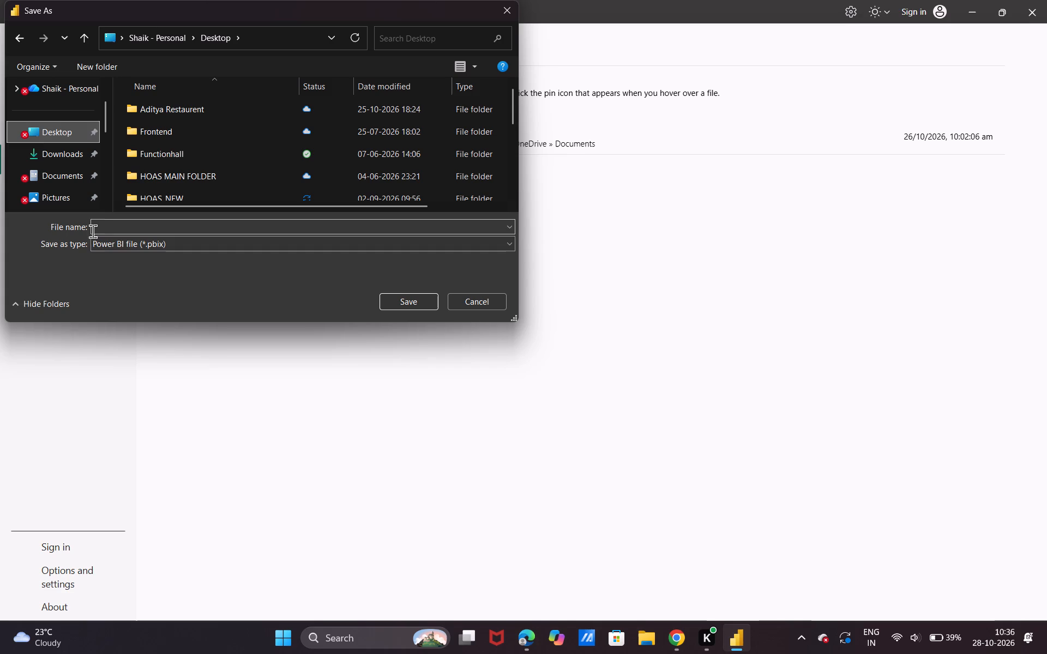
{"action": "left_click", "coordinate": [113, 227]}
{"action": "scroll", "coordinate": [178, 161], "scroll_direction": "down", "scroll_amount": 6}
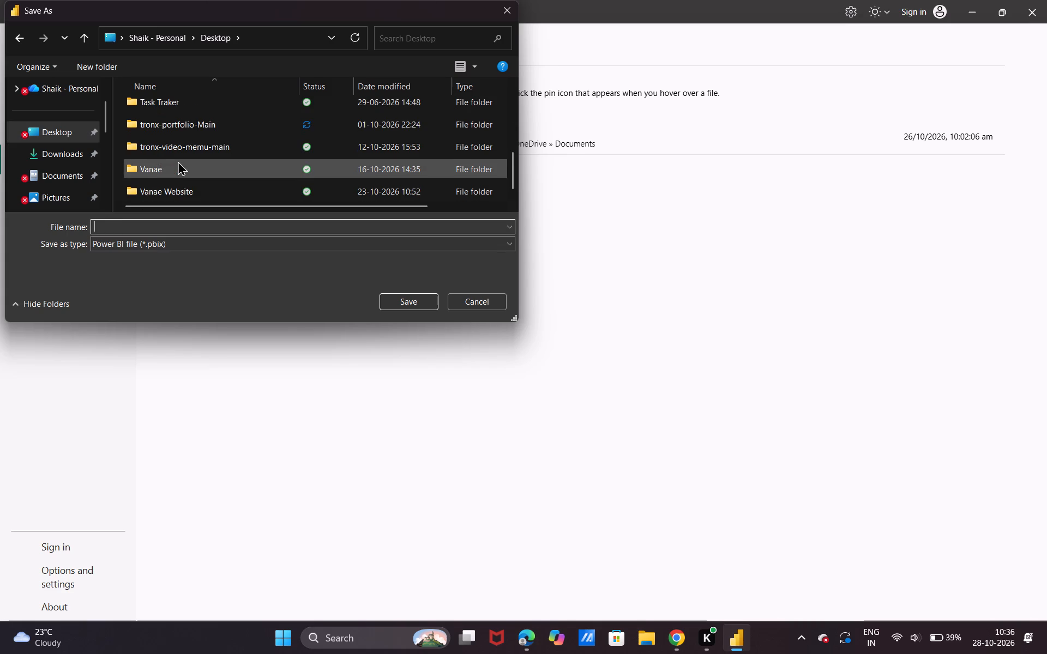
{"action": "scroll", "coordinate": [271, 93], "scroll_direction": "up", "scroll_amount": 5}
{"action": "scroll", "coordinate": [262, 190], "scroll_direction": "up", "scroll_amount": 12}
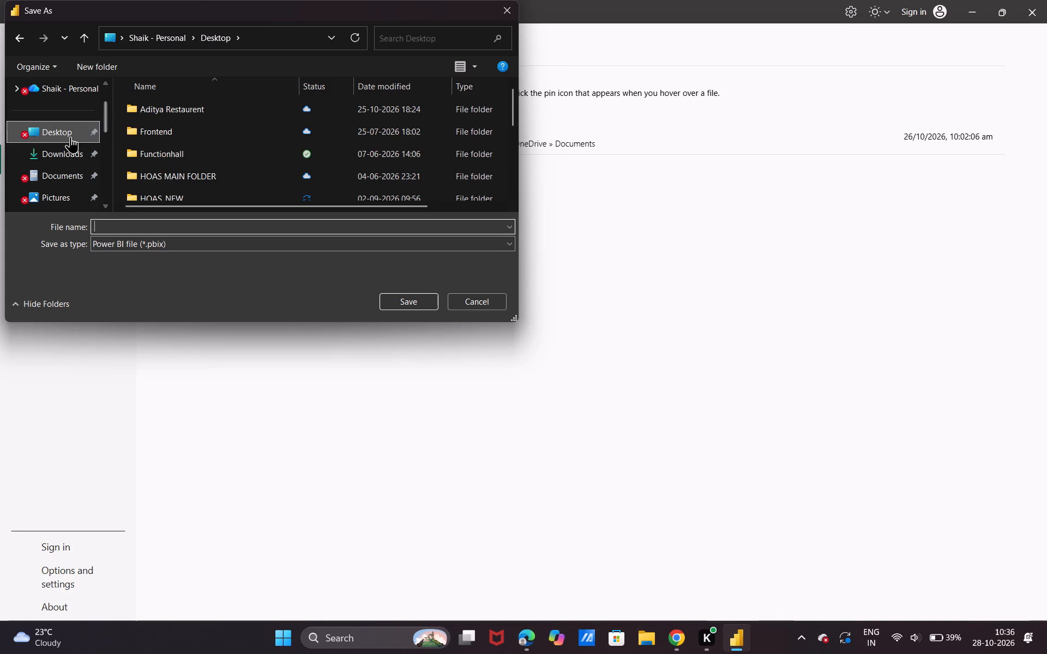
{"action": "left_click", "coordinate": [78, 153]}
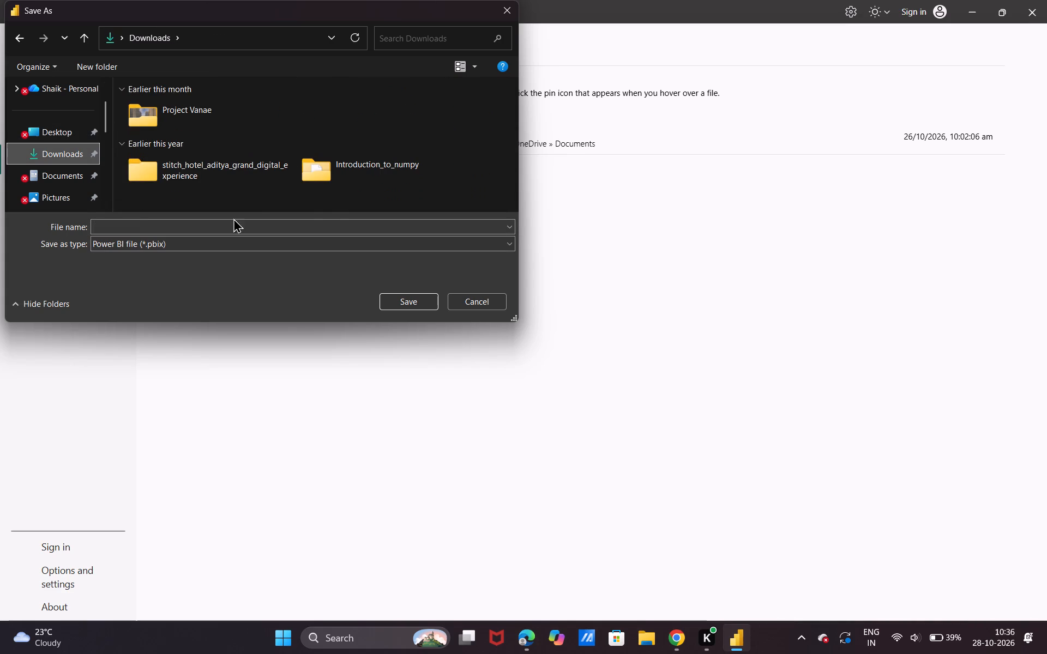
{"action": "left_click", "coordinate": [77, 191]}
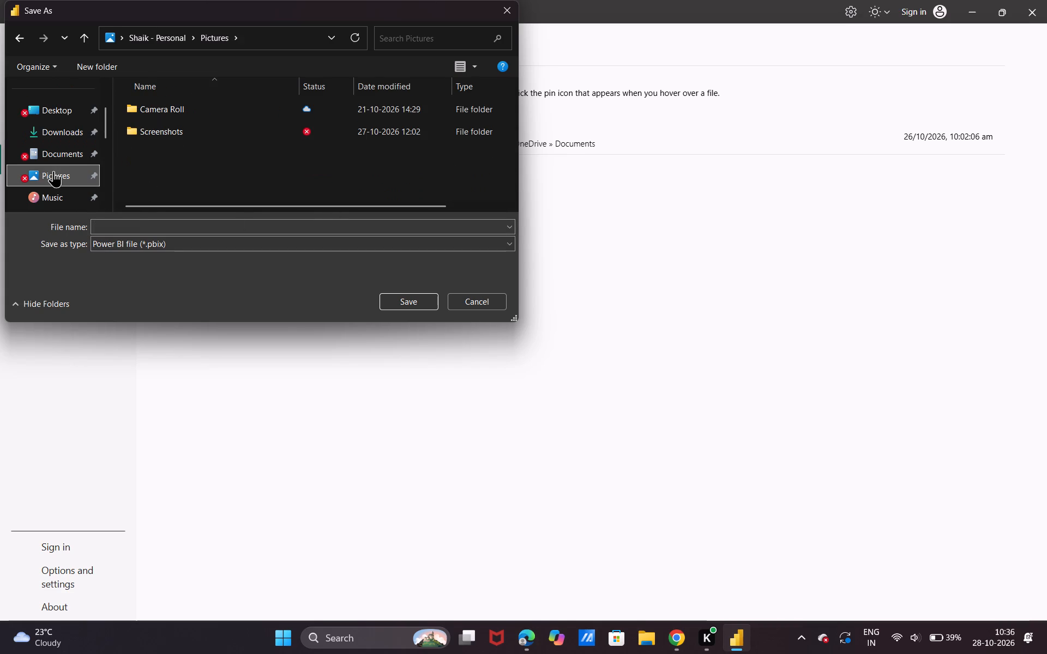
{"action": "left_click", "coordinate": [50, 160]}
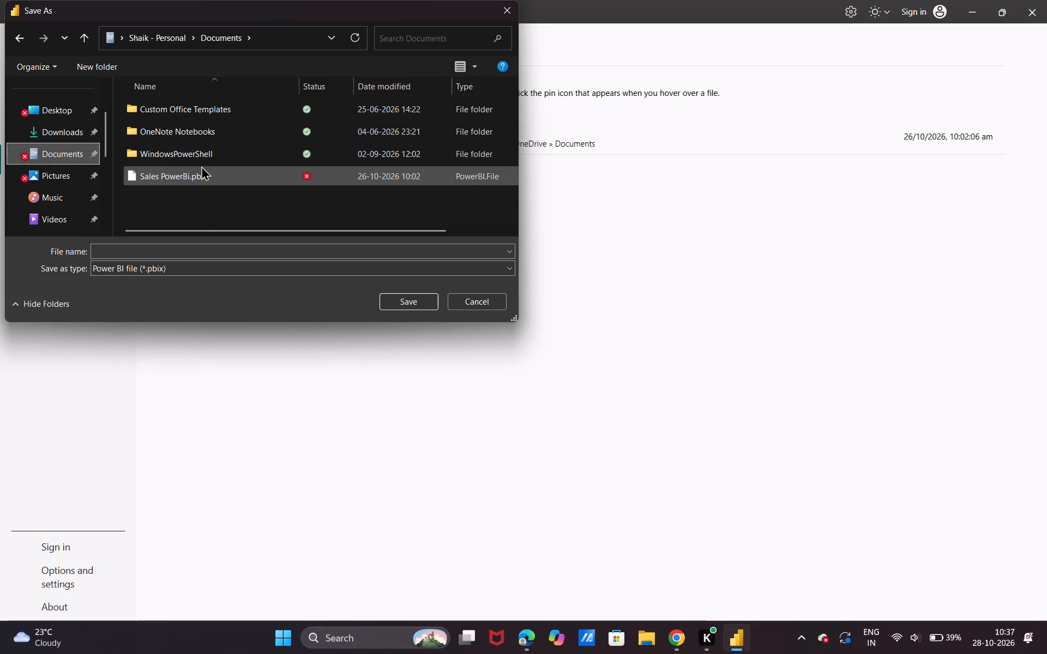
{"action": "left_click", "coordinate": [389, 302]}
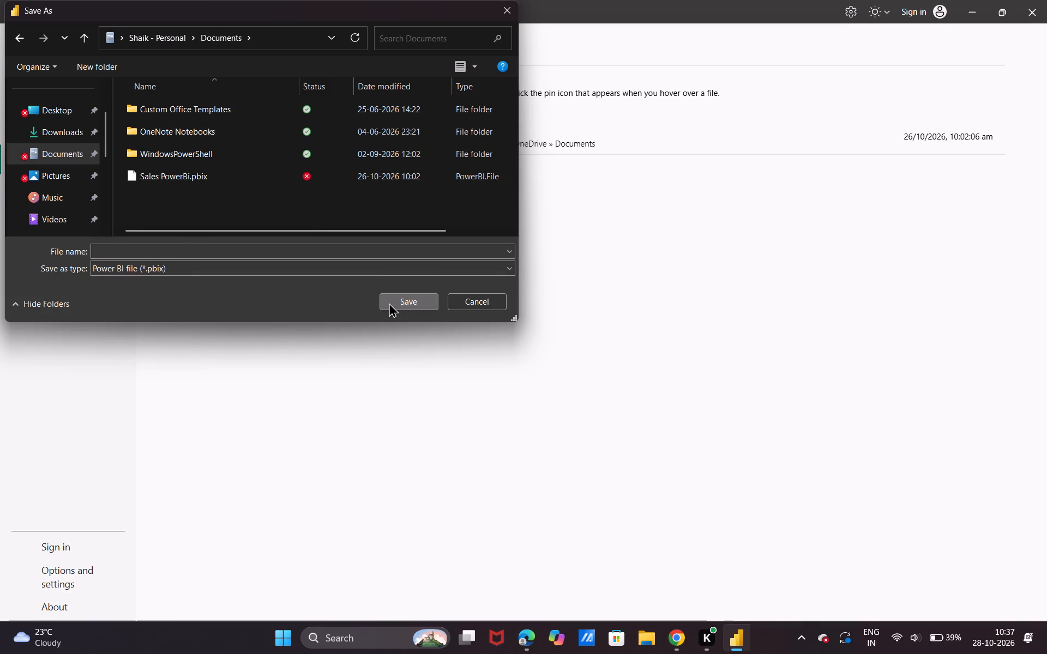
{"action": "left_click", "coordinate": [405, 250]}
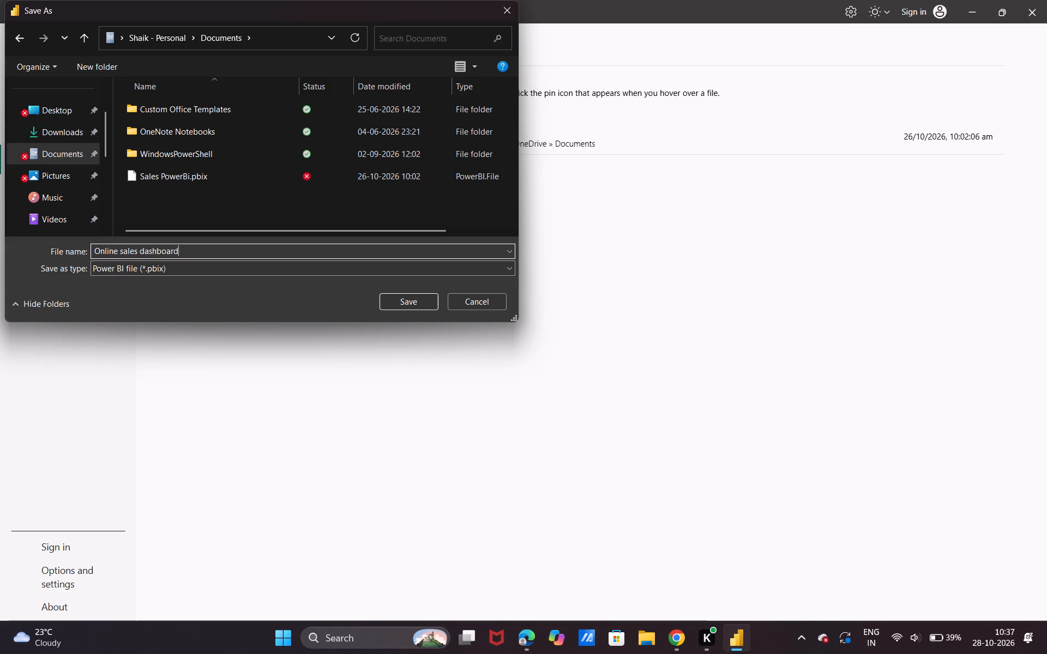
{"action": "key", "text": "Return"}
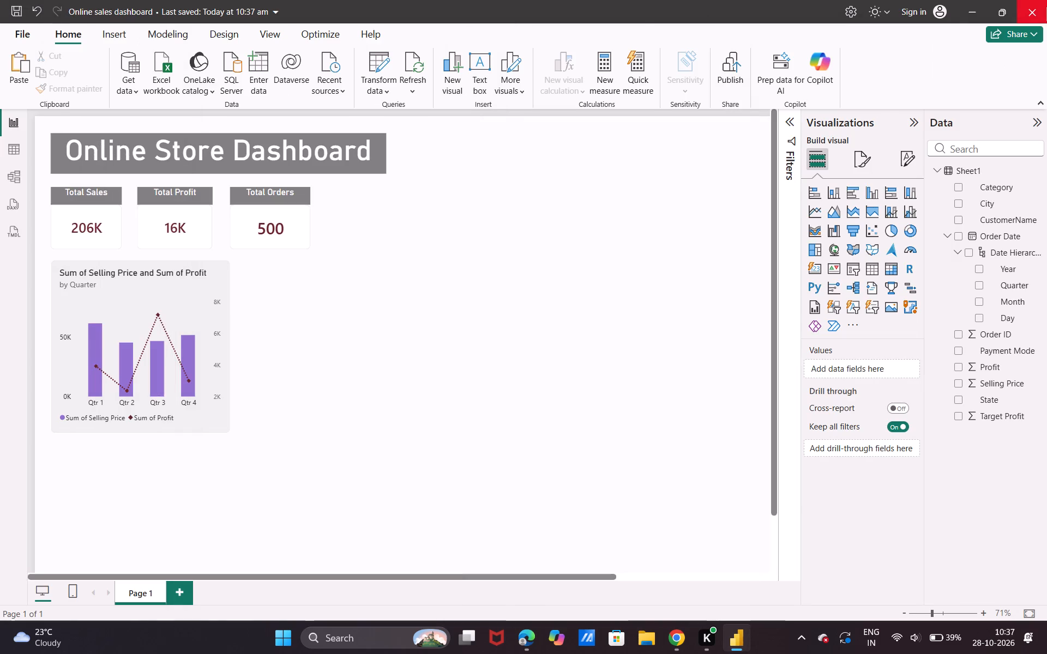
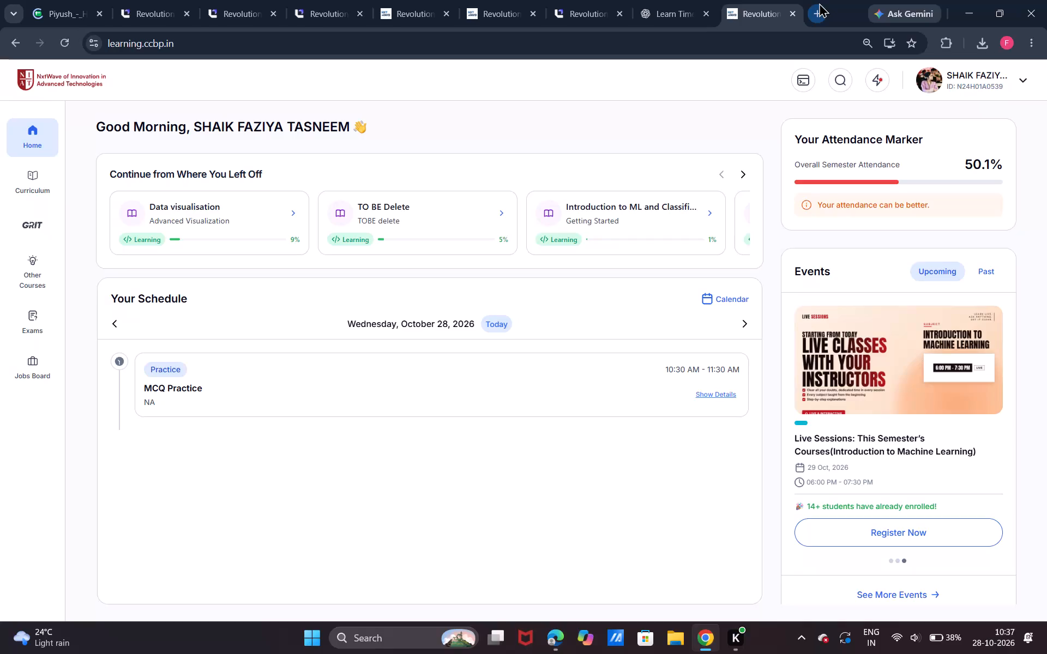
Search the web for AWS in a new browser tab and open the sponsored Amazon Web Services sign-up result.
{"action": "left_click", "coordinate": [819, 3]}
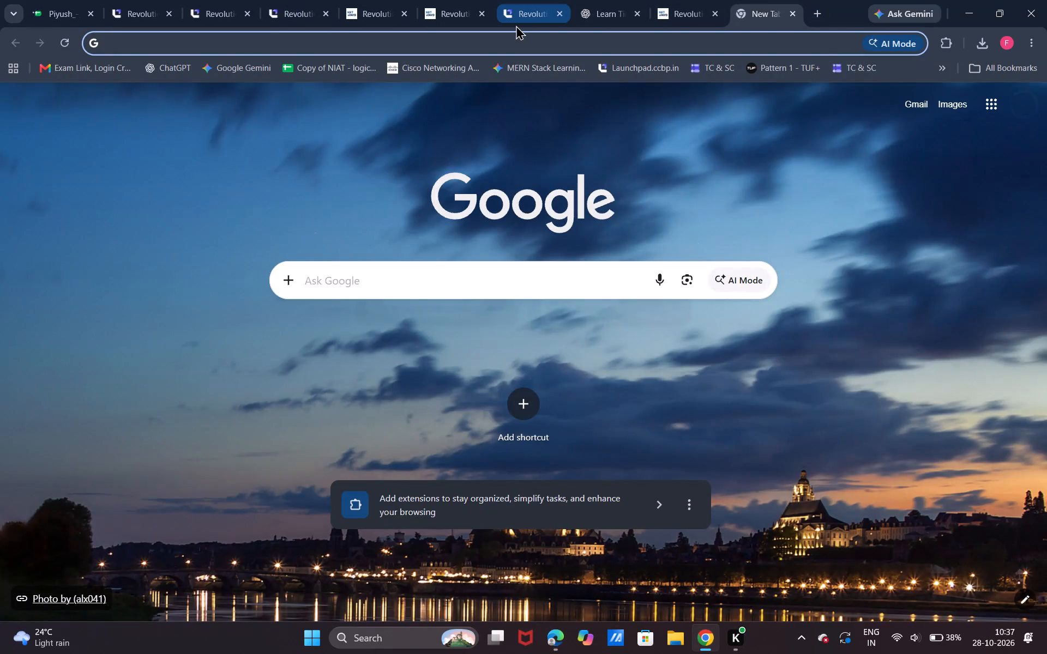
{"action": "key", "text": "a"}
{"action": "type", "text": "ws"}
{"action": "key", "text": "space"}
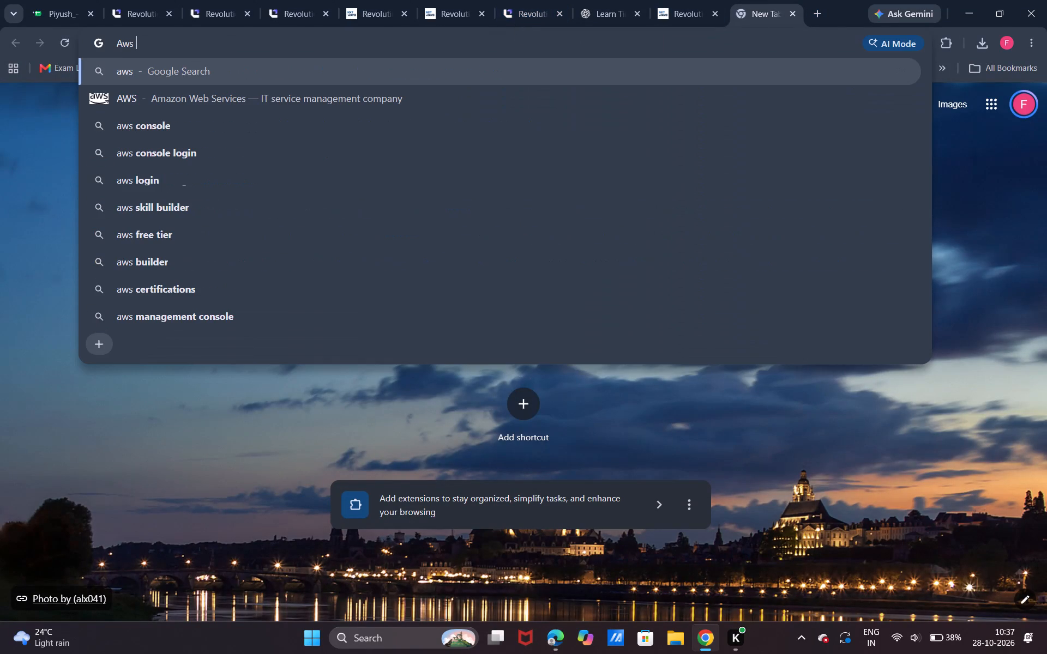
{"action": "key", "text": "BackSpace"}
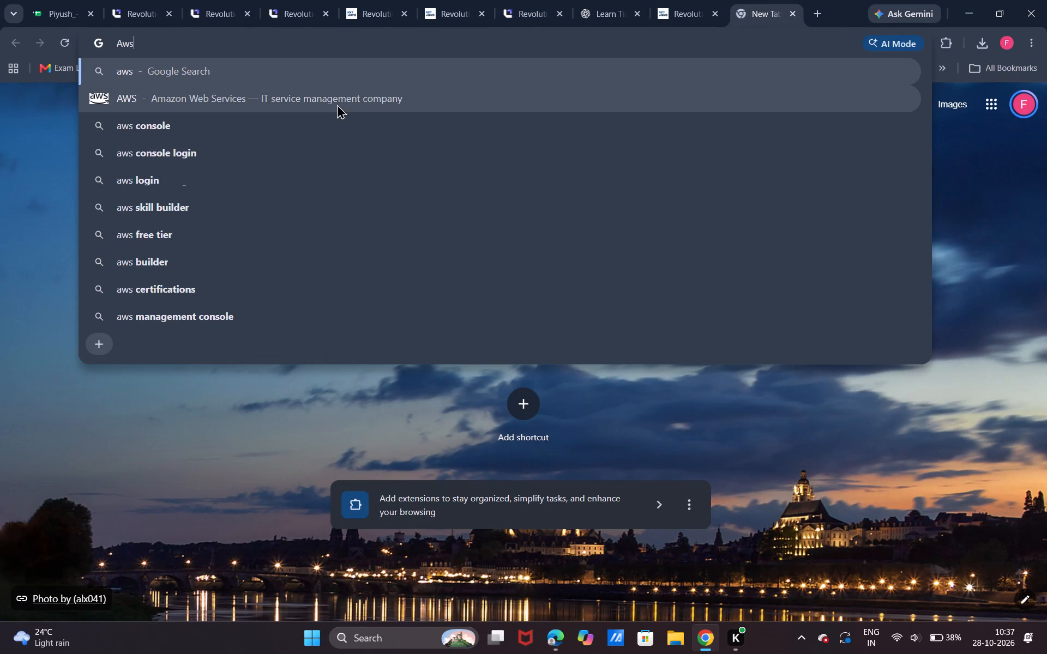
{"action": "left_click", "coordinate": [337, 104]}
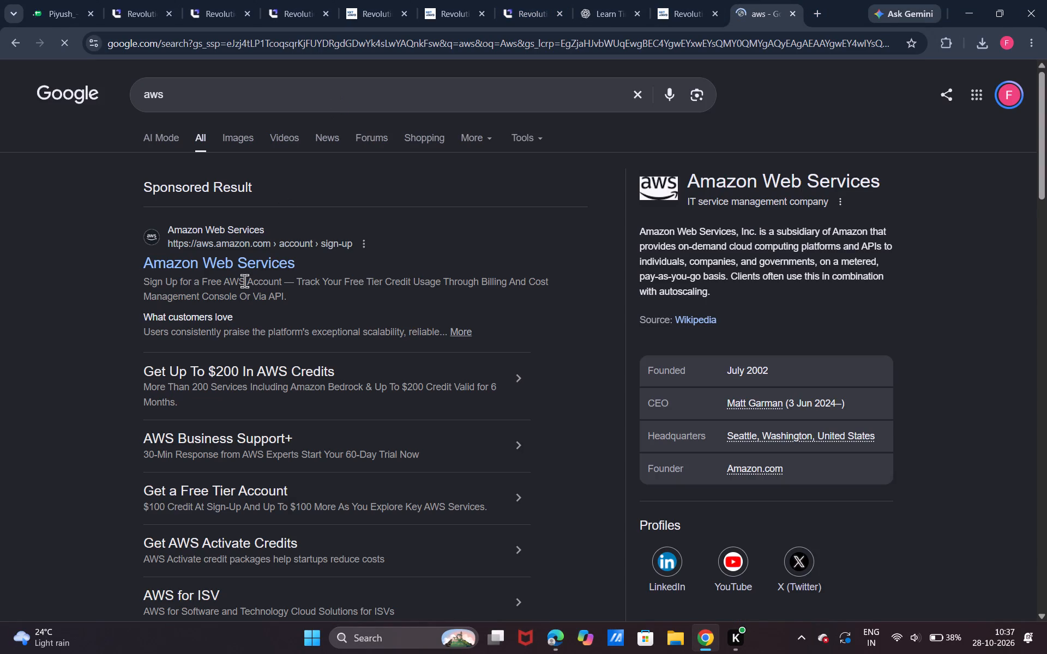
{"action": "left_click", "coordinate": [233, 267]}
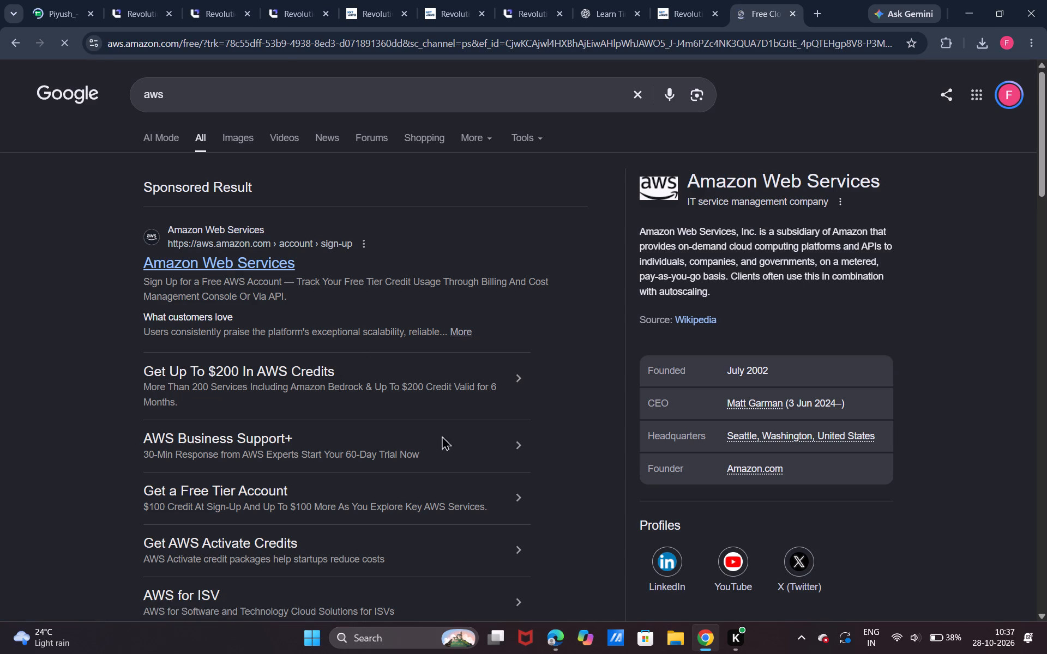
Dismiss the chat assistant's pop-up message on the AWS Free Tier page.
{"action": "scroll", "coordinate": [24, 247], "scroll_direction": "up", "scroll_amount": 1}
{"action": "scroll", "coordinate": [611, 244], "scroll_direction": "down", "scroll_amount": 4}
{"action": "scroll", "coordinate": [611, 244], "scroll_direction": "up", "scroll_amount": 7}
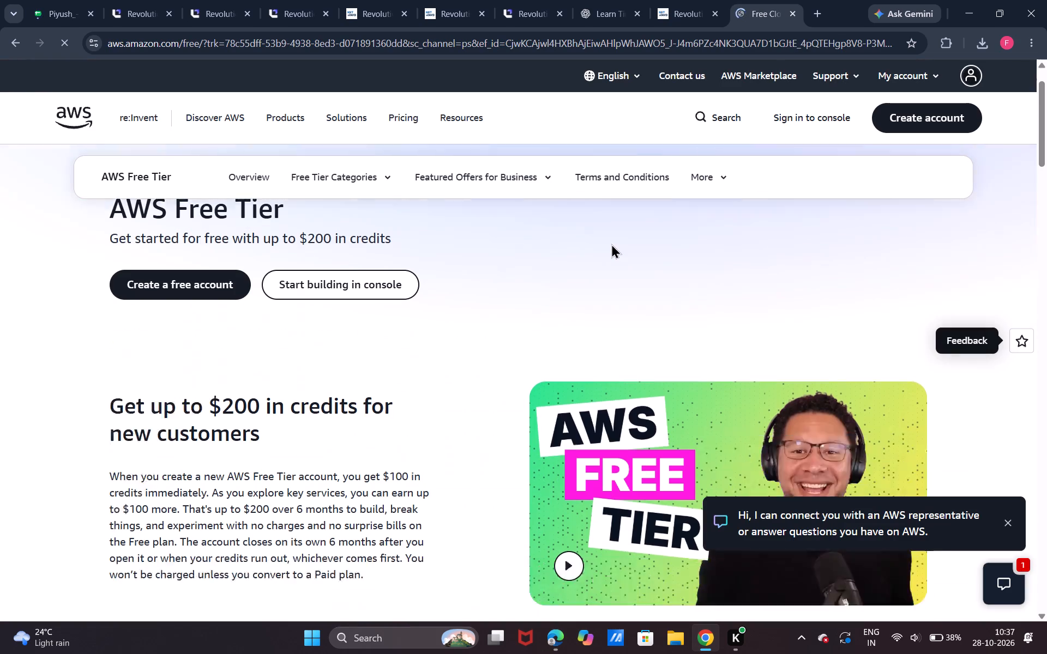
{"action": "scroll", "coordinate": [611, 244], "scroll_direction": "up", "scroll_amount": 1}
{"action": "left_click", "coordinate": [1006, 521]}
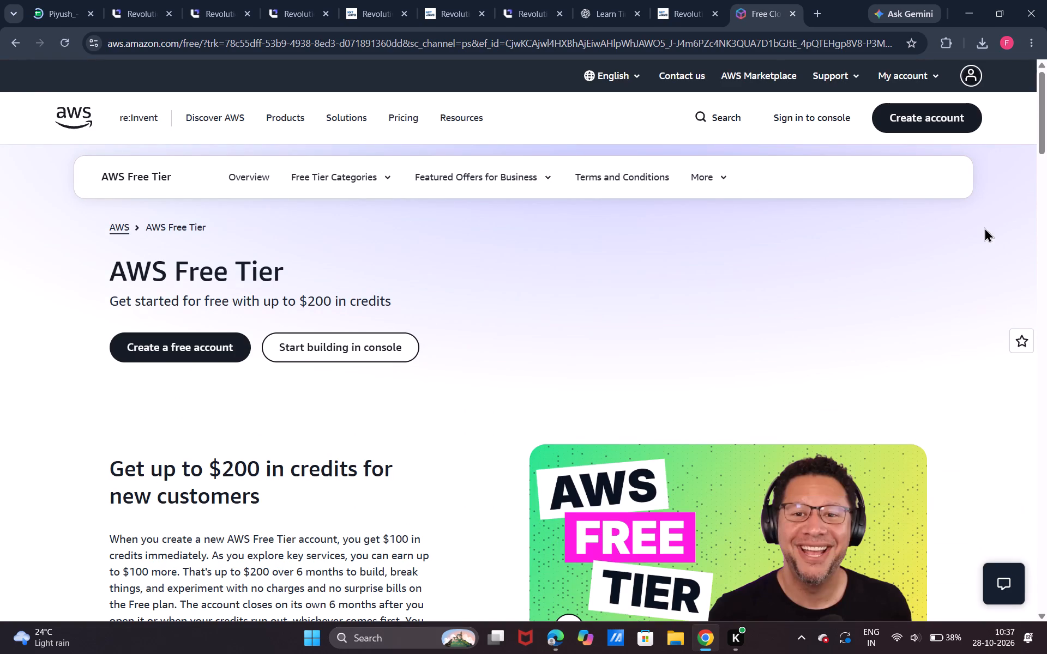